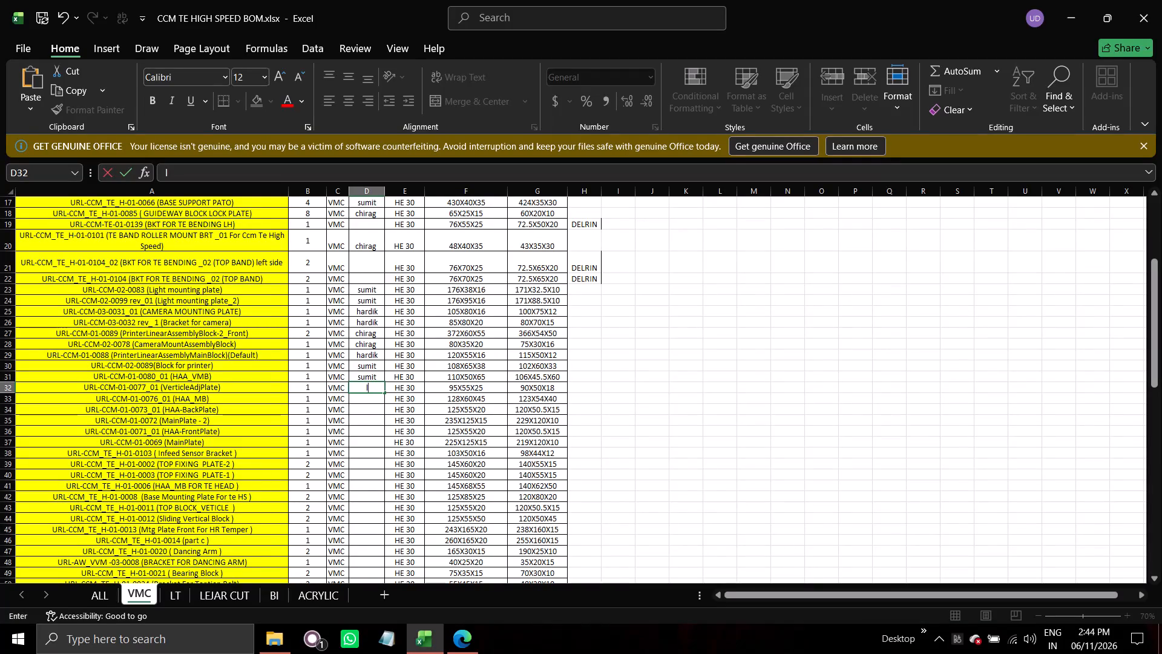
Clear the open windows off the desktop and launch the Kuro application from its desktop shortcut.
key("alt+Tab")
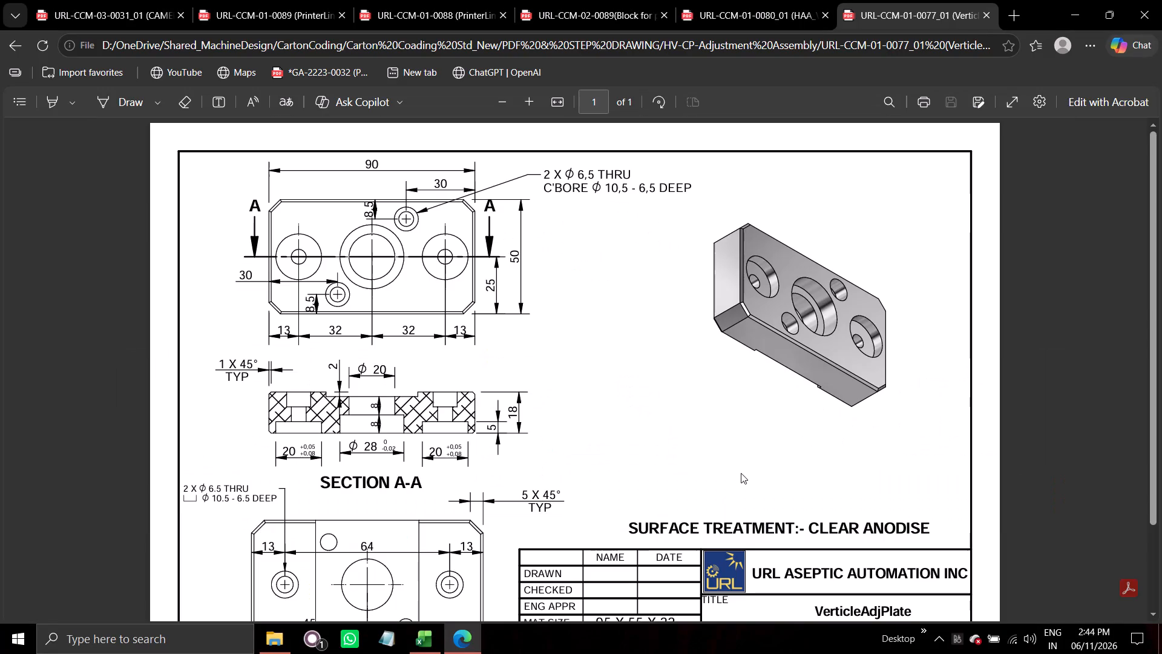
left_click(1065, 0)
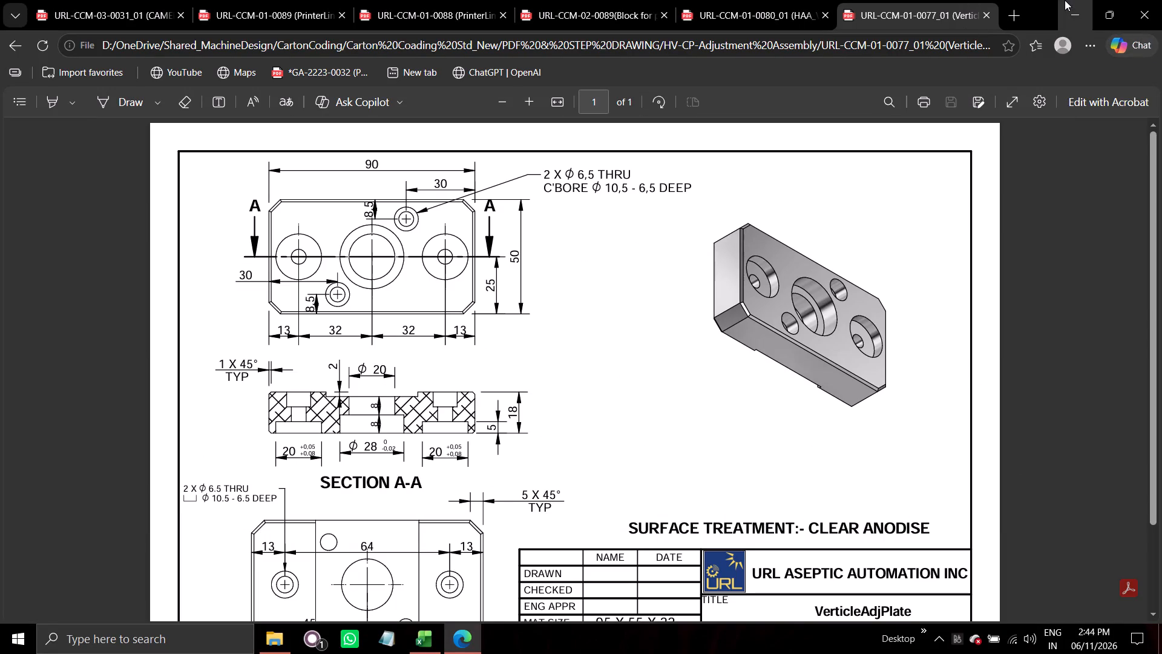
left_click(1065, 0)
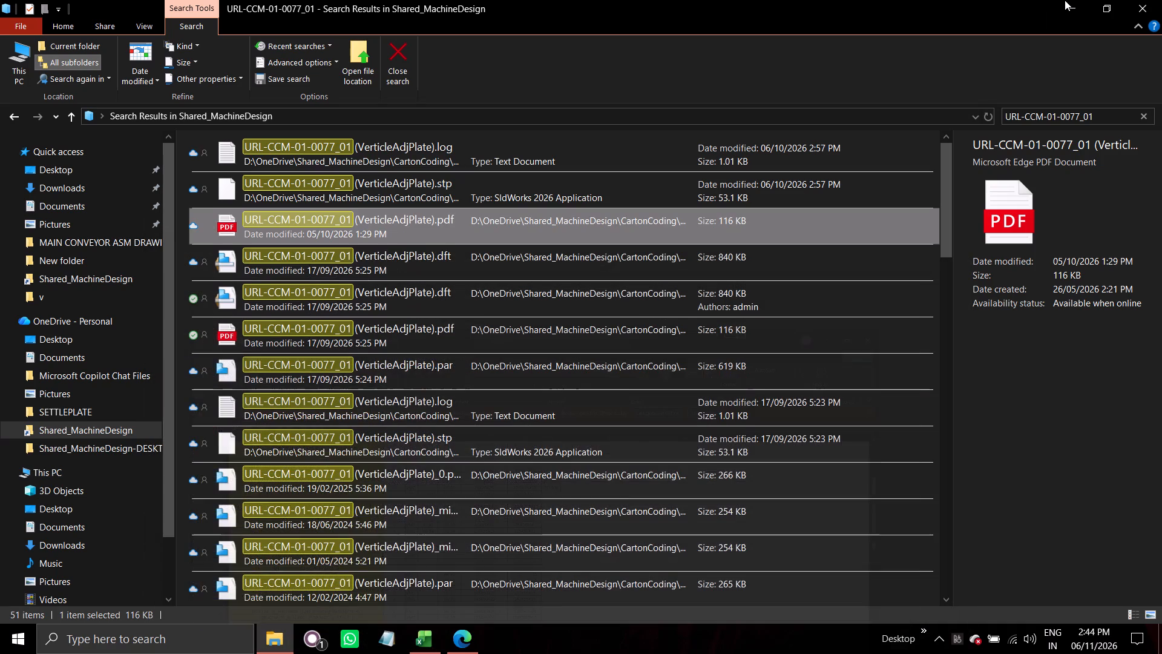
left_click(1078, 6)
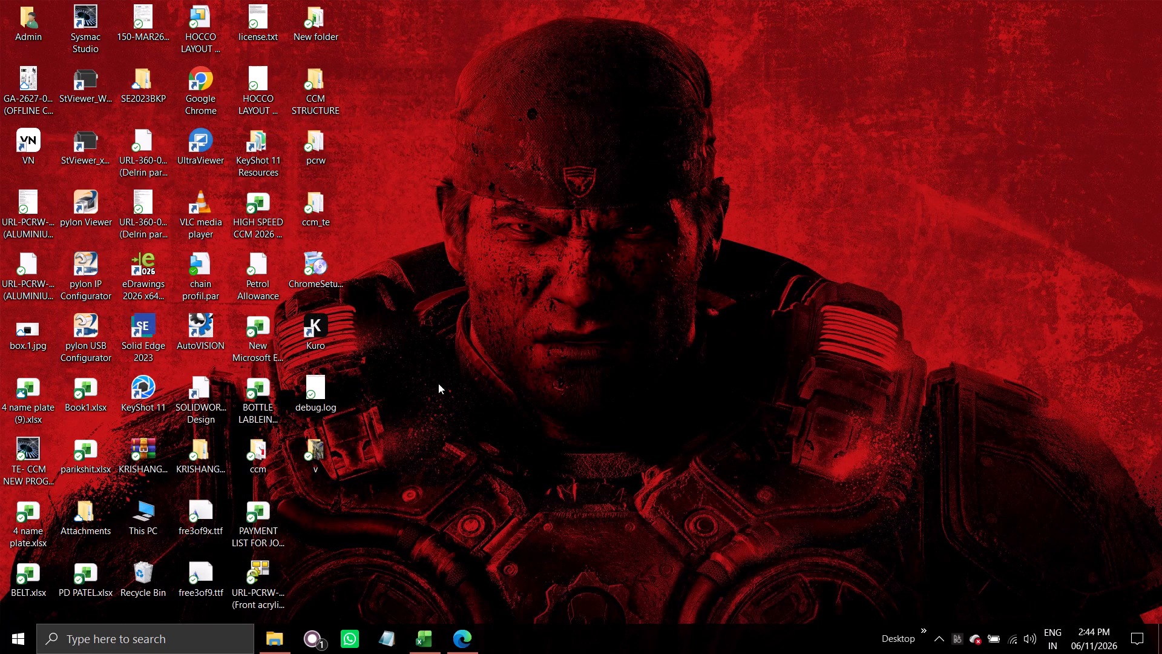
triple_click(324, 337)
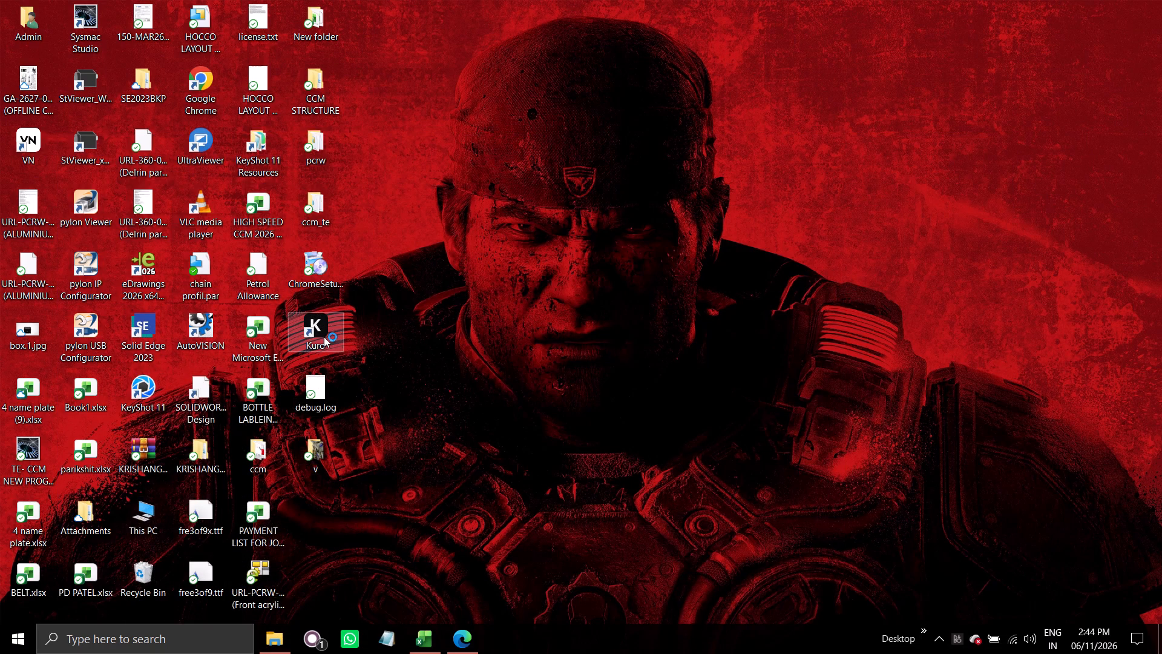
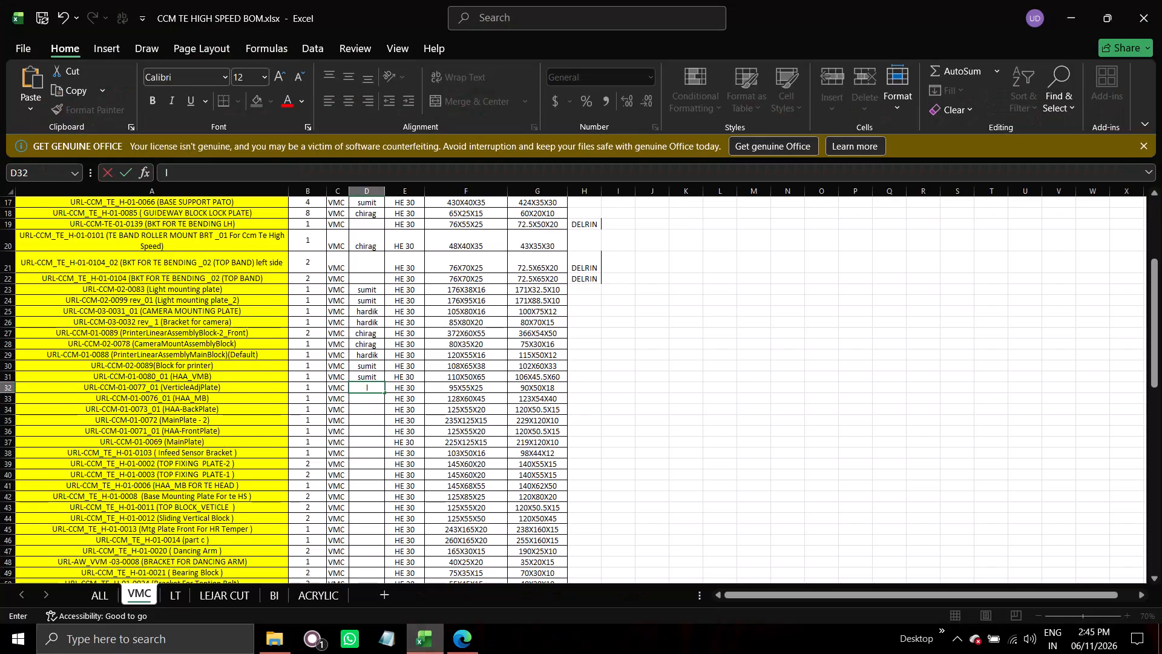
Copy part number URL-CCM-01-0077_01 from row 32, search Shared_MachineDesign in File Explorer for it, and select the VerticleAdjPlate PDF dated 05/10/2026.
scroll(293, 385, "down", 2)
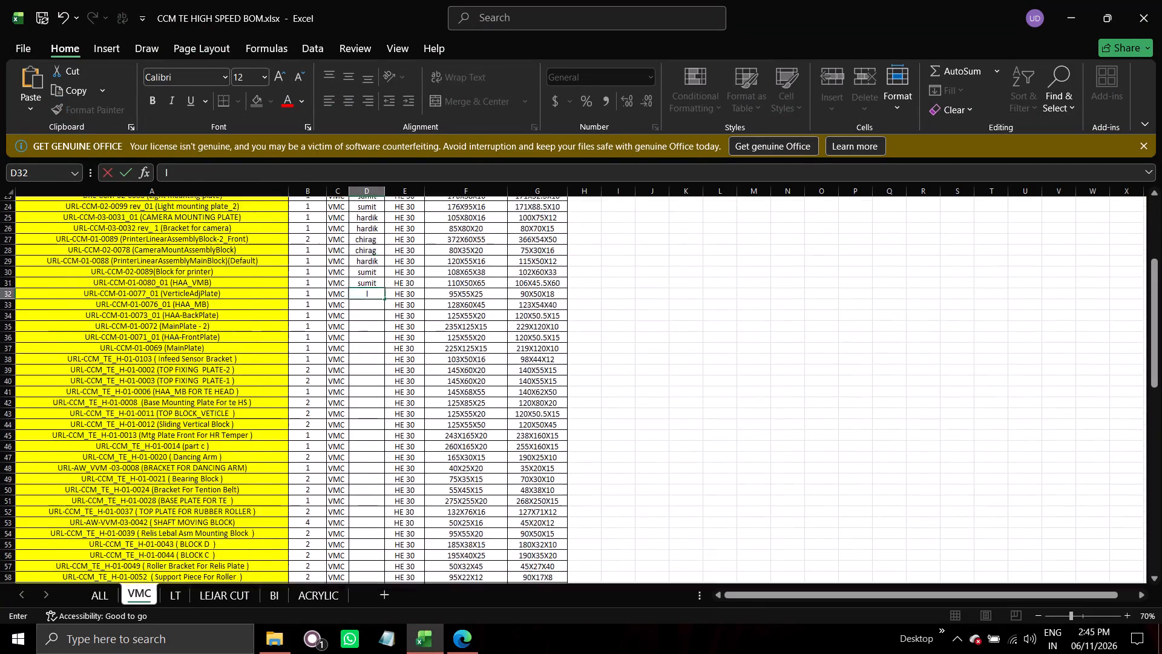
scroll(293, 385, "down", 1)
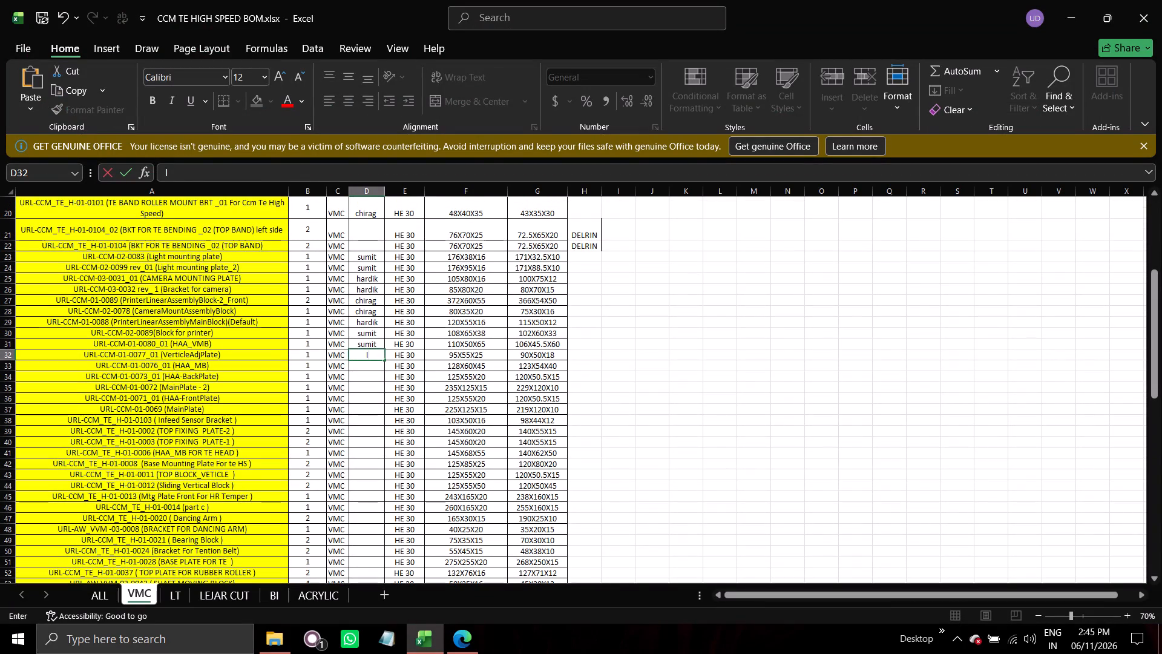
left_click(243, 356)
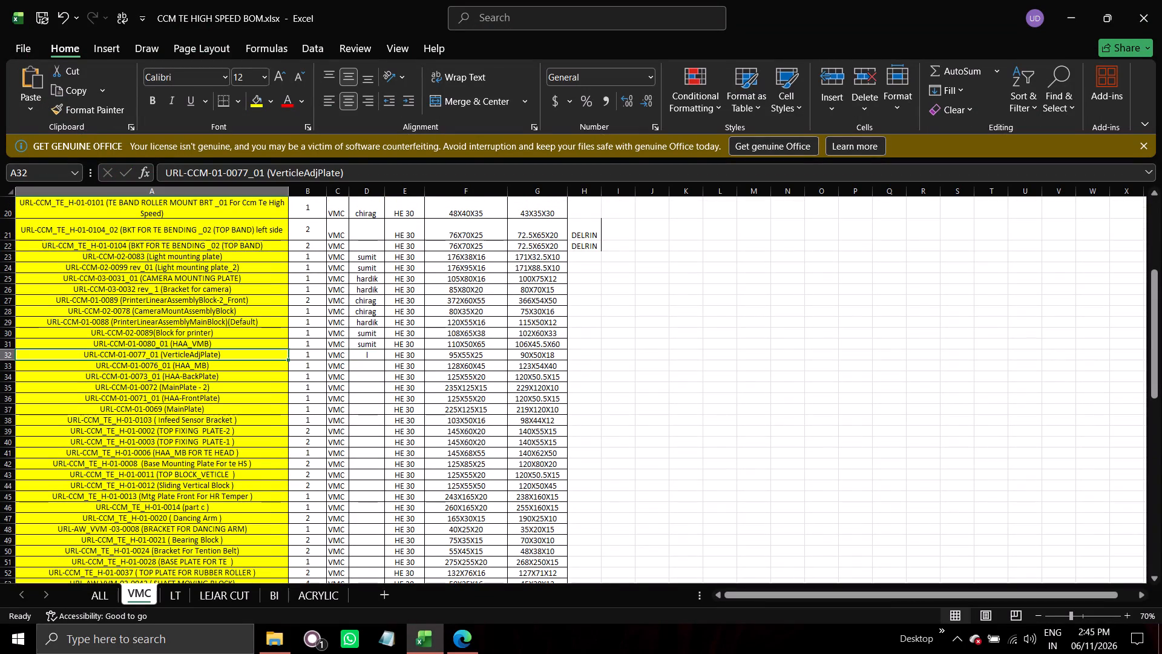
double_click(156, 353)
left_click(160, 353)
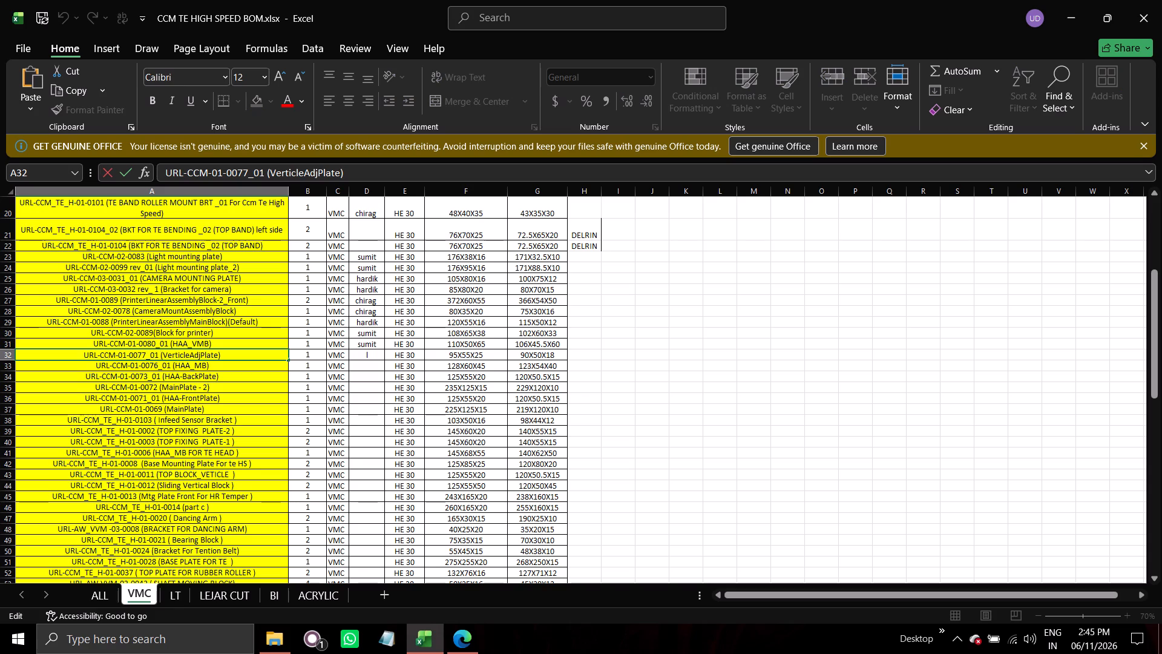
left_click_drag(160, 353, 77, 346)
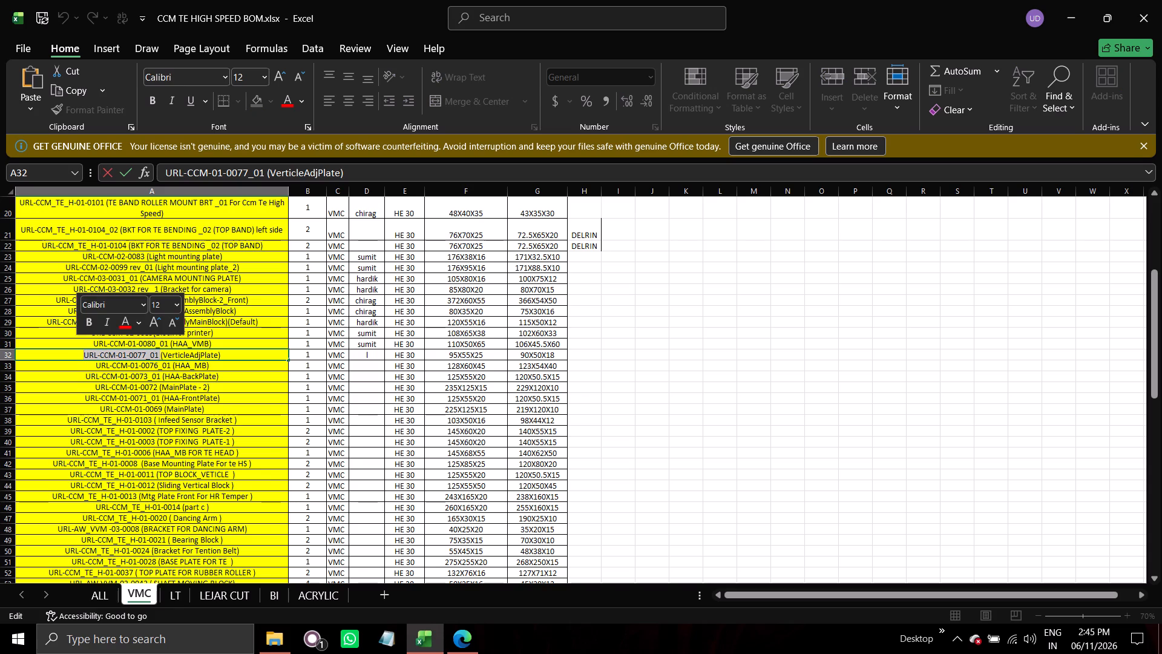
key("ctrl+c")
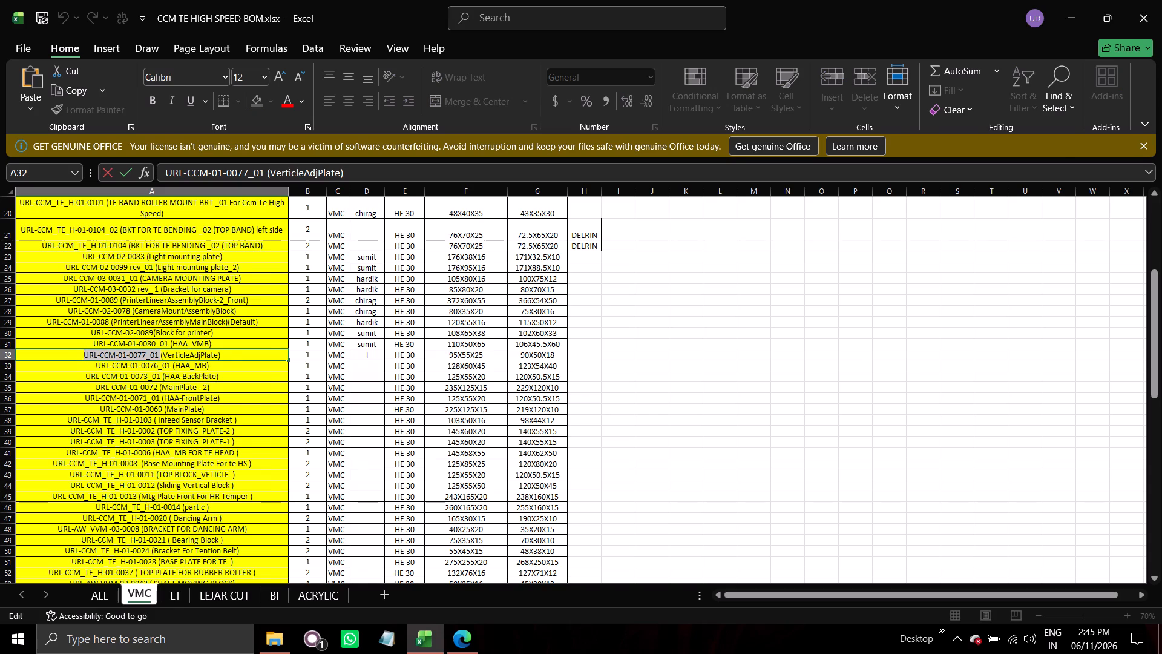
key("alt+Tab")
key("alt+Tab")
key("alt+Tab")
key("alt+Tab")
key("alt+Tab")
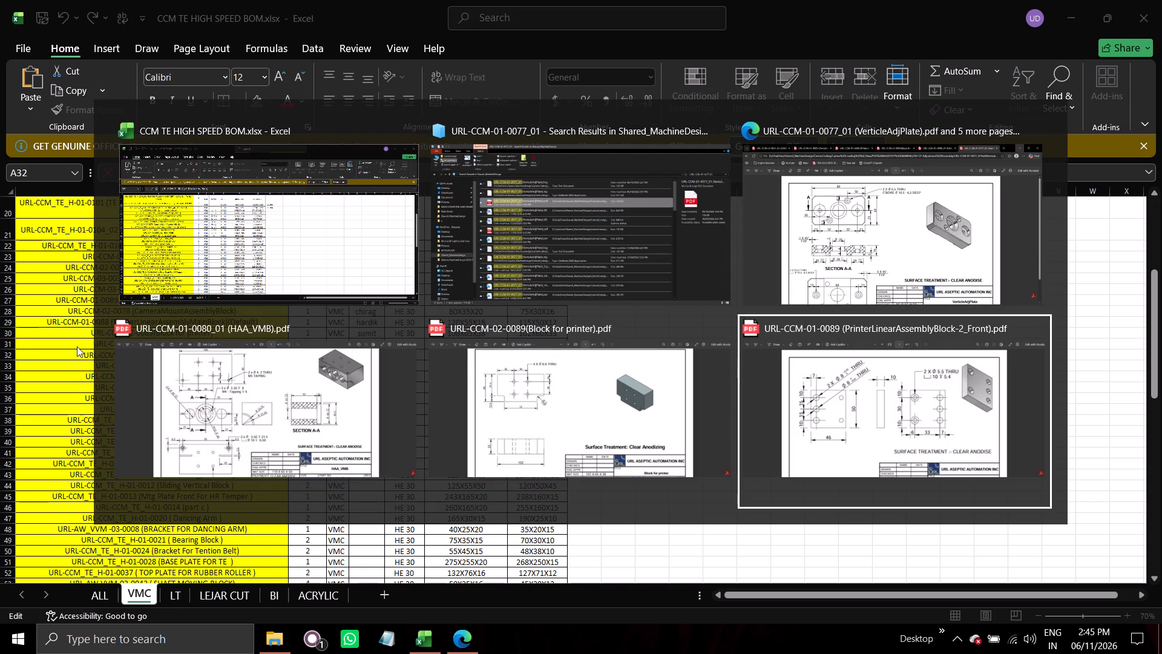
key("alt+Tab")
key("alt+Tab")
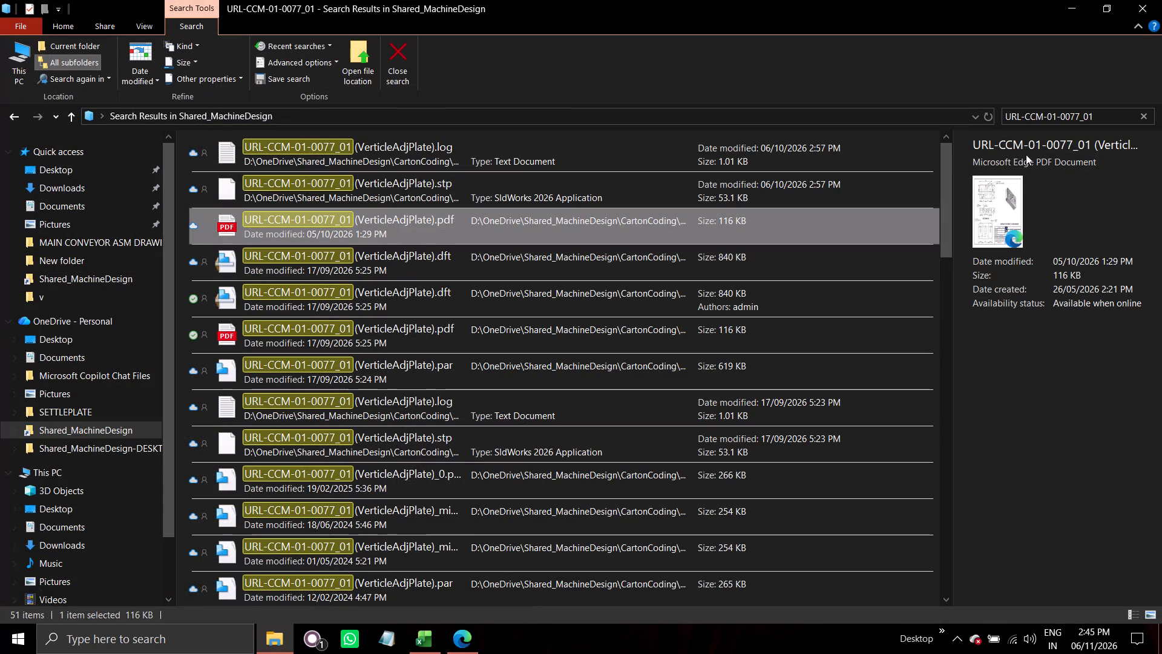
left_click(1105, 118)
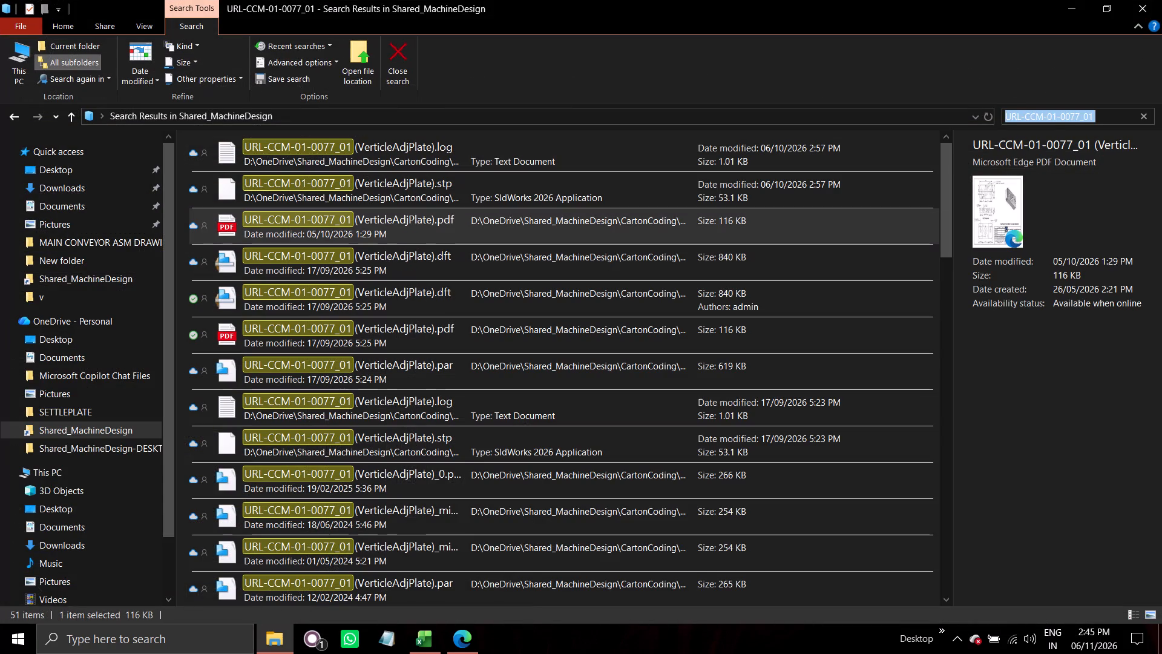
key("ctrl+v")
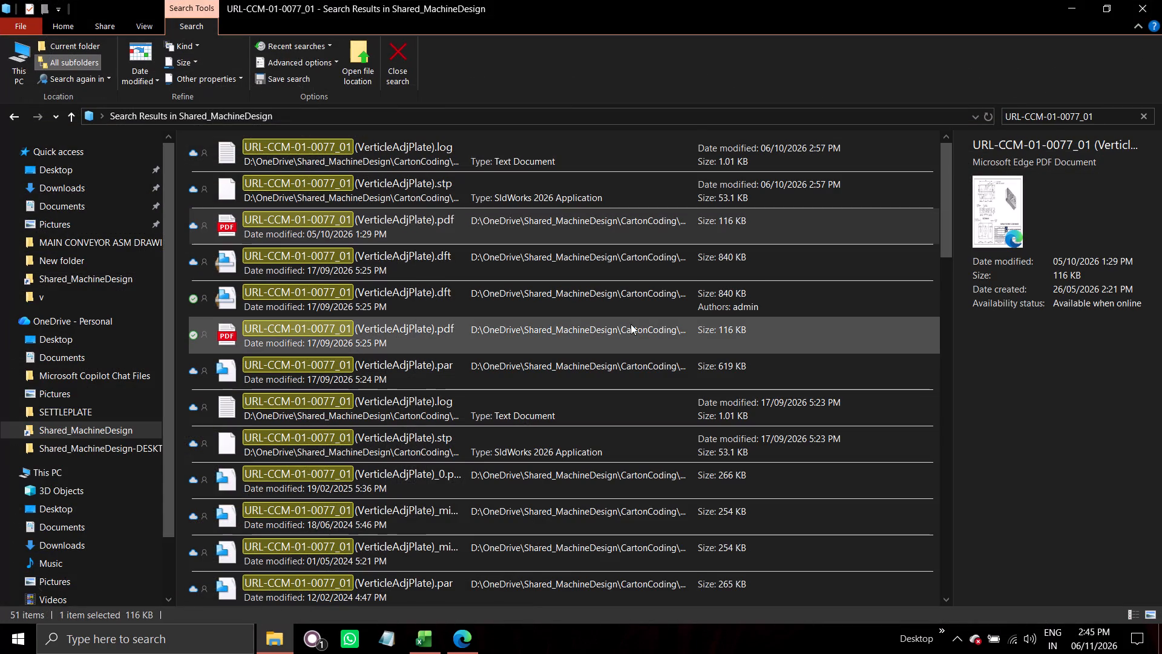
left_click(428, 210)
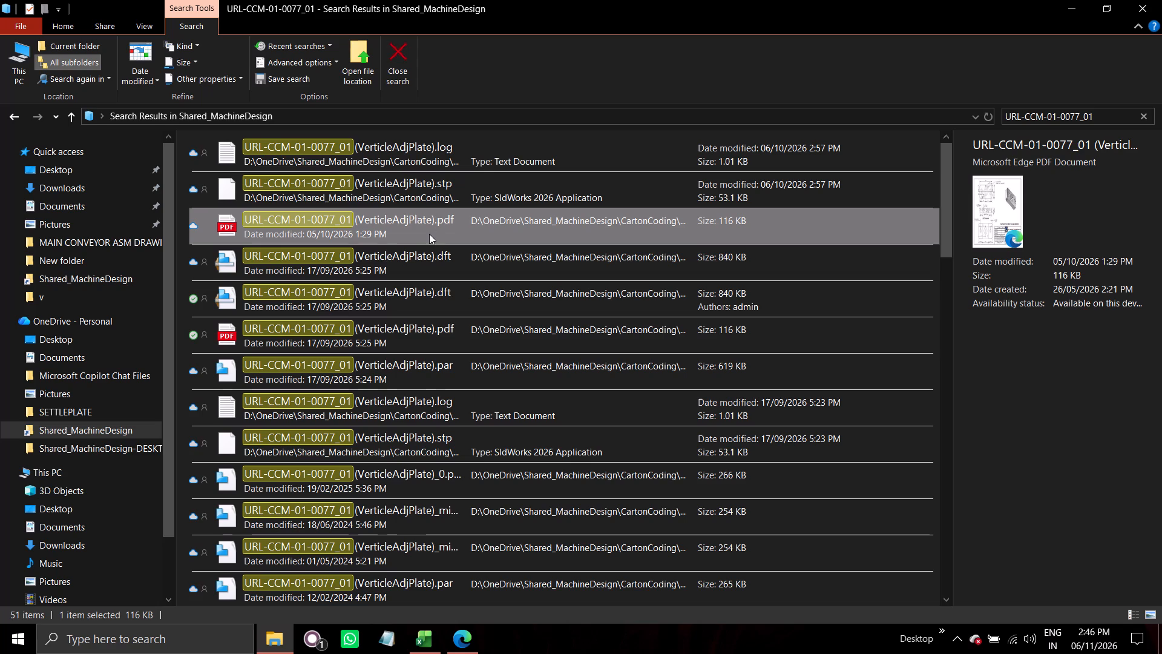
Back in the Excel BOM, replace the name entry for URL-CCM-01-0077_01 (VerticleAdjPlate) with sumit.
key("alt+Tab")
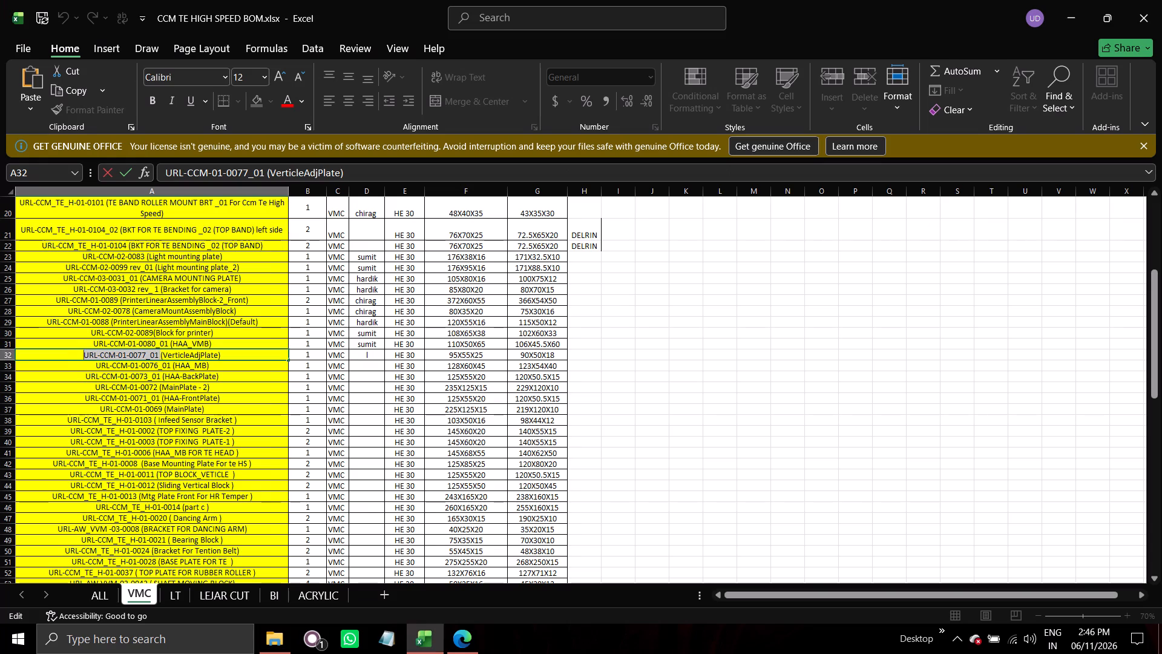
double_click(375, 355)
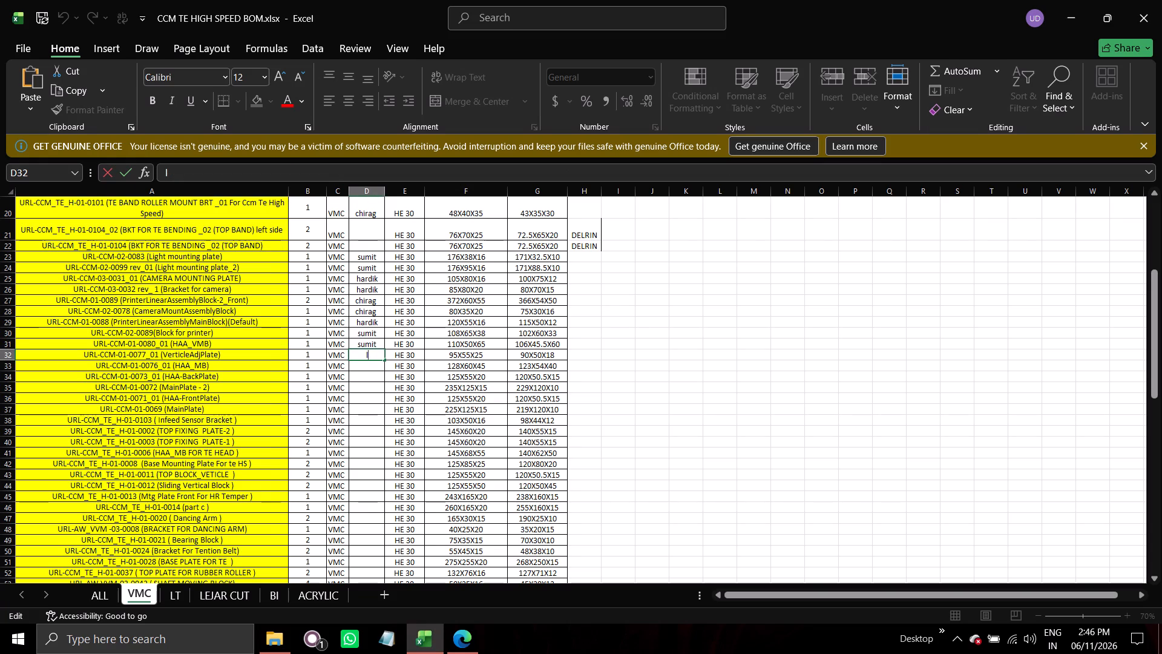
key("BackSpace")
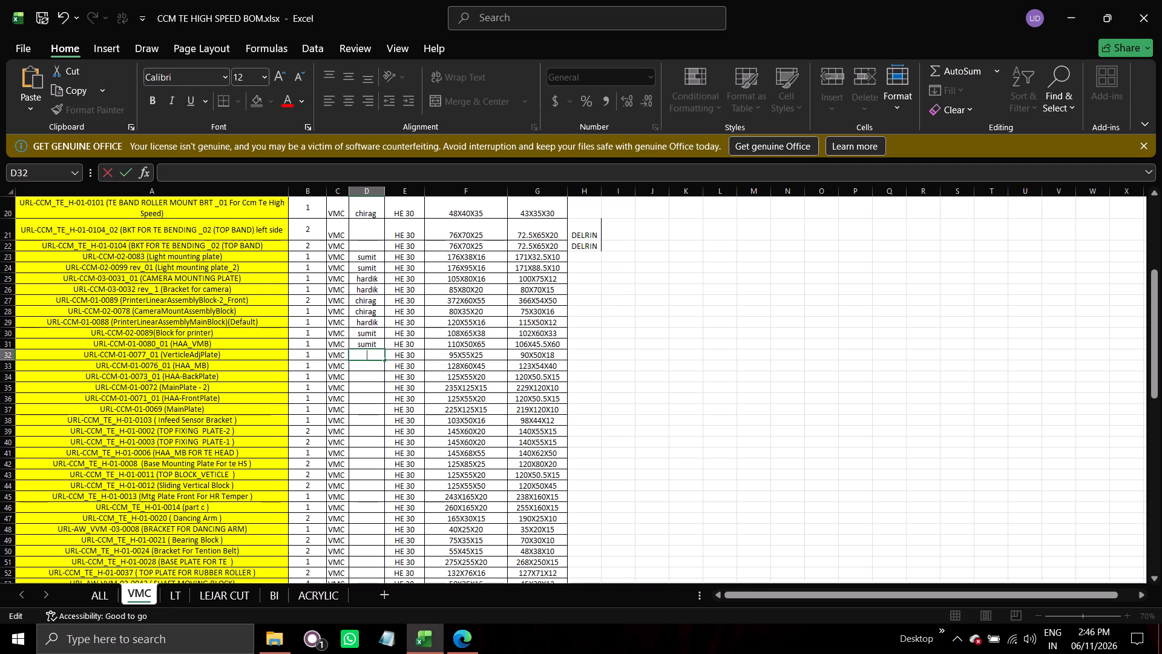
key("s")
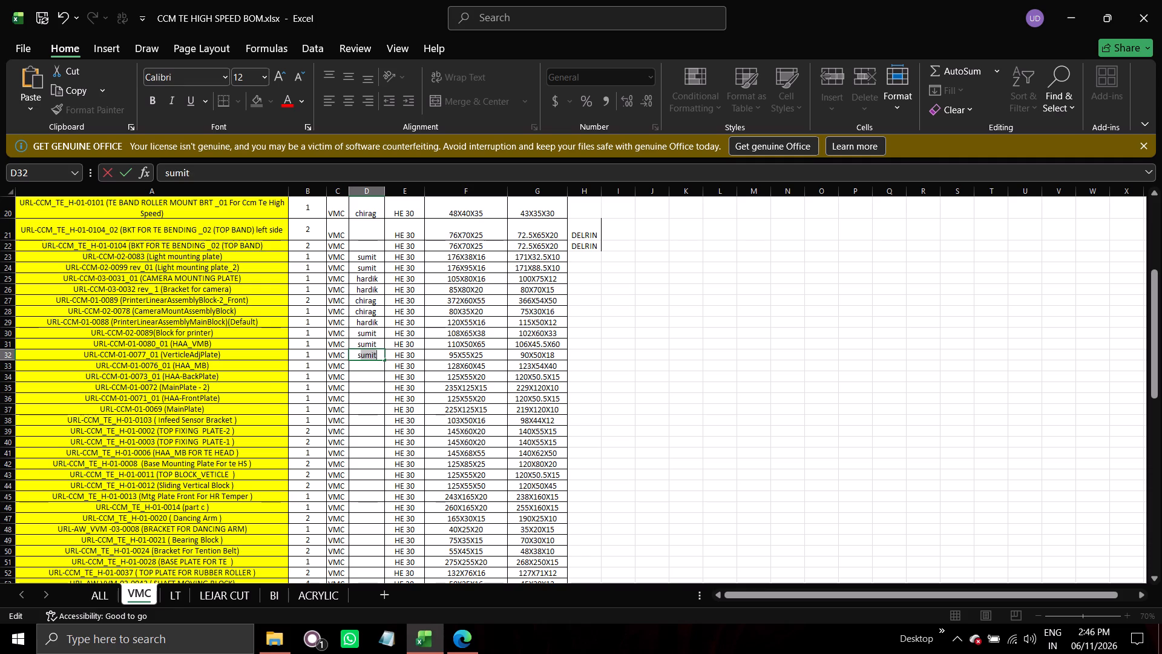
key("Return")
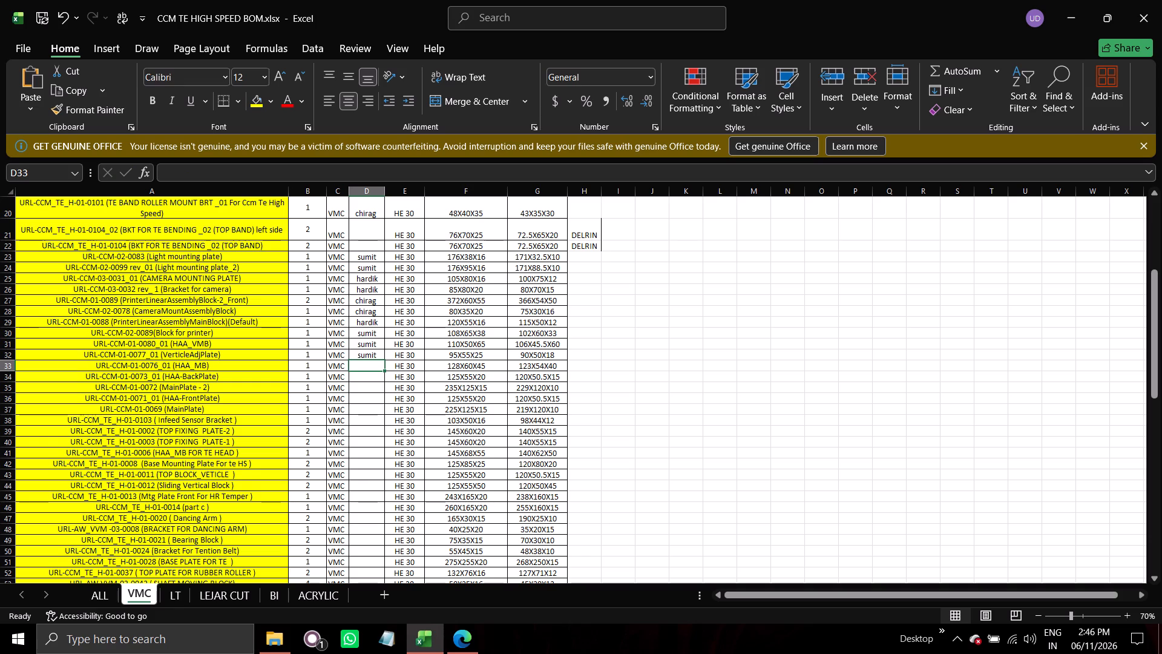
Search Shared_MachineDesign in File Explorer for part number URL-CCM-01-0076_01 from row 33 and open the HAA_MB PDF drawing dated 10/09/2026.
double_click(169, 365)
left_click_drag(172, 365, 171, 365)
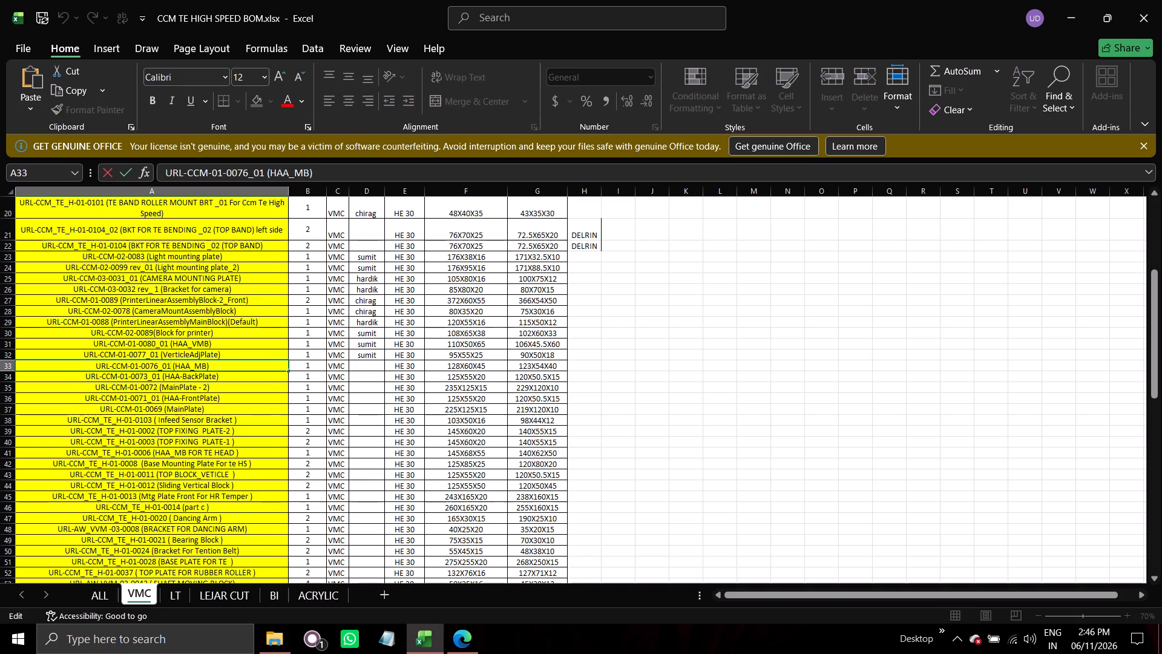
left_click_drag(171, 365, 78, 354)
key("ctrl+c")
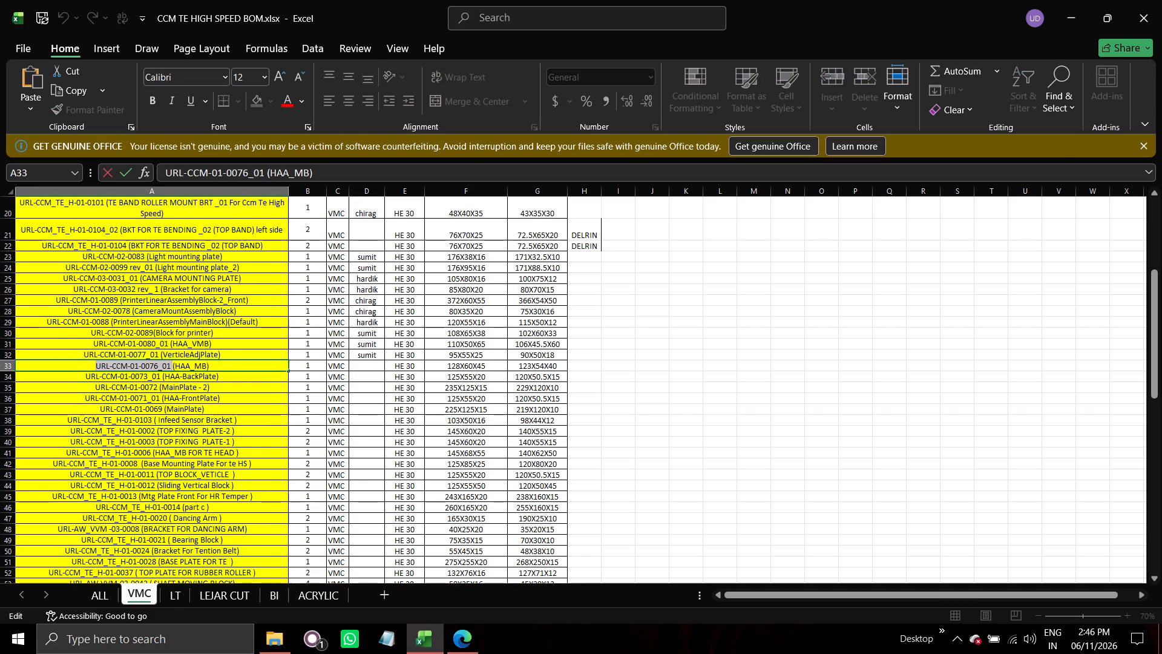
key("alt+Tab")
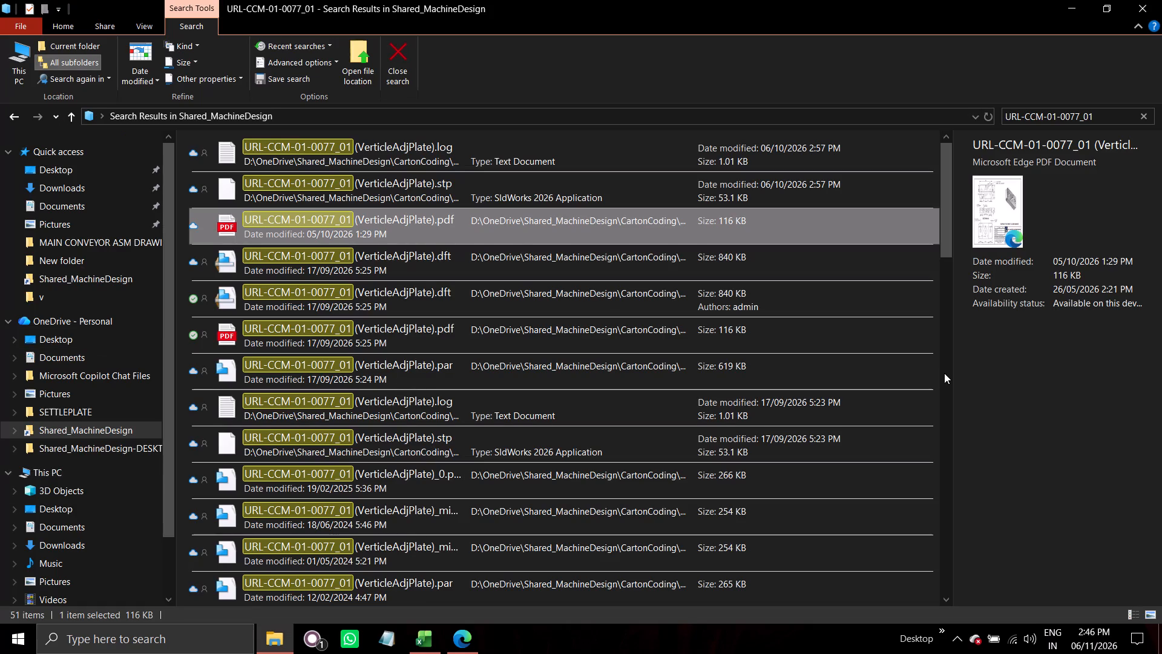
left_click(1106, 116)
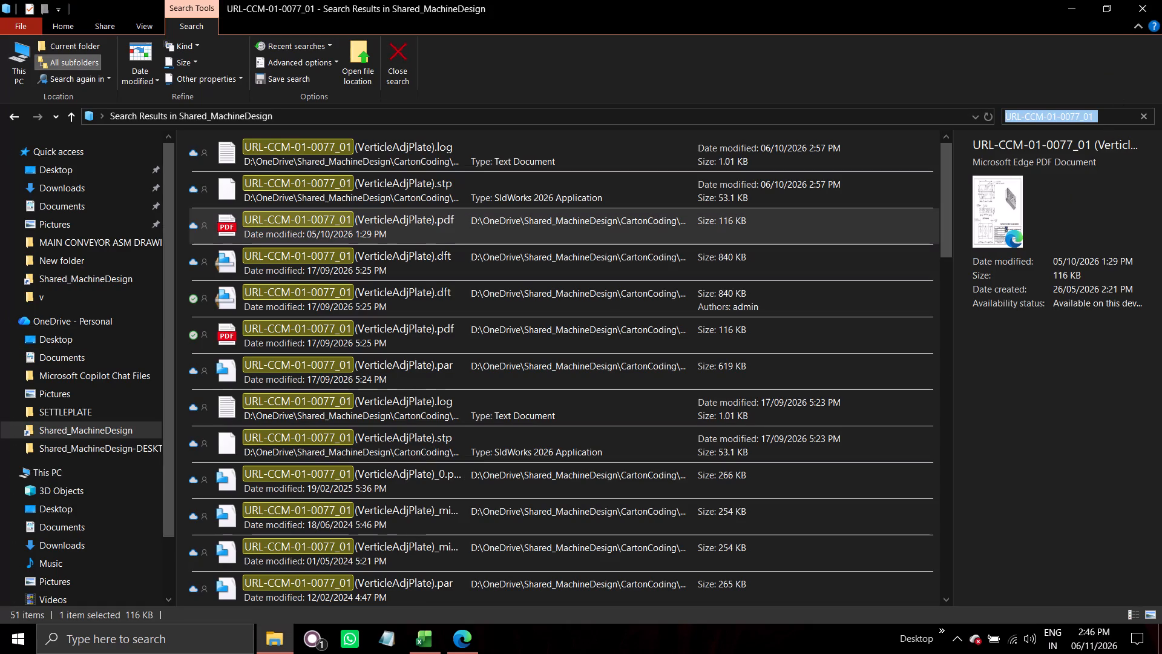
key("ctrl+v")
left_click(1106, 116, "ctrl")
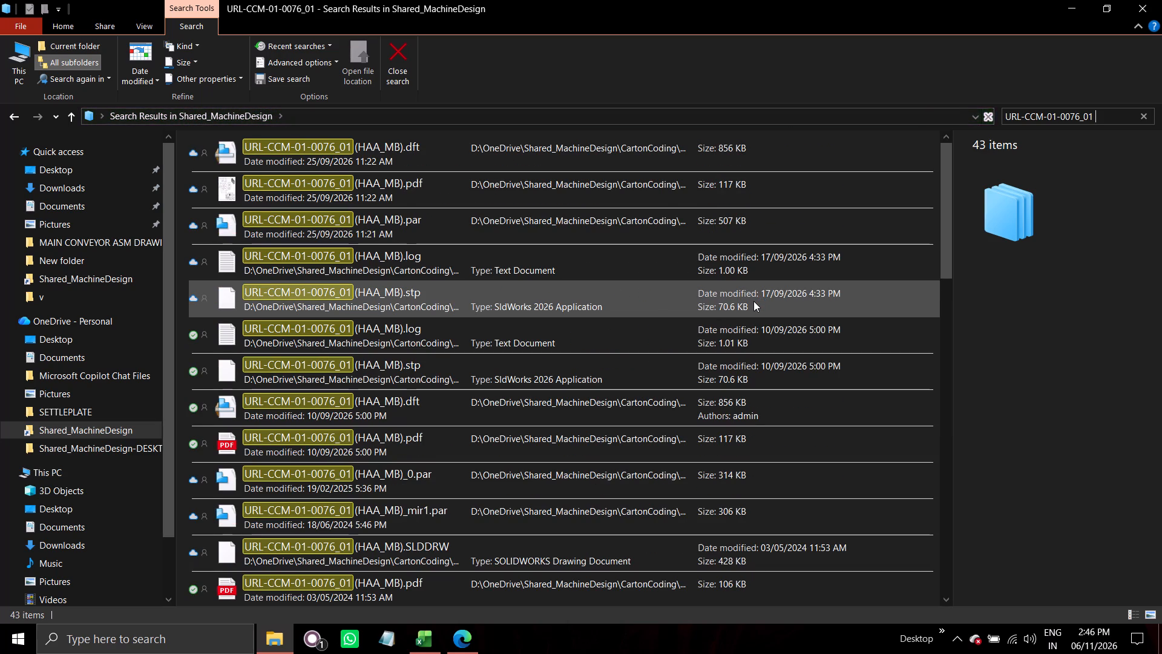
double_click(413, 443)
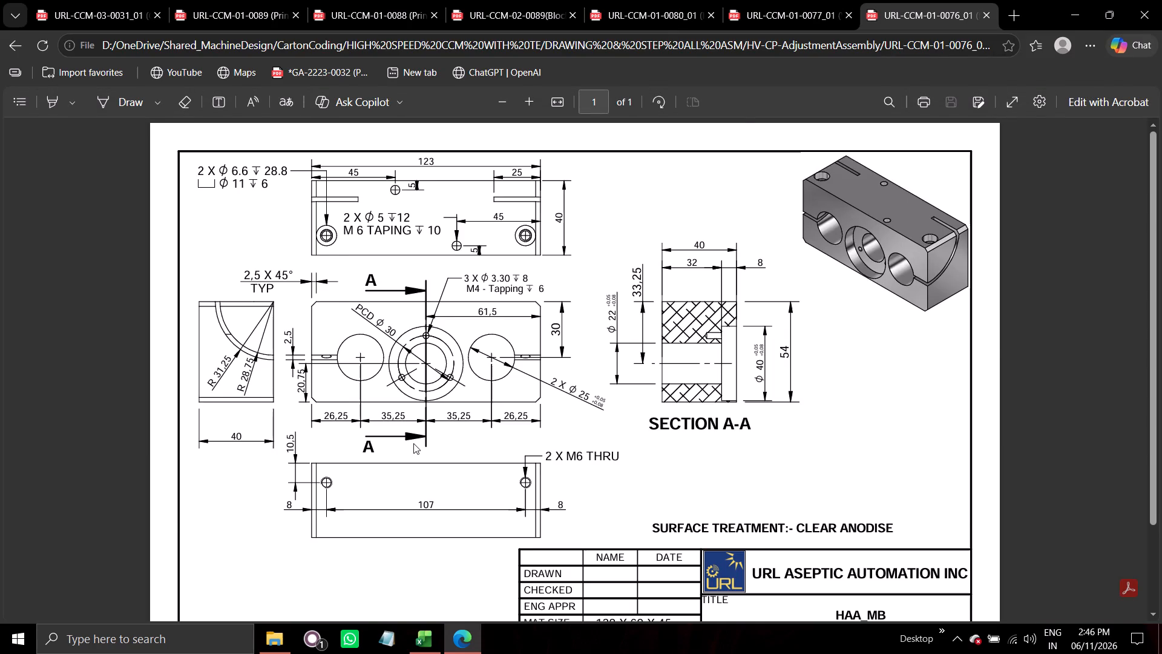
Back in the Excel BOM, enter sumit as the name for URL-CCM-01-0076_01 (HAA_MB).
key("alt+Tab")
key("alt+Tab")
key("alt+Tab")
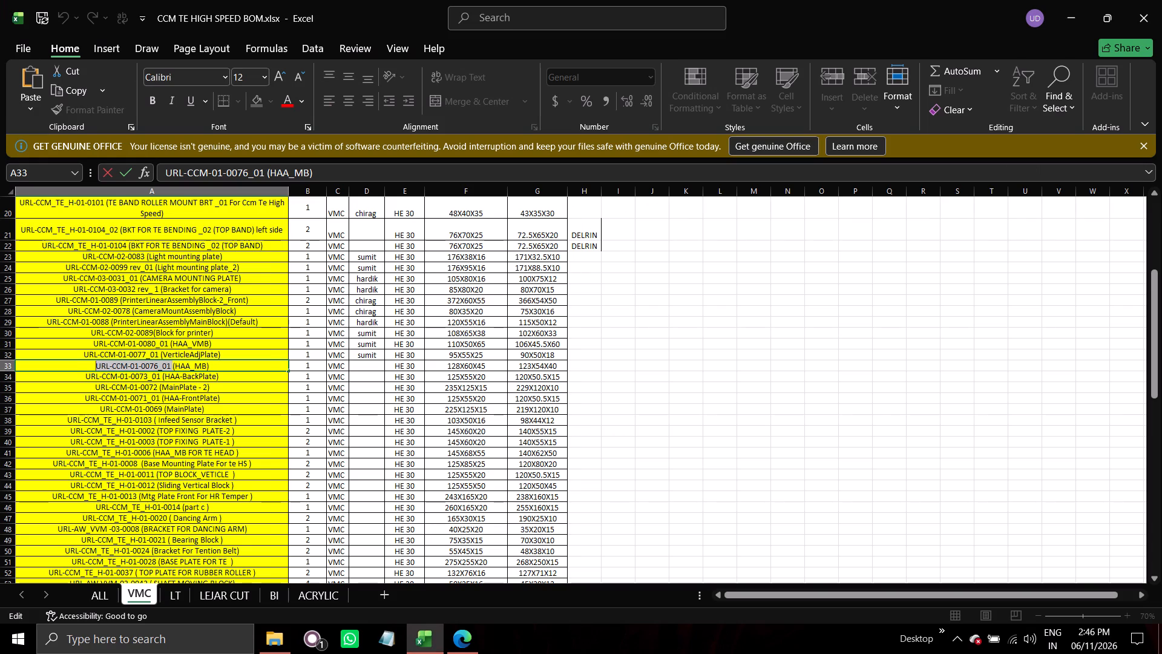
left_click(370, 368)
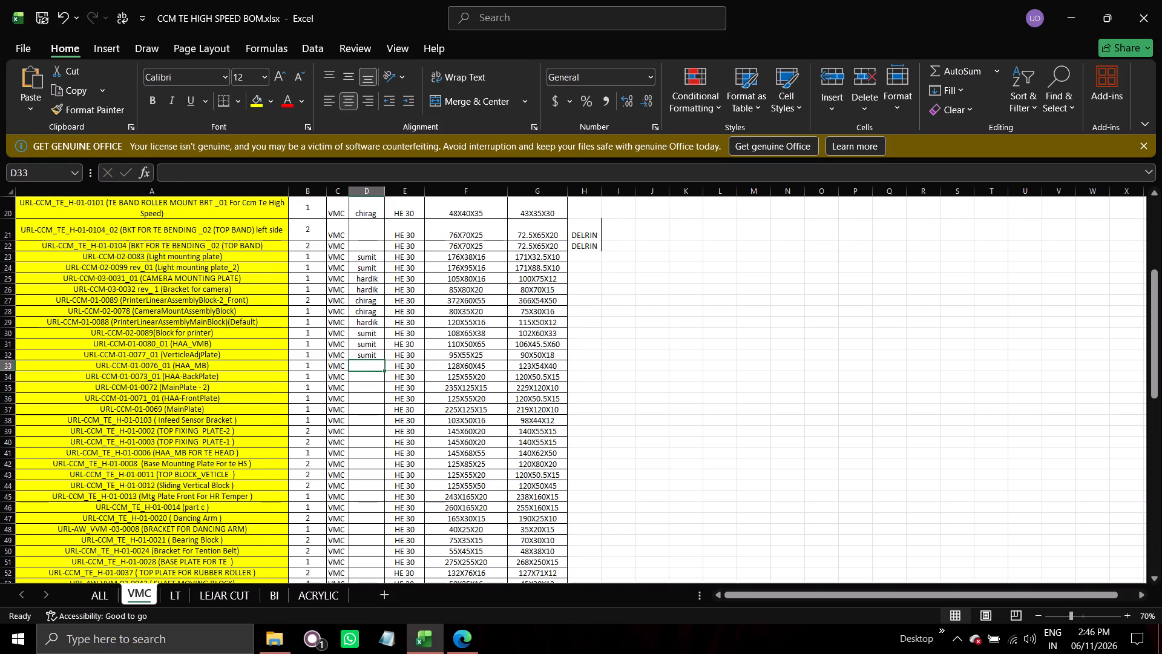
key("s")
key("Return")
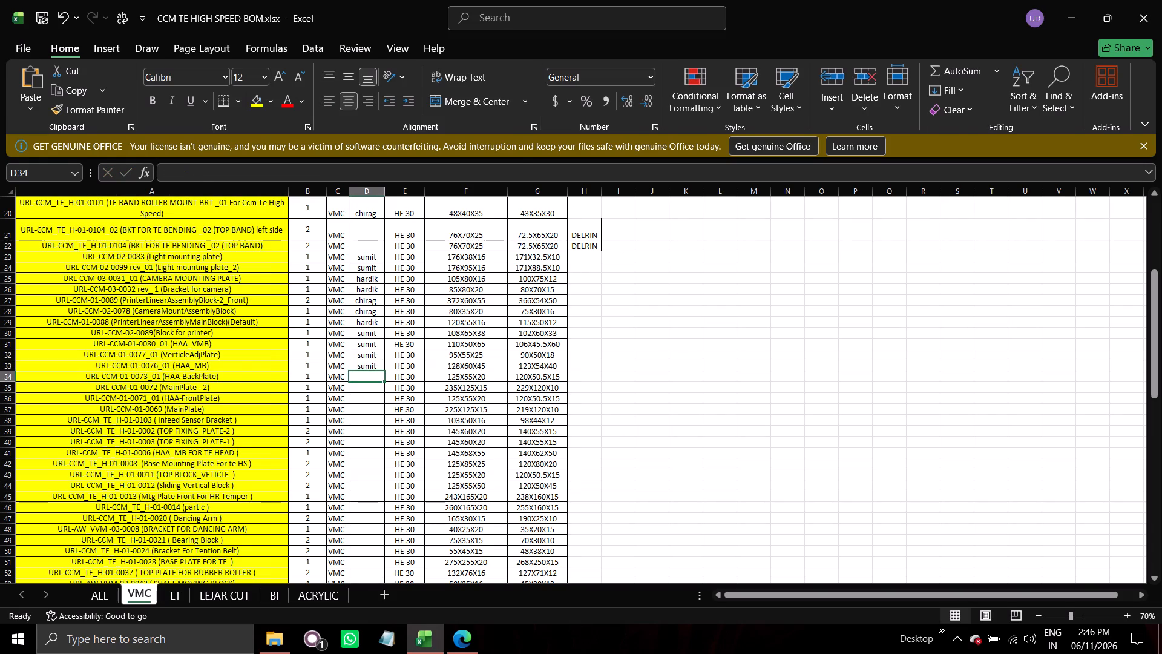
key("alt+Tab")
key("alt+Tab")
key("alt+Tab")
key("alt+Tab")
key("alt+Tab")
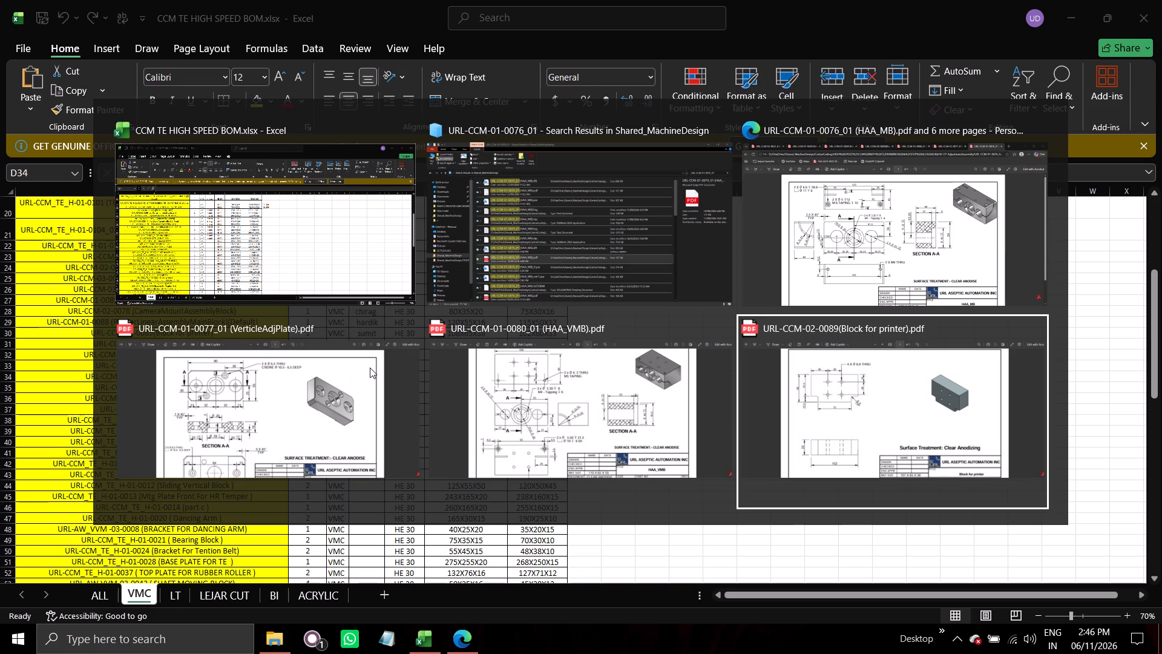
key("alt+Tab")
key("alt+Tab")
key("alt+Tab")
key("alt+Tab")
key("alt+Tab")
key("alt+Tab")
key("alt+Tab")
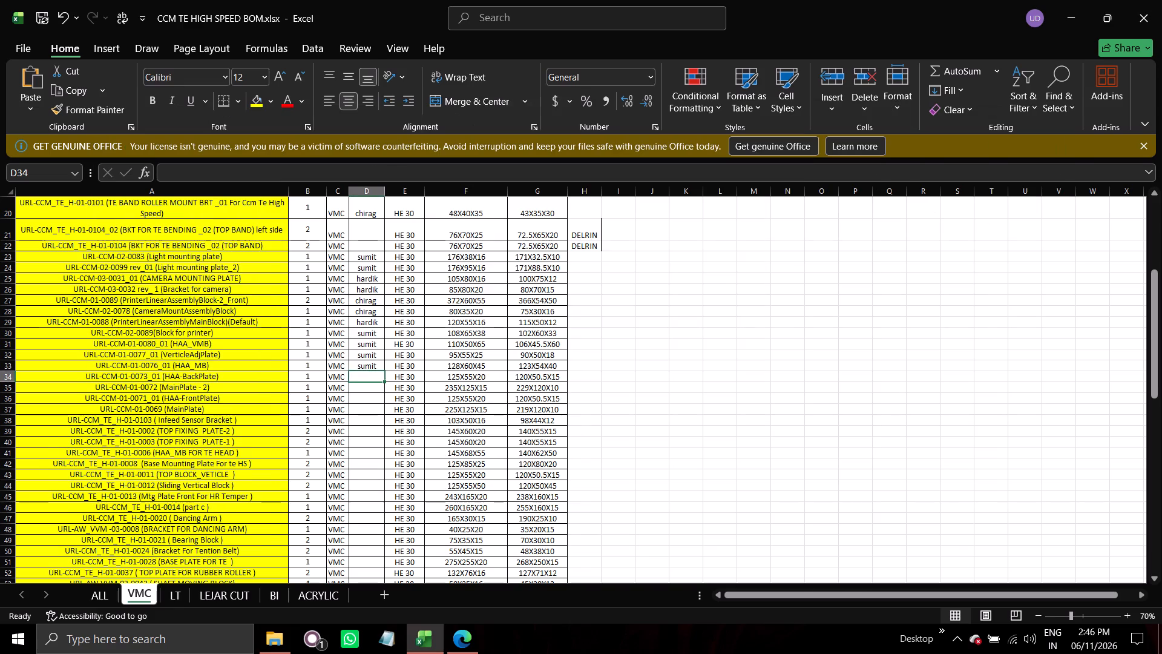
Copy part number URL-CCM-01-0073_01 from row 34 and search Shared_MachineDesign in File Explorer for it.
left_click(271, 378)
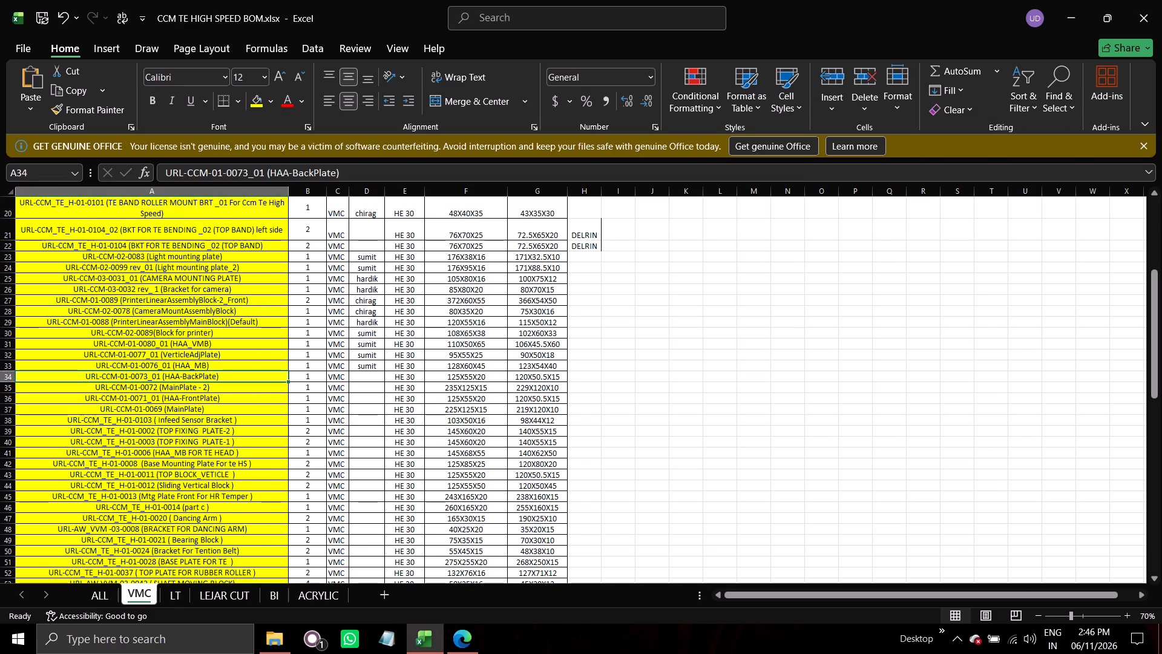
double_click(162, 375)
left_click_drag(162, 375, 82, 365)
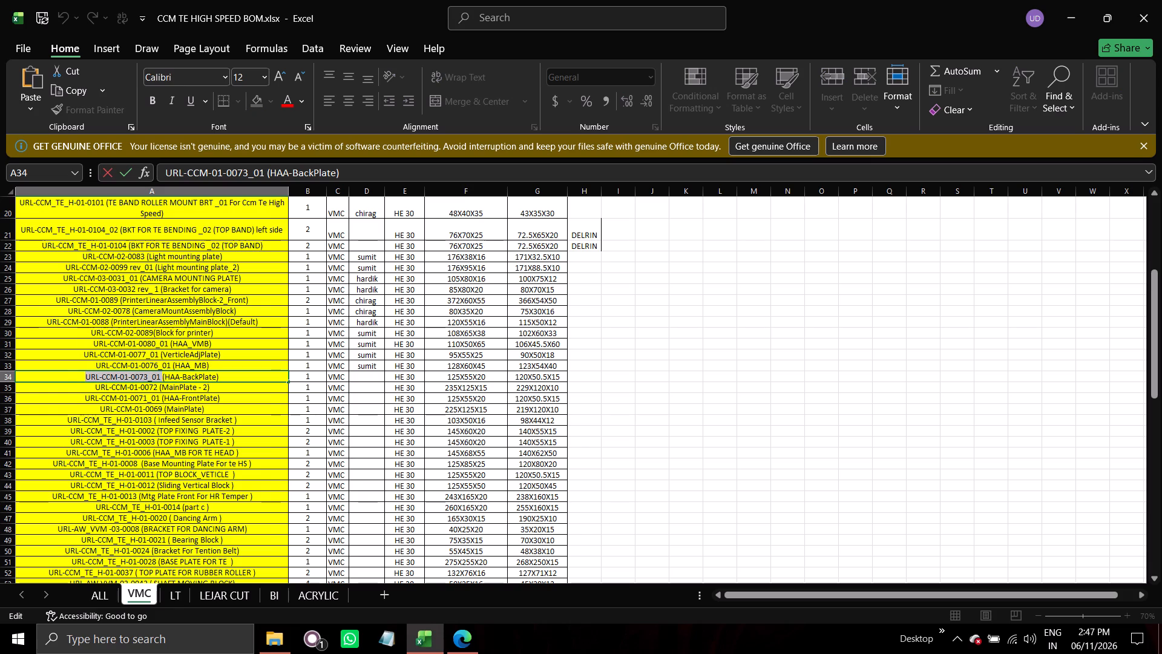
key("ctrl+c")
key("alt+Tab")
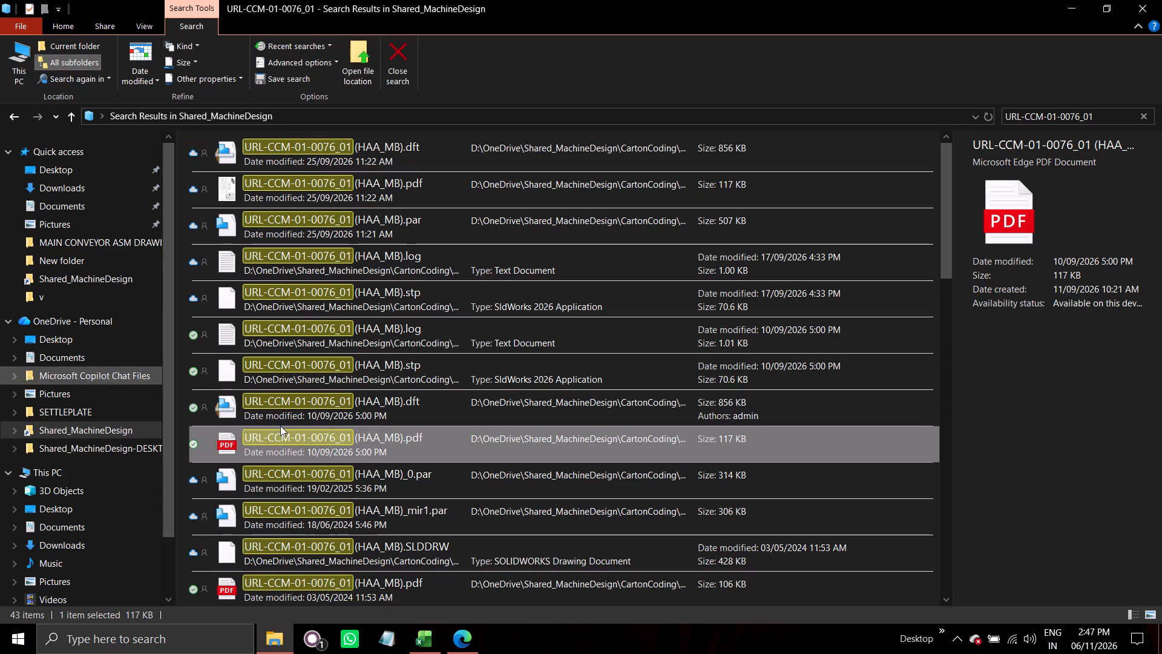
left_click(1109, 117)
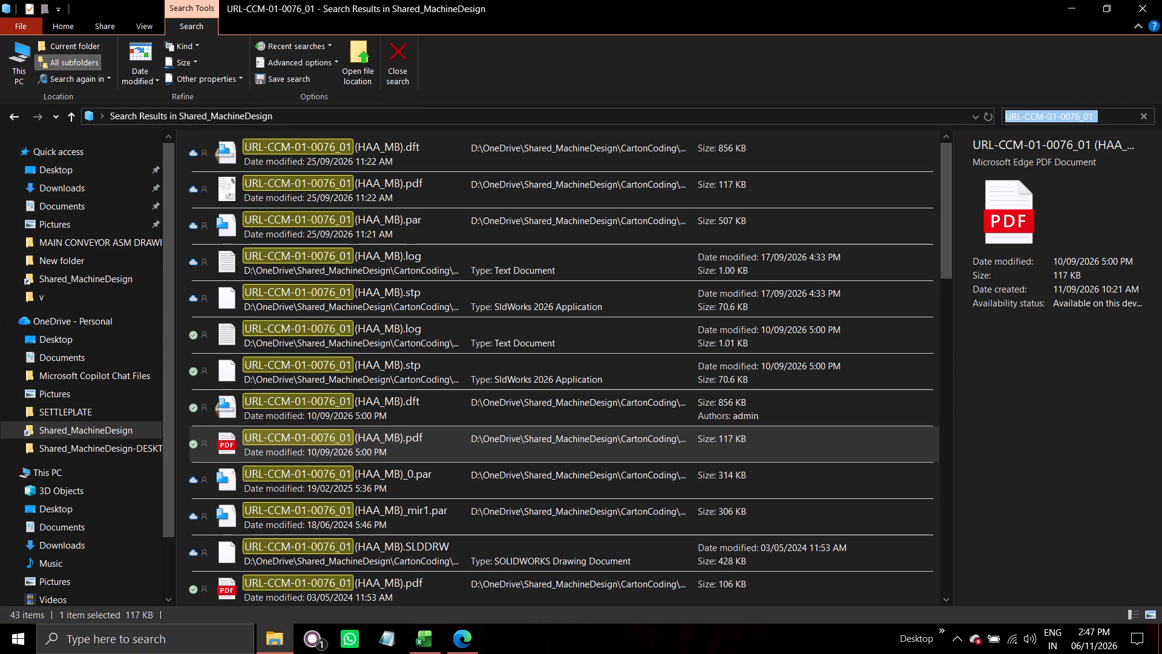
key("ctrl+v")
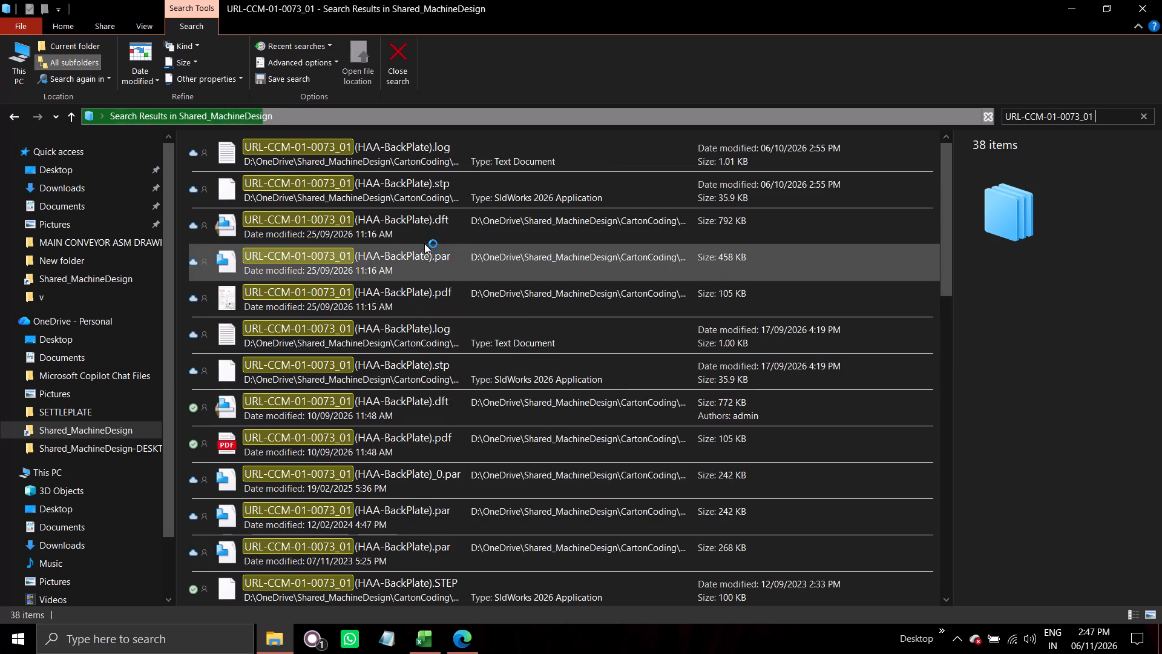
Open the HAA-BackPlate PDF dated 25/09/2026 and examine the drawing down to its title block in Edge.
left_click(434, 283)
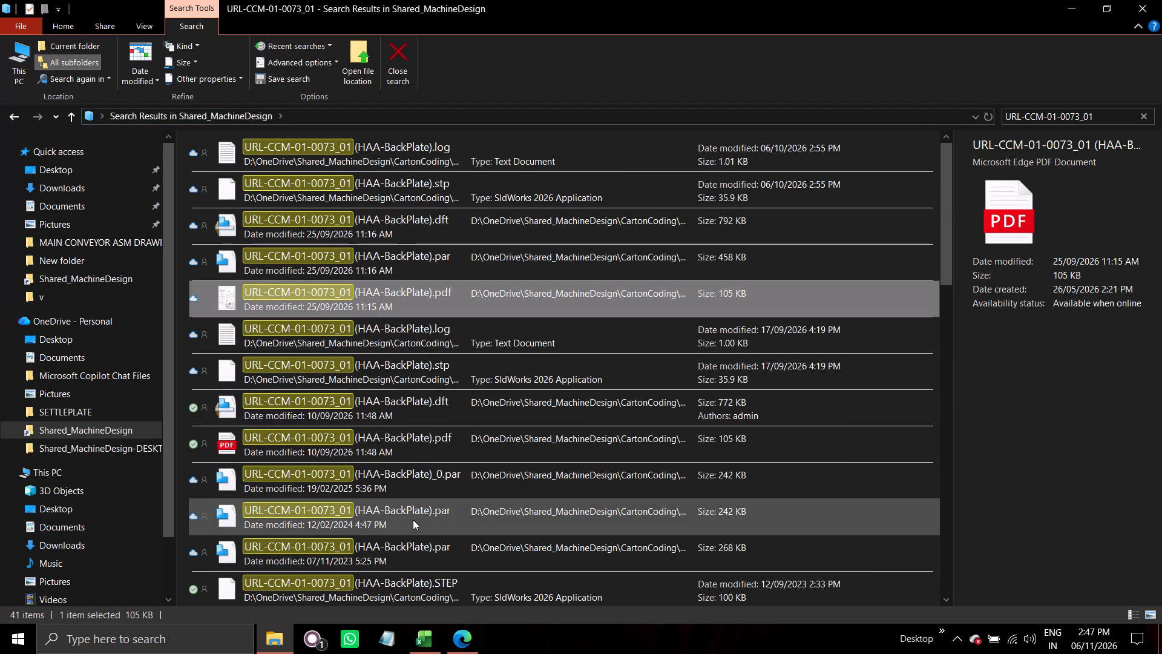
left_click(413, 444)
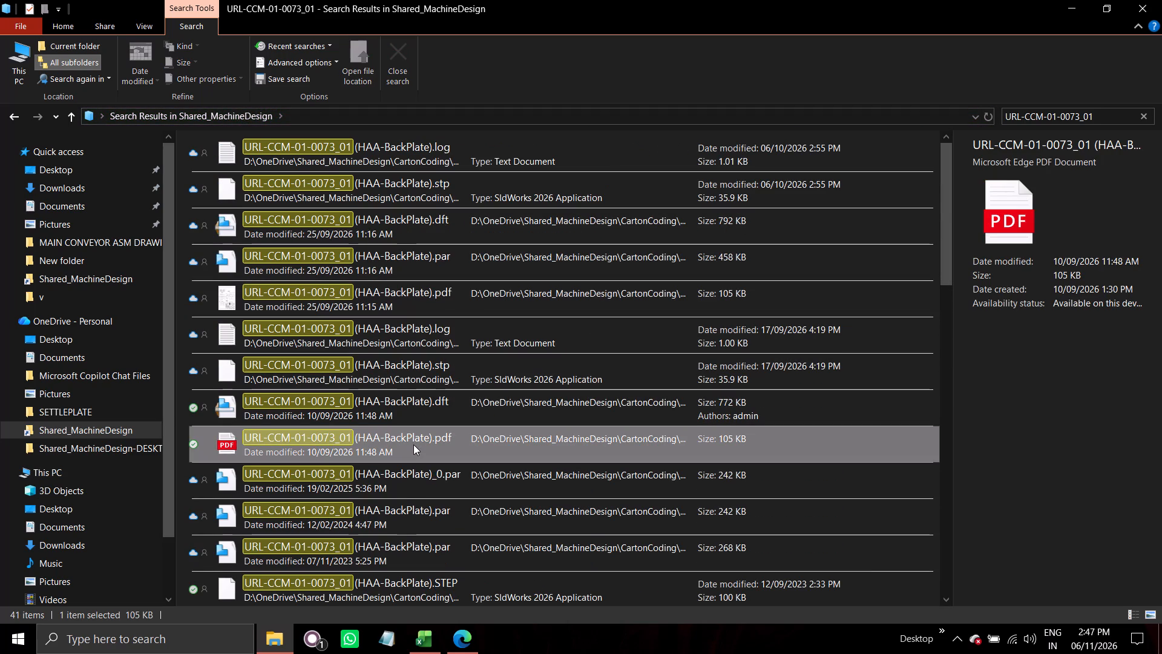
double_click(410, 301)
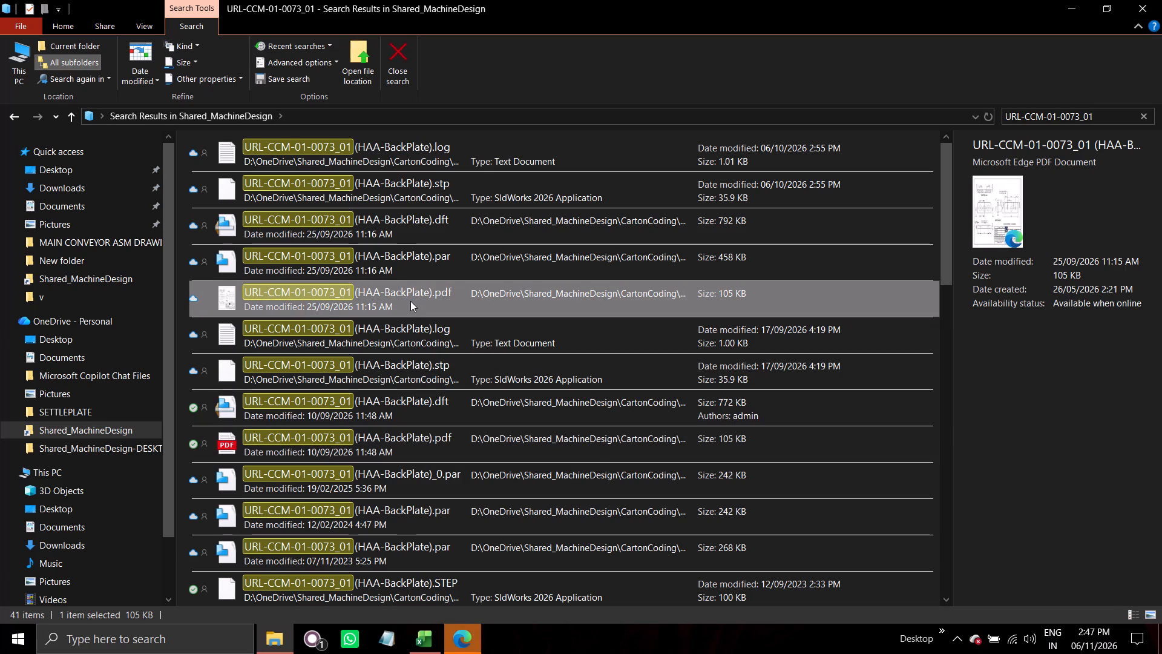
left_click(453, 635)
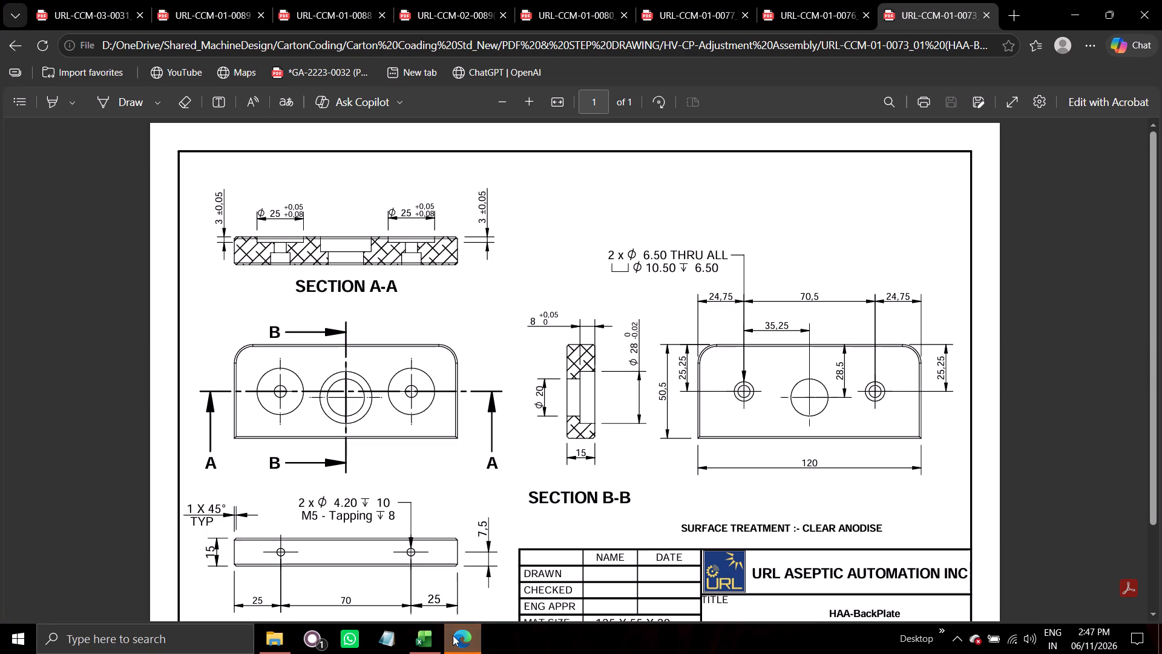
scroll(474, 501, "down", 1)
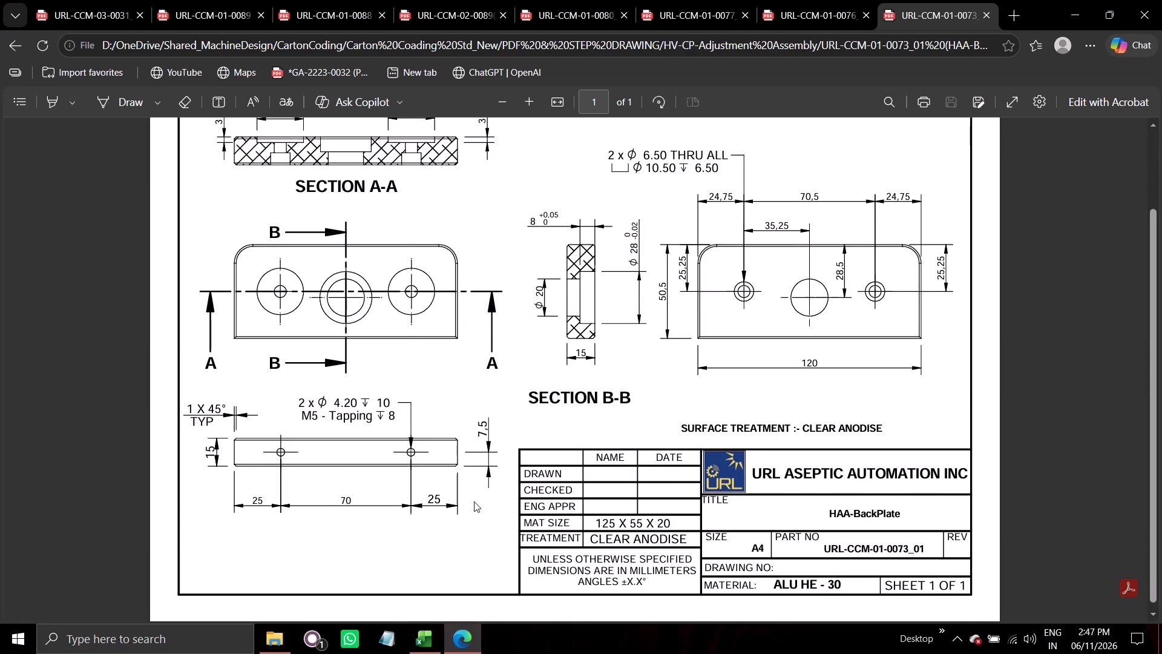
scroll(474, 501, "down", 1)
Back in the Excel BOM, enter sumit as the vendor for URL-CCM-01-0073_01 (HAA-BackPlate) in row 34.
key("alt+Tab")
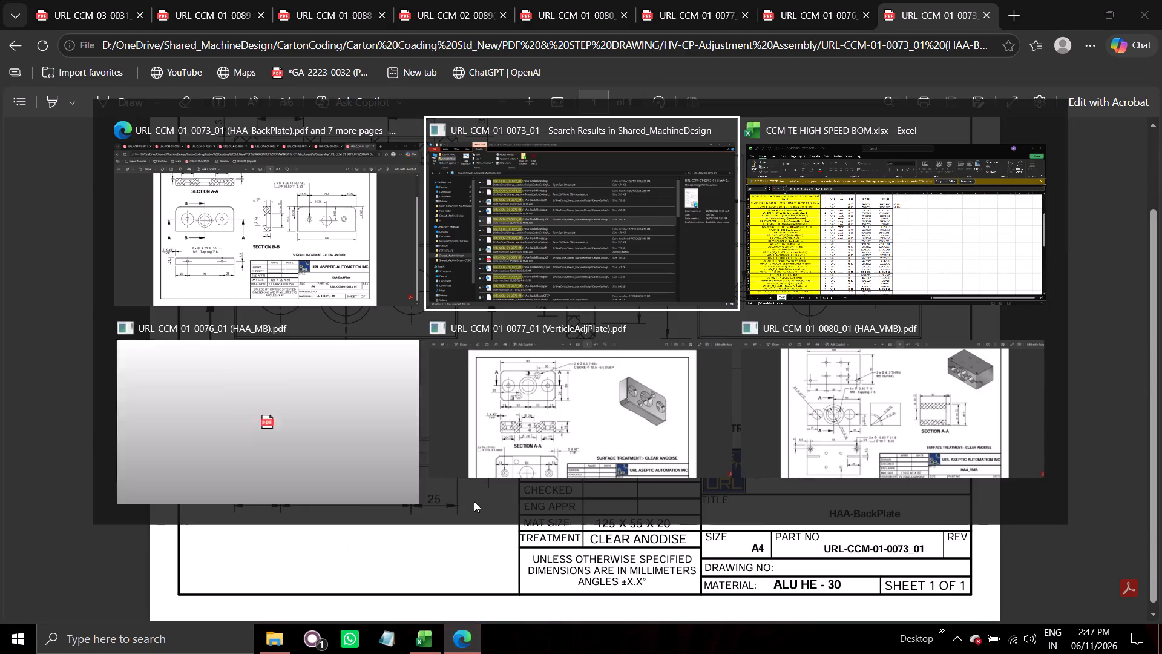
key("alt+Tab")
key("alt+Tab")
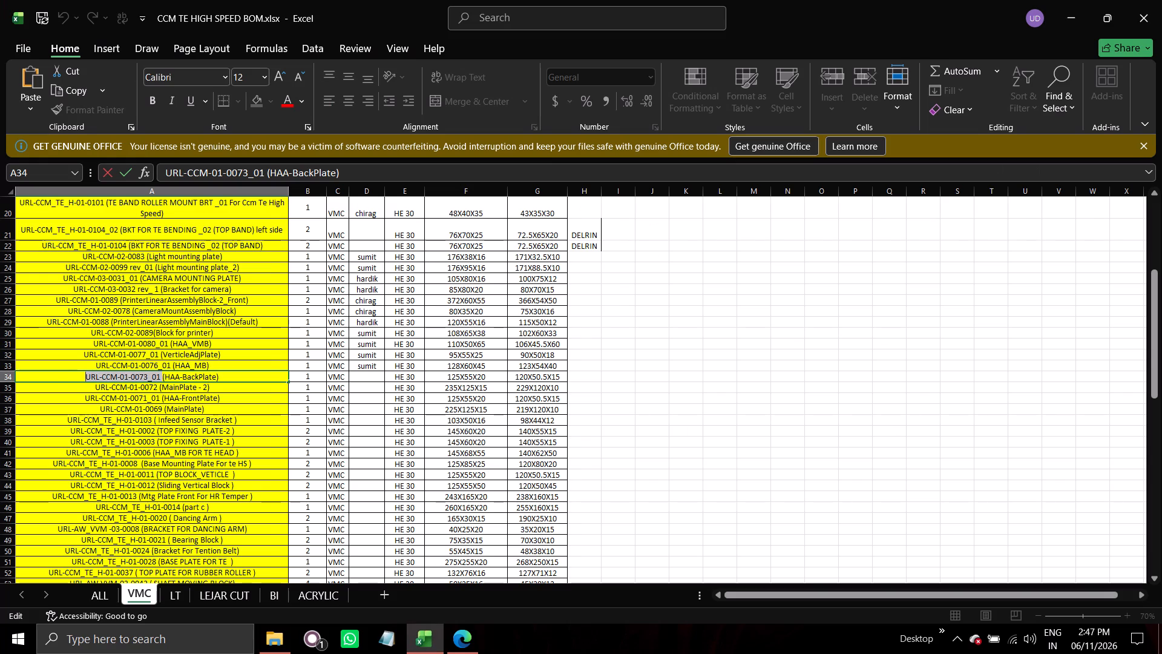
left_click(363, 376)
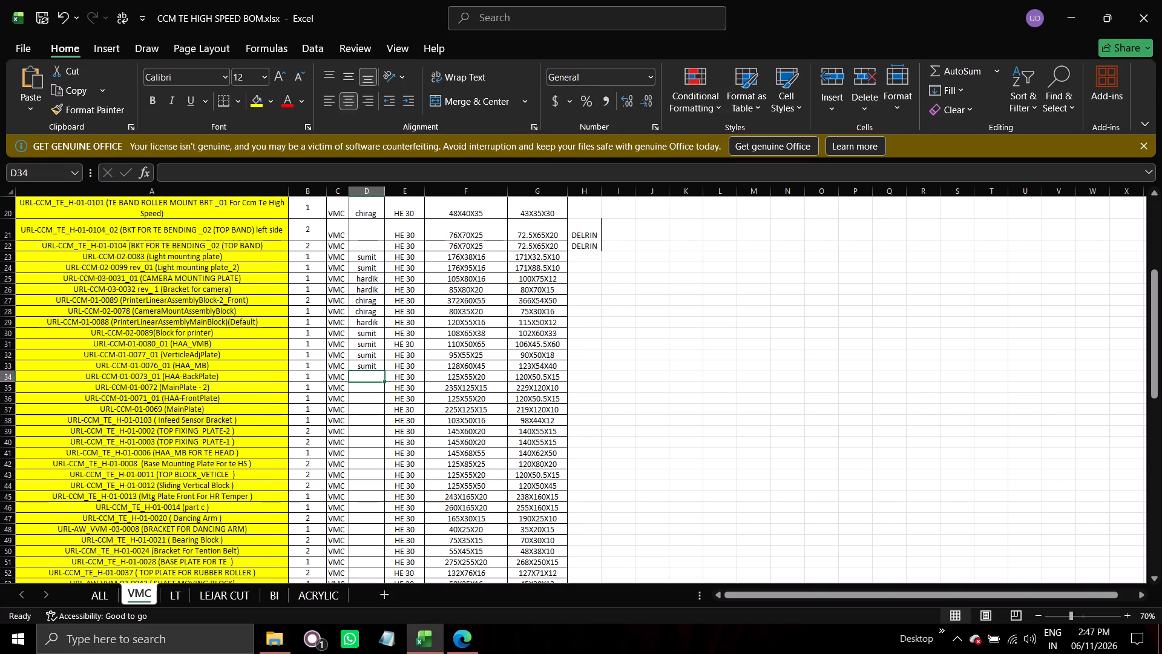
key("s")
key("Return")
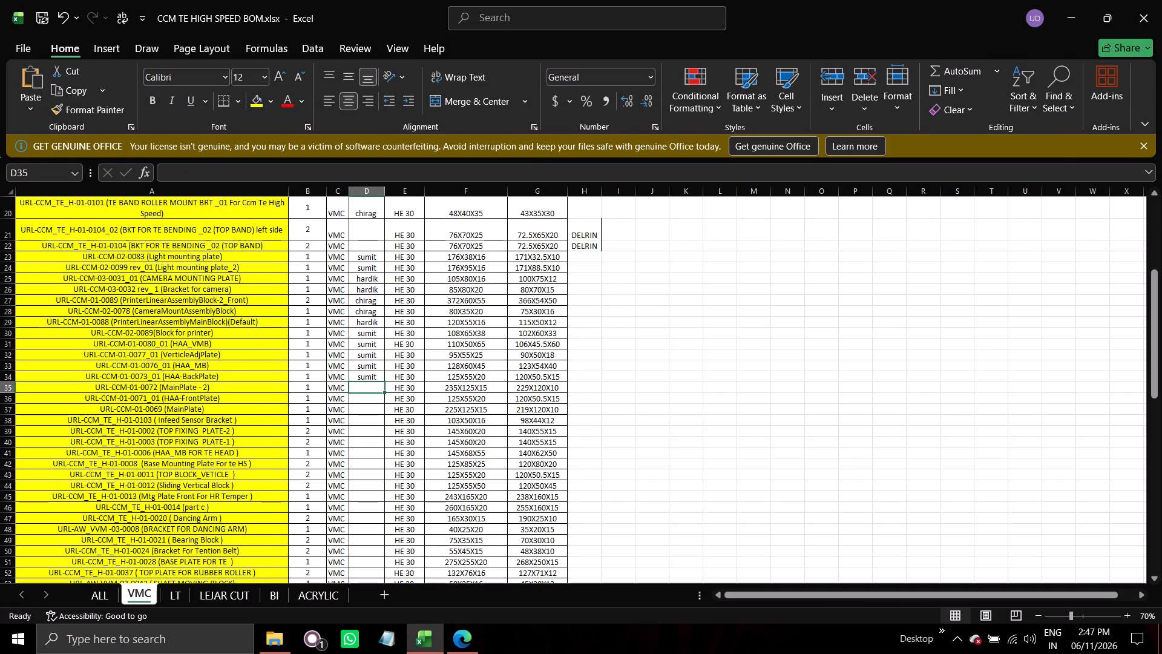
Copy part number URL-CCM-01-0072 from row 35 and search Shared_MachineDesign in File Explorer for it.
key("alt+Tab")
key("alt+Tab")
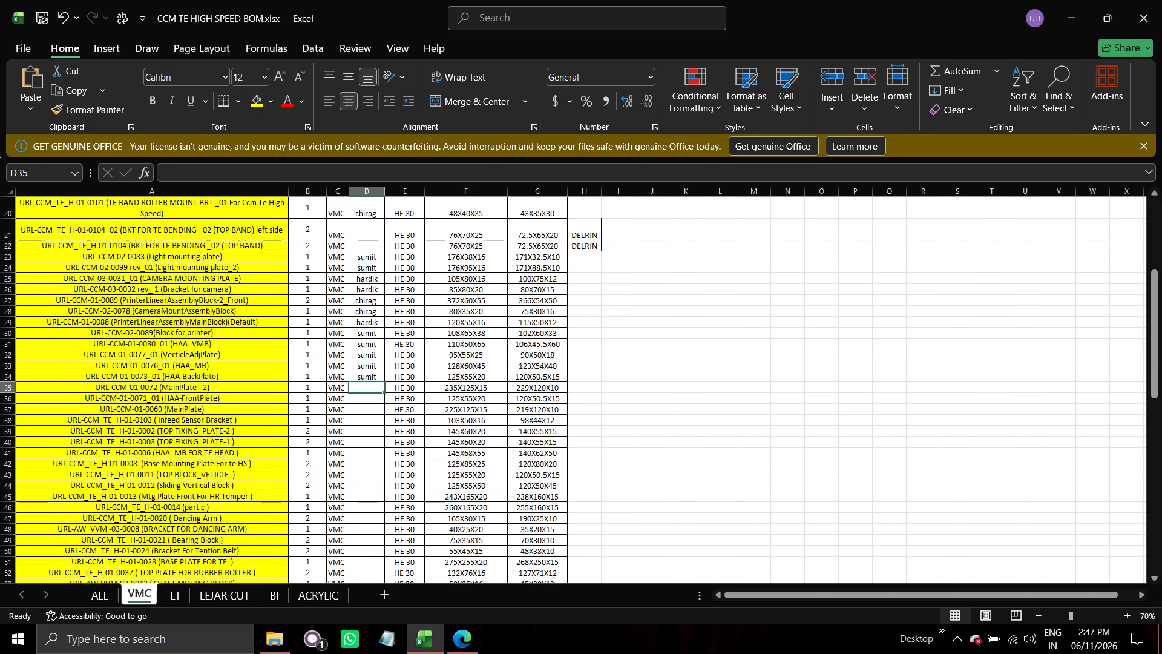
left_click(222, 390)
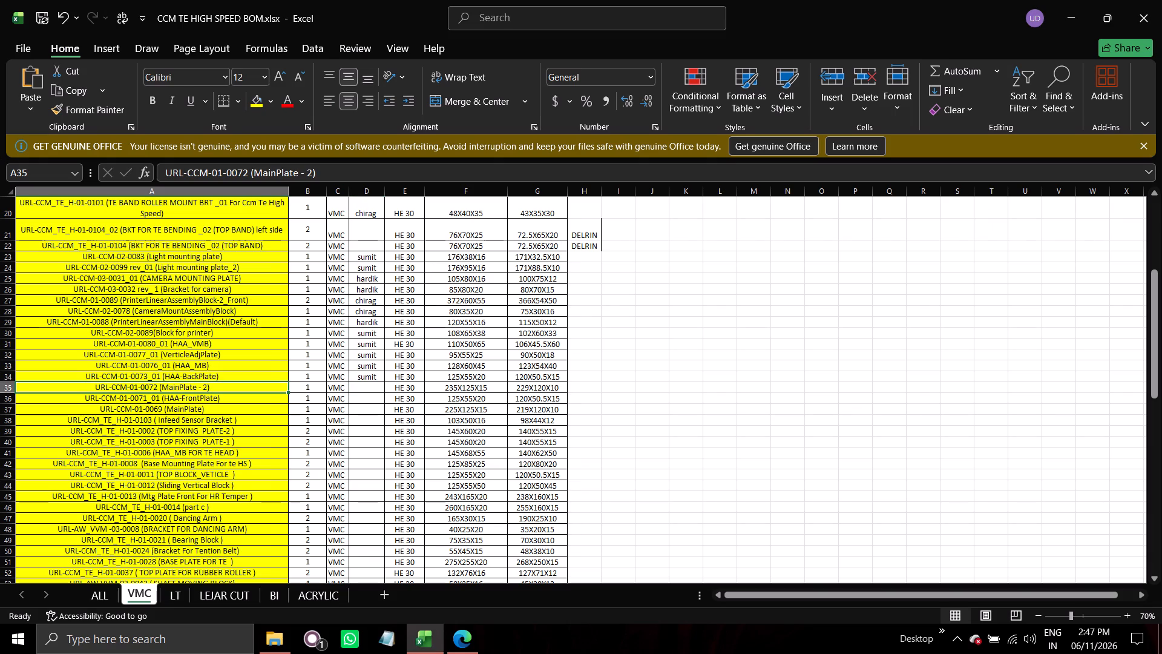
double_click(156, 383)
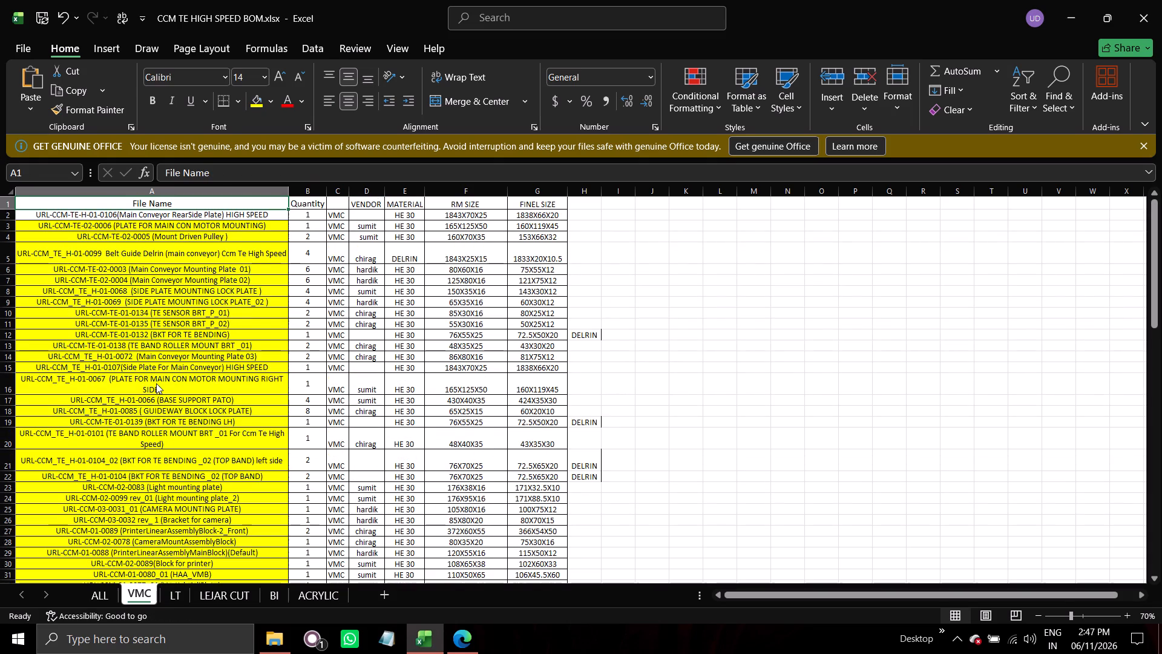
scroll(156, 383, "down", 4)
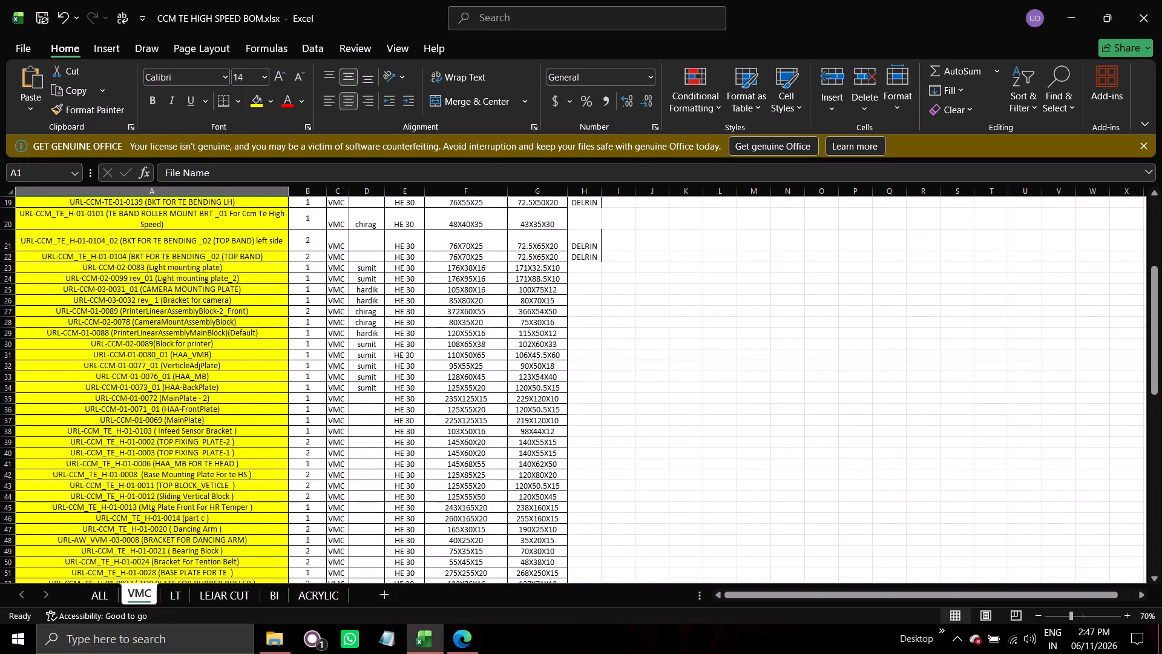
double_click(157, 399)
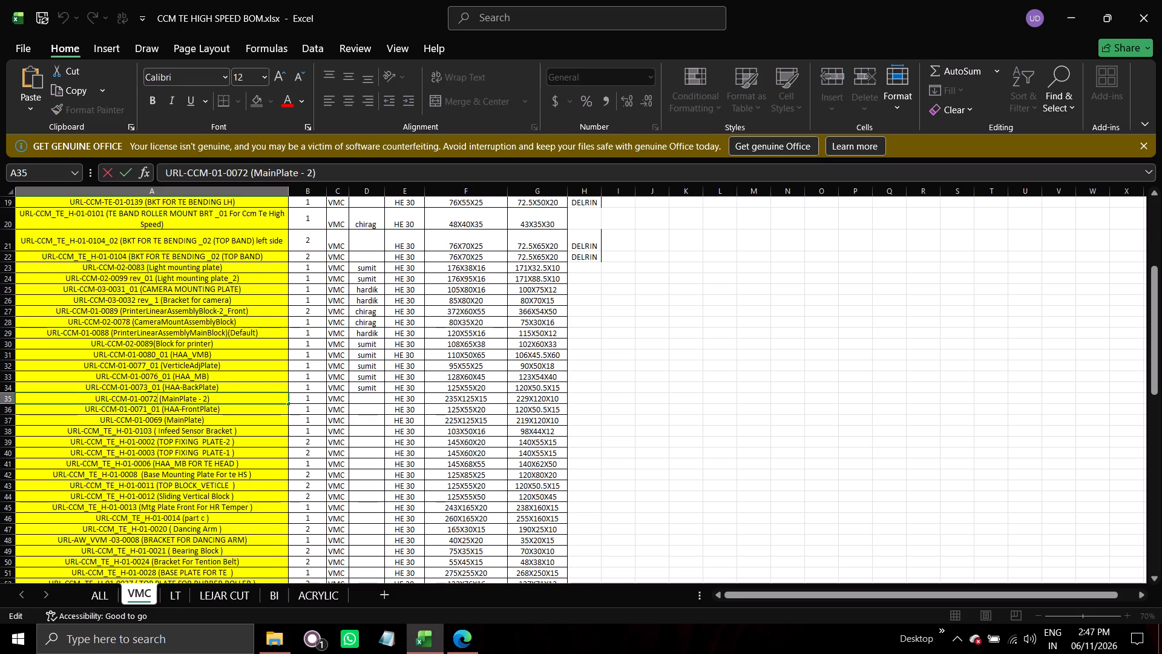
left_click_drag(157, 399, 91, 398)
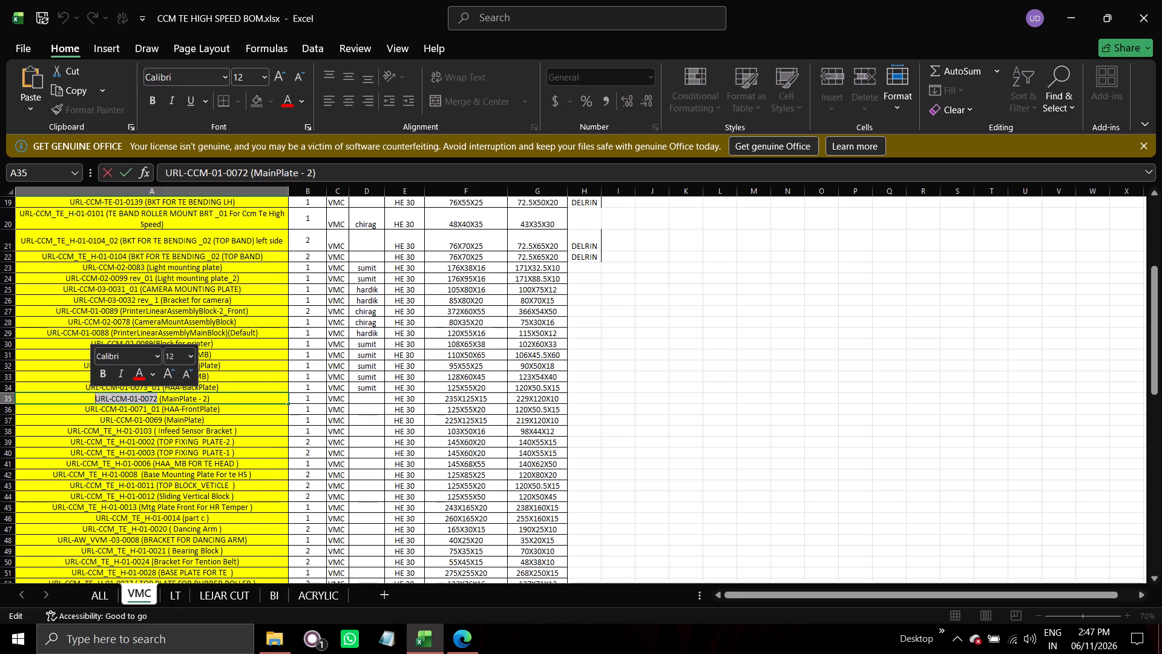
key("ctrl+c")
key("alt+Tab")
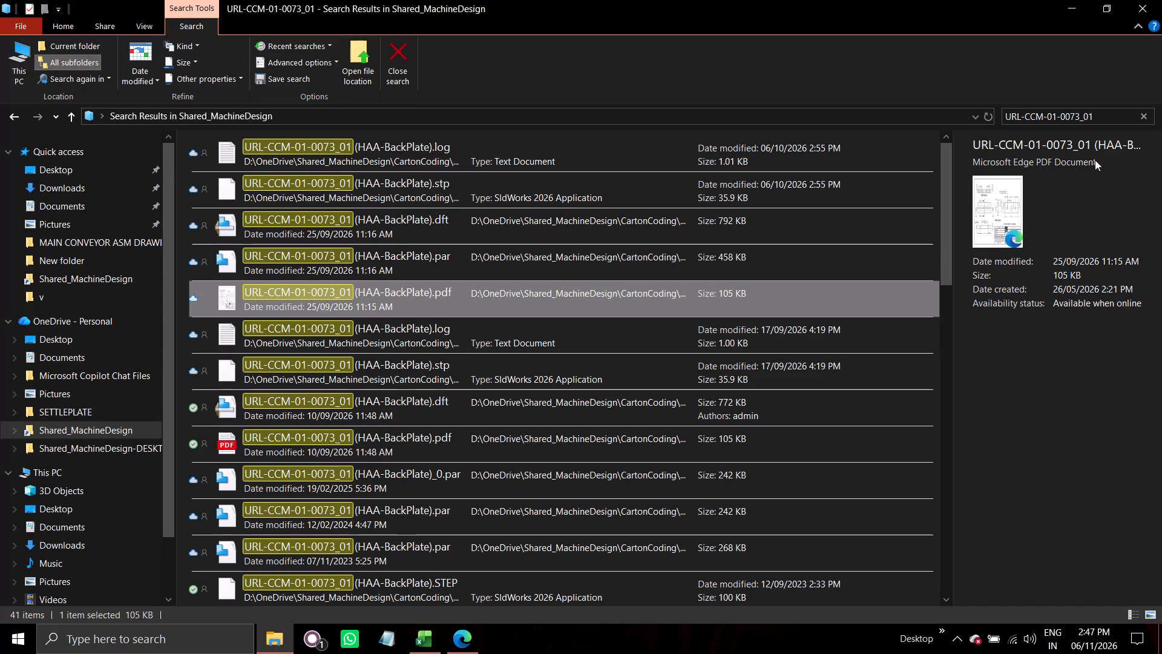
left_click(1098, 114)
key("ctrl+v")
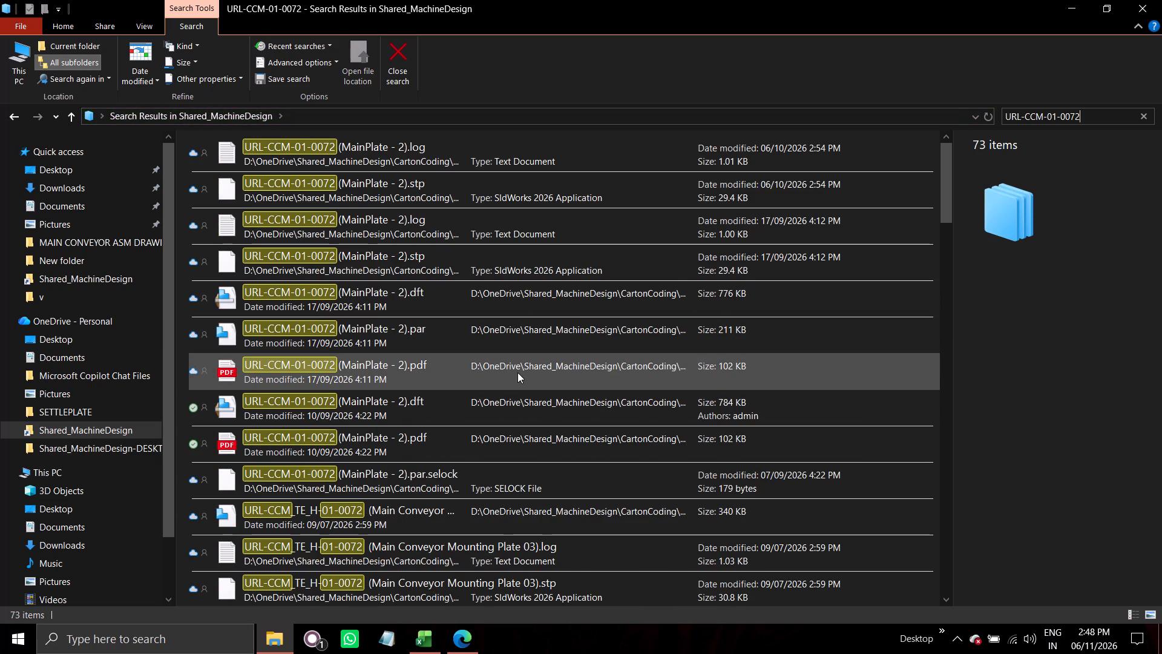
Open the MainPlate - 2 PDF dated 17/09/2026 and examine the drawing and its title block in Edge.
double_click(520, 372)
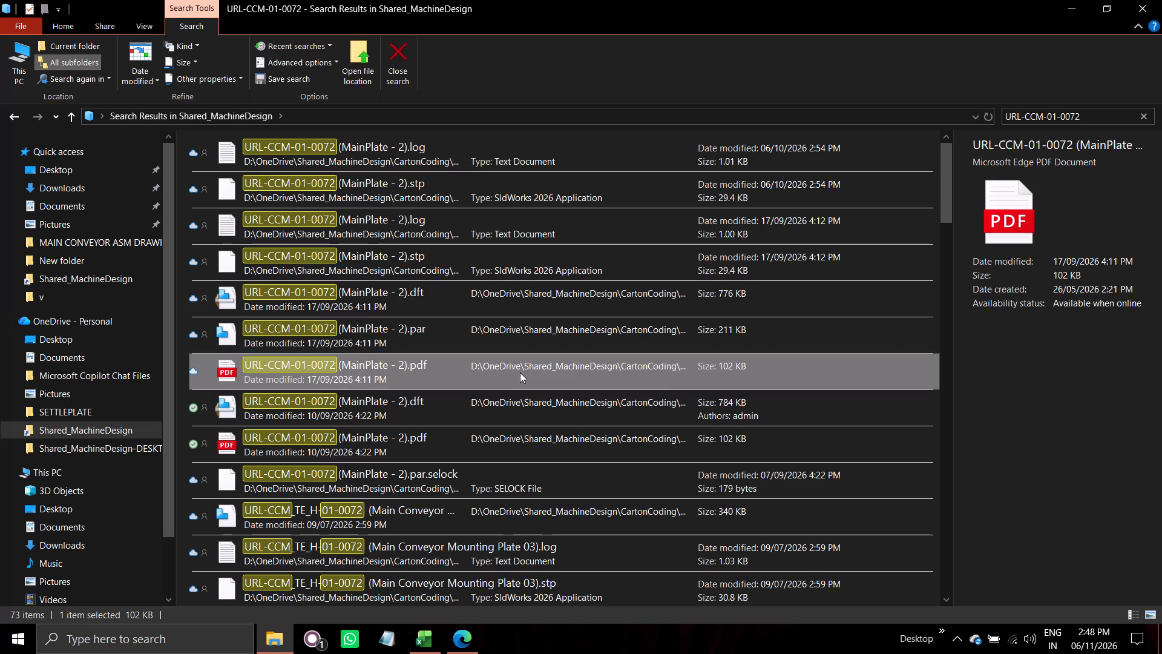
left_click(471, 637)
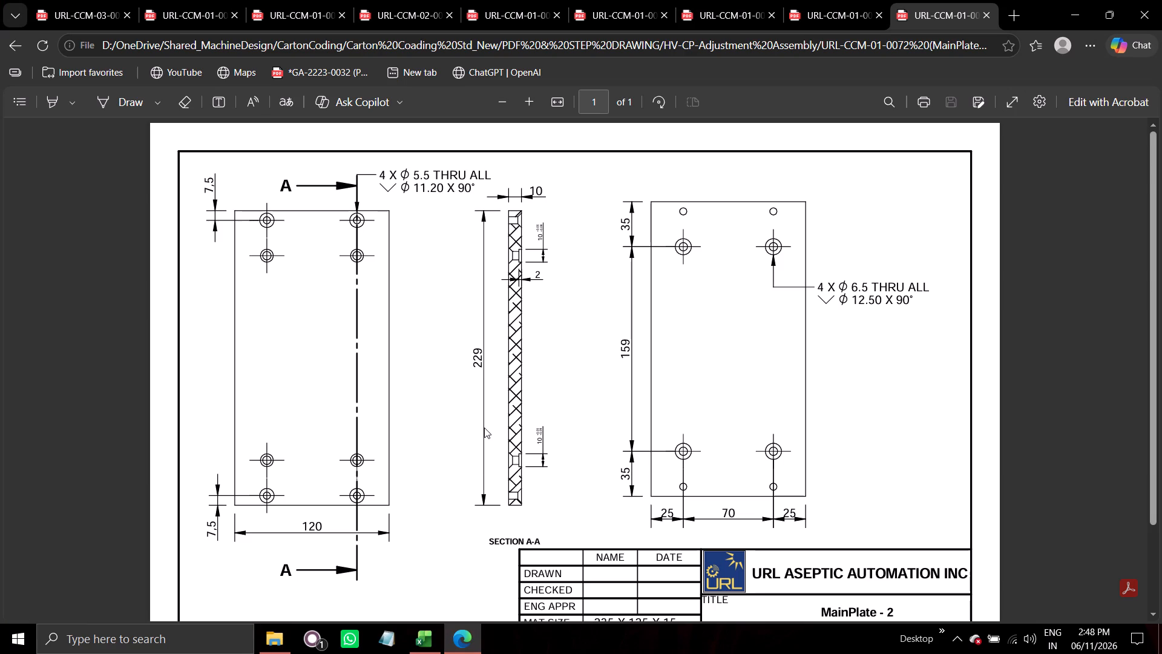
scroll(468, 383, "down", 1)
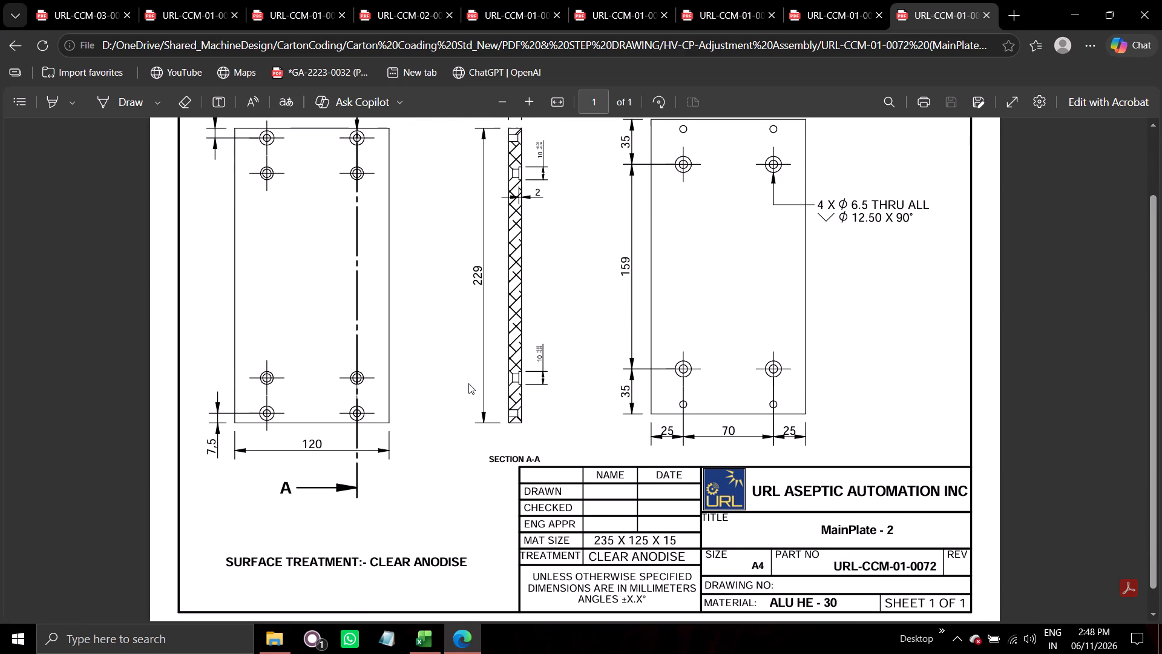
scroll(468, 383, "down", 4)
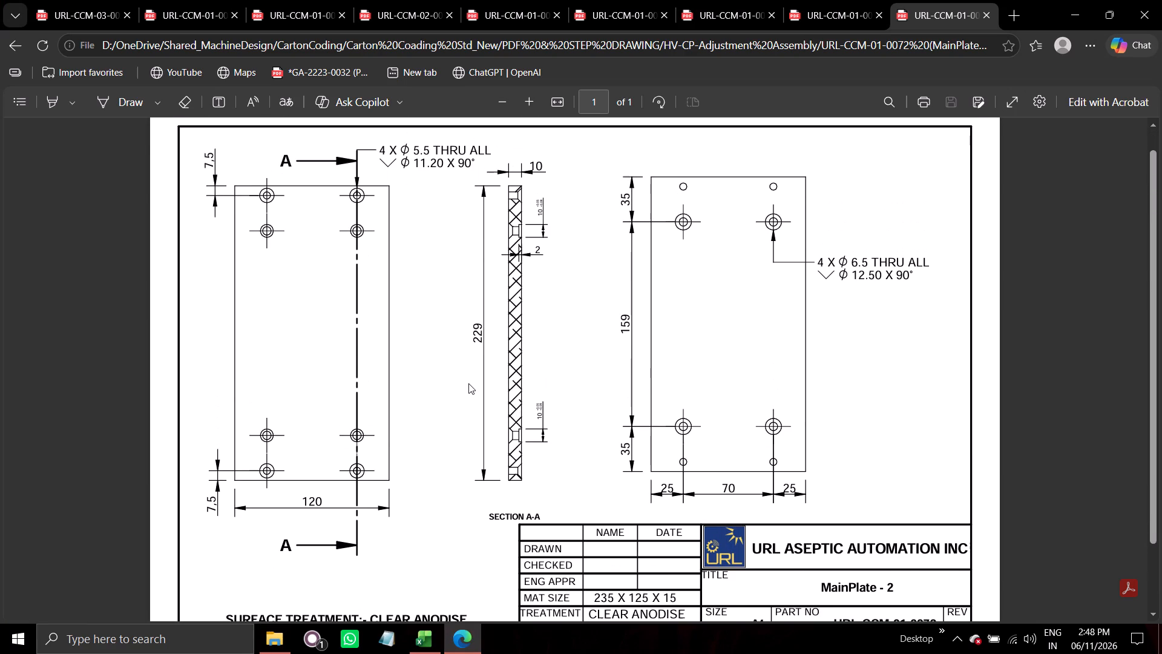
scroll(468, 383, "down", 1)
Back in the Excel BOM, enter hardik as the vendor for URL-CCM-01-0072 (MainPlate - 2) in row 35.
key("alt+Tab")
key("alt+Tab")
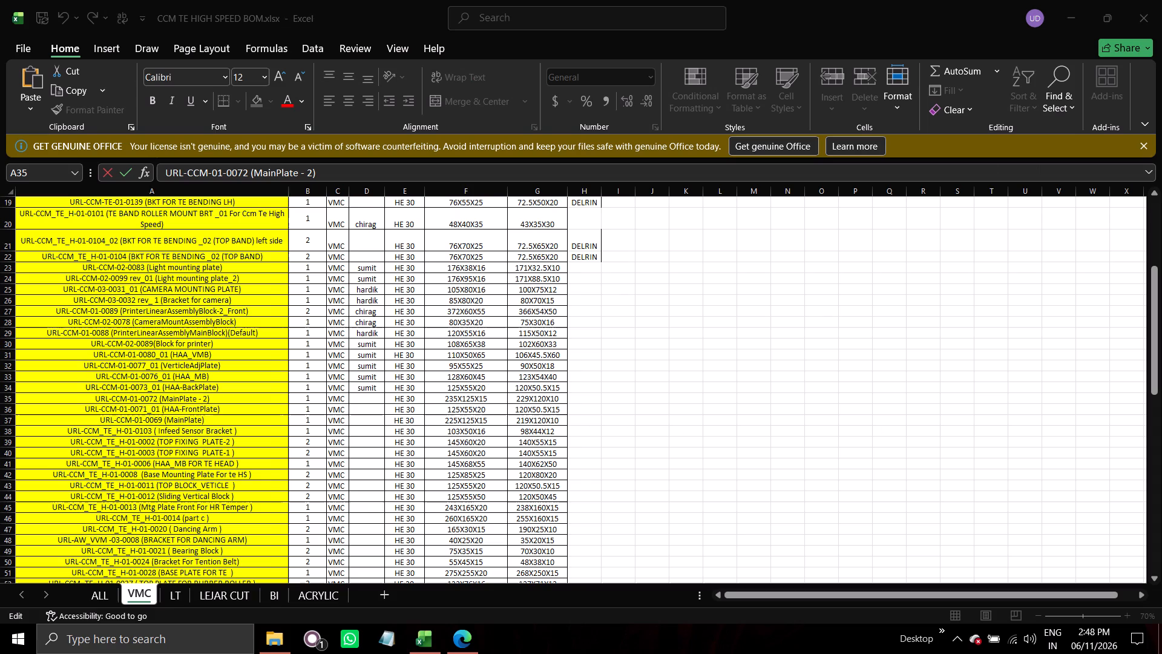
left_click(360, 394)
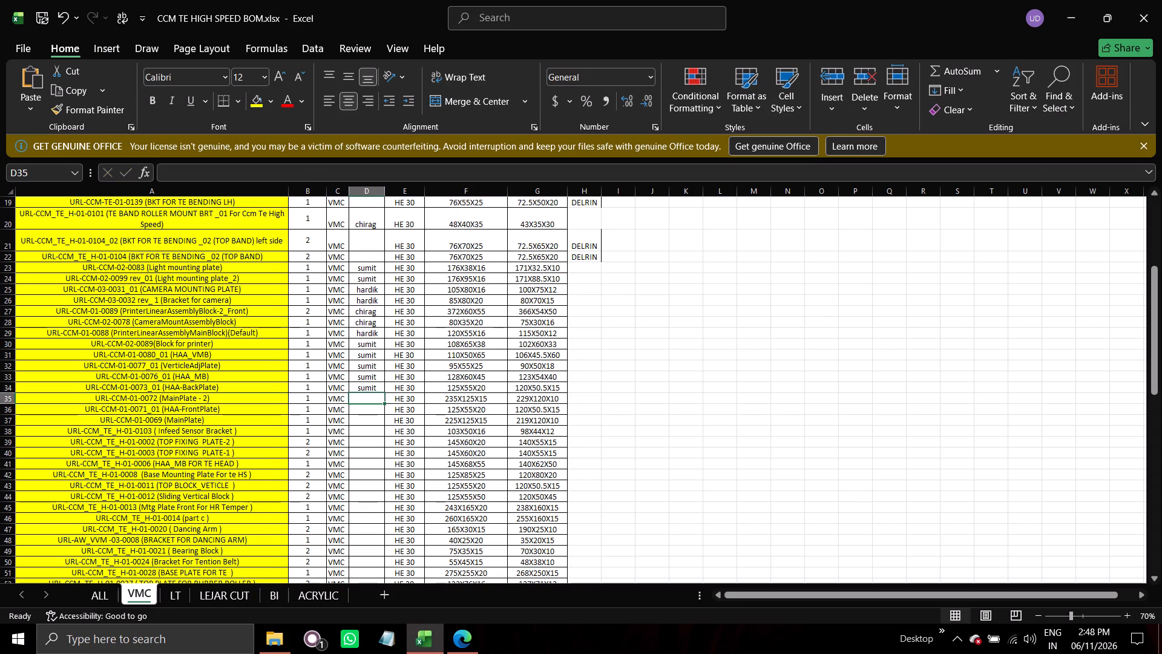
key("h")
key("Return")
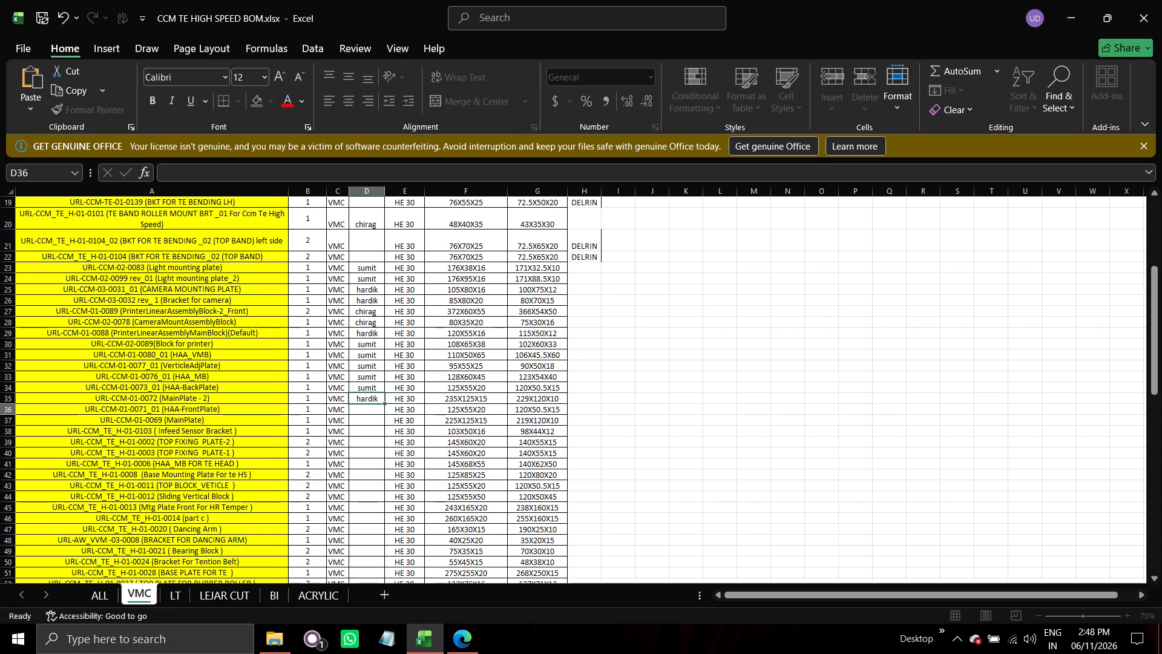
Copy part number URL-CCM-01-0071_01 from the HAA-FrontPlate entry in row 36.
double_click(159, 410)
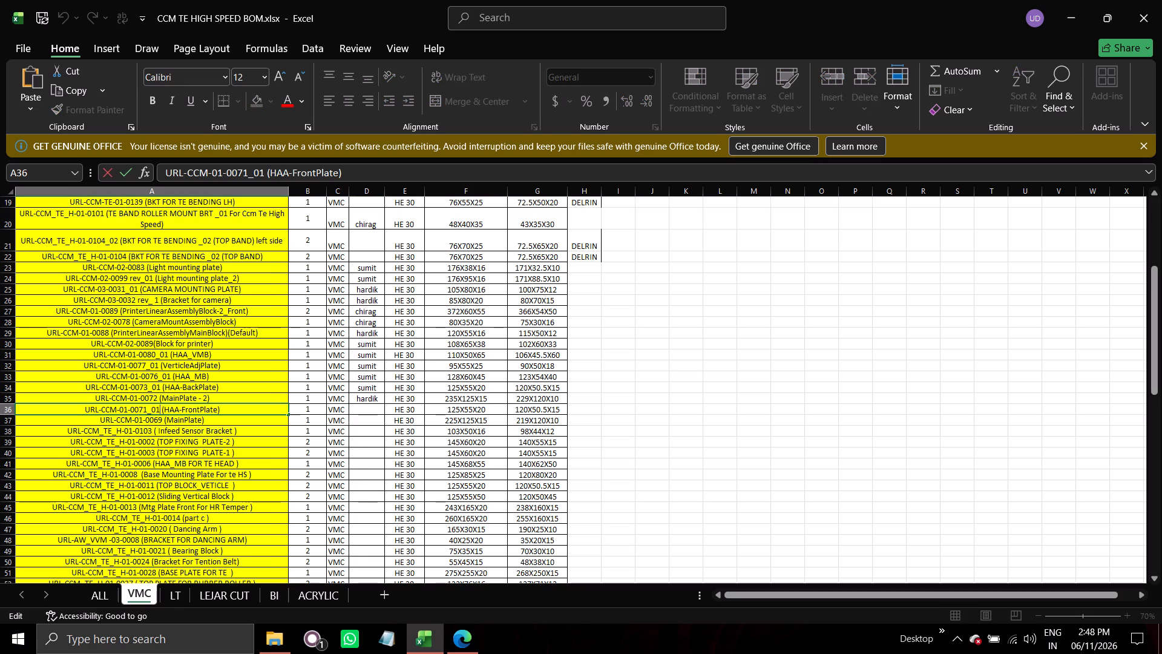
left_click_drag(165, 414, 82, 408)
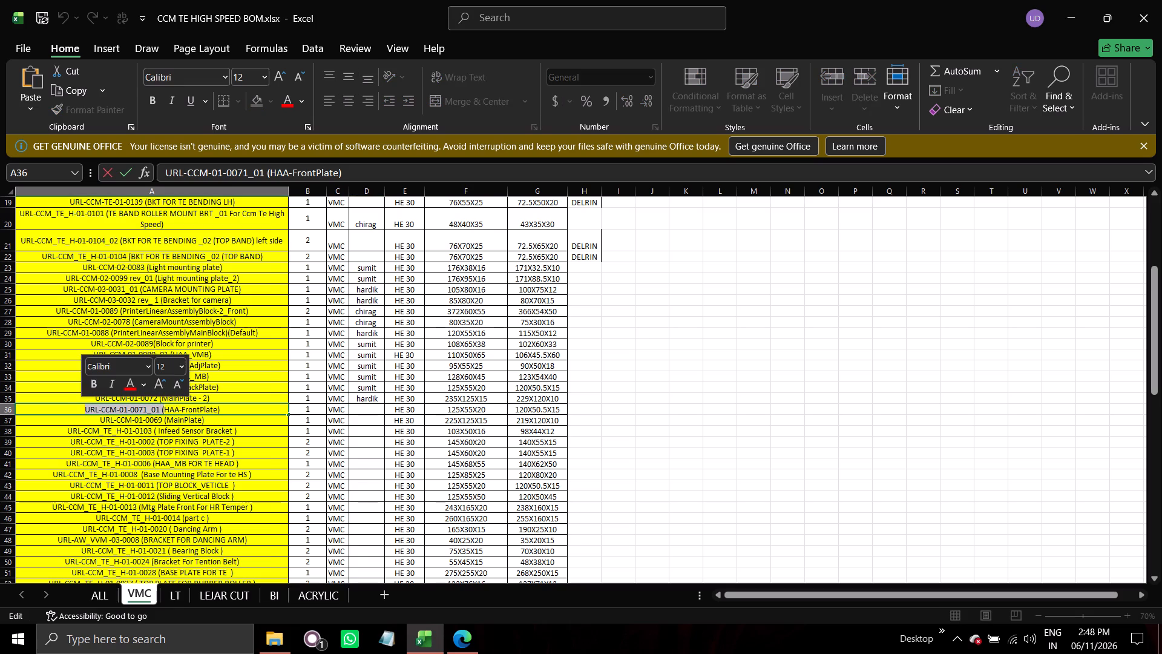
key("ctrl+c")
In Edge, close the open drawings for parts 01-0080_01, 01-0077_01, 01-0076_01, 01-0073_01, 01-0072 and 02-0089.
key("alt+Tab")
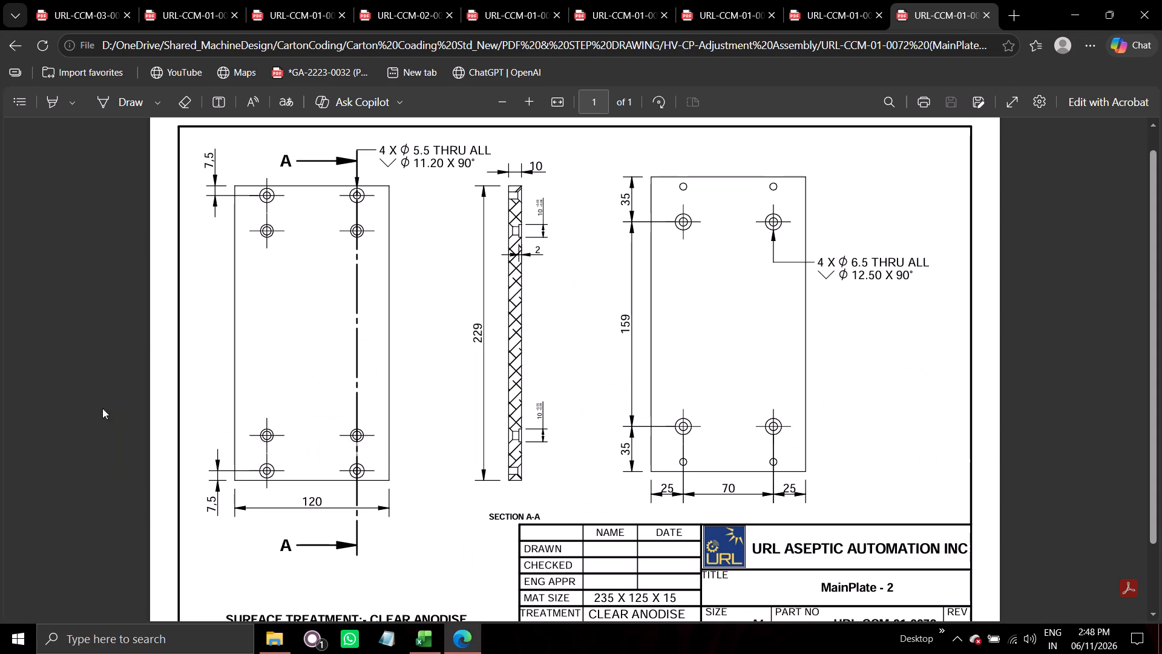
left_click(558, 17)
left_click(558, 17)
left_click(558, 17)
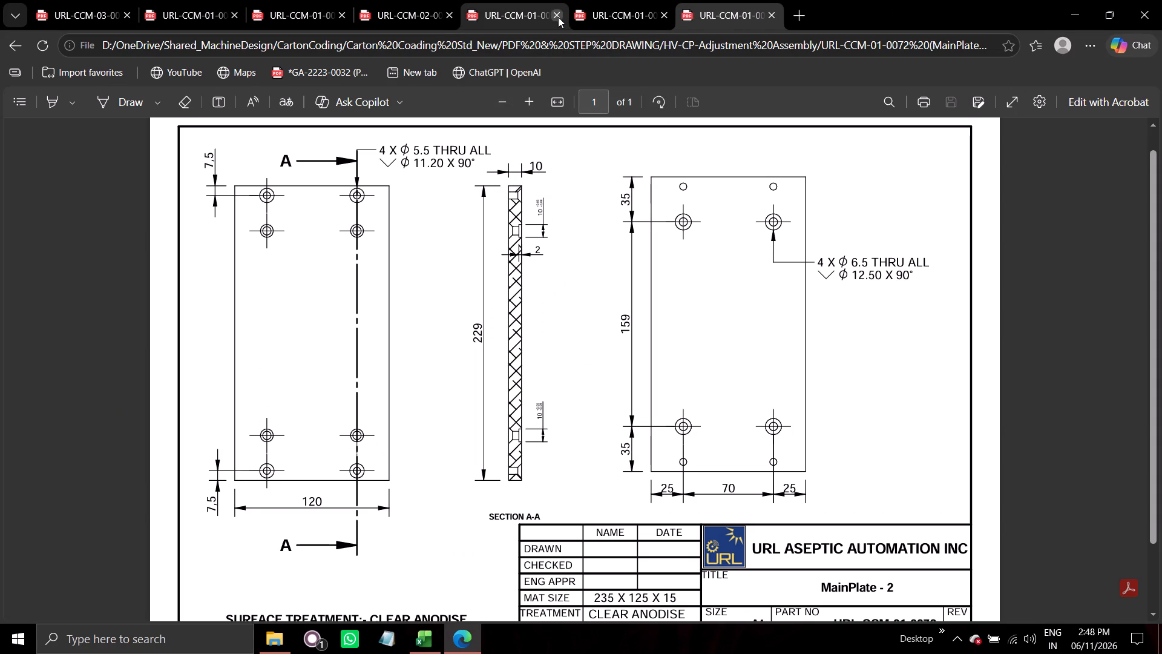
left_click(558, 17)
left_click(558, 17)
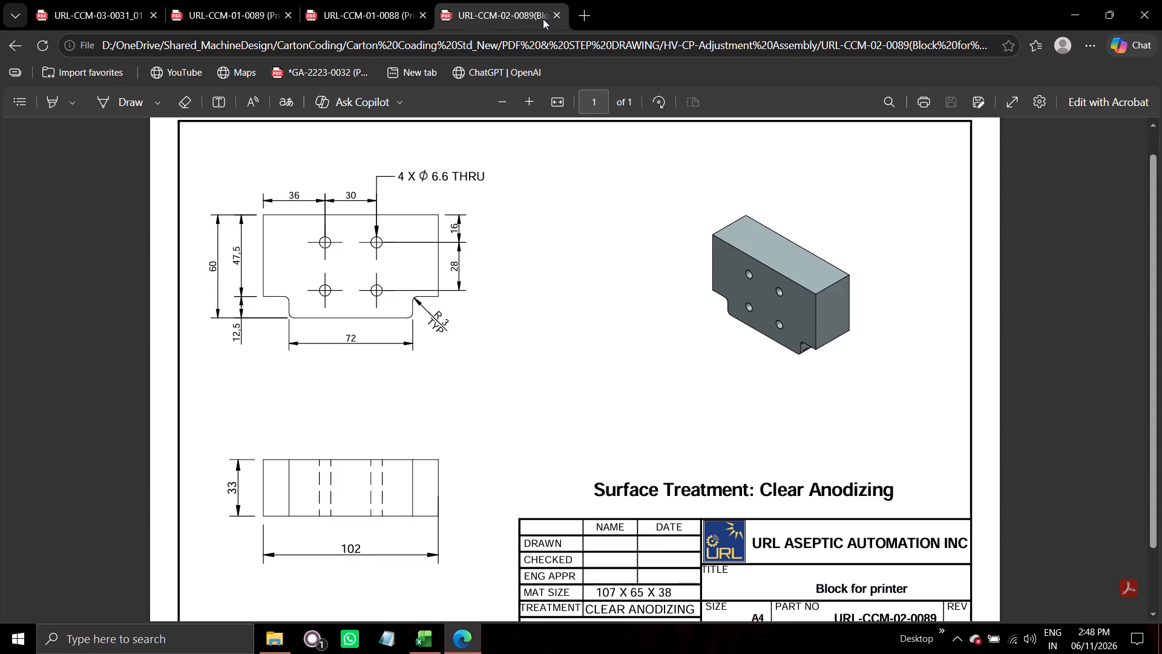
left_click(560, 14)
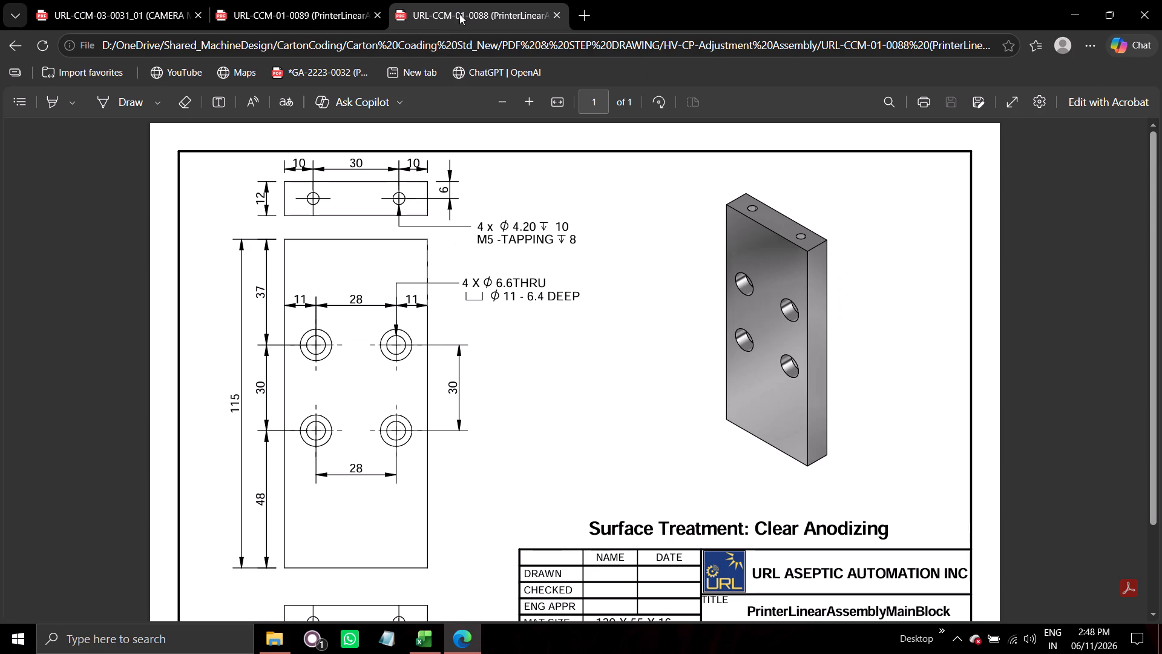
Close the remaining open drawings in Edge for parts 01-0088, 01-0089 and 03-0031_01.
left_click(556, 16)
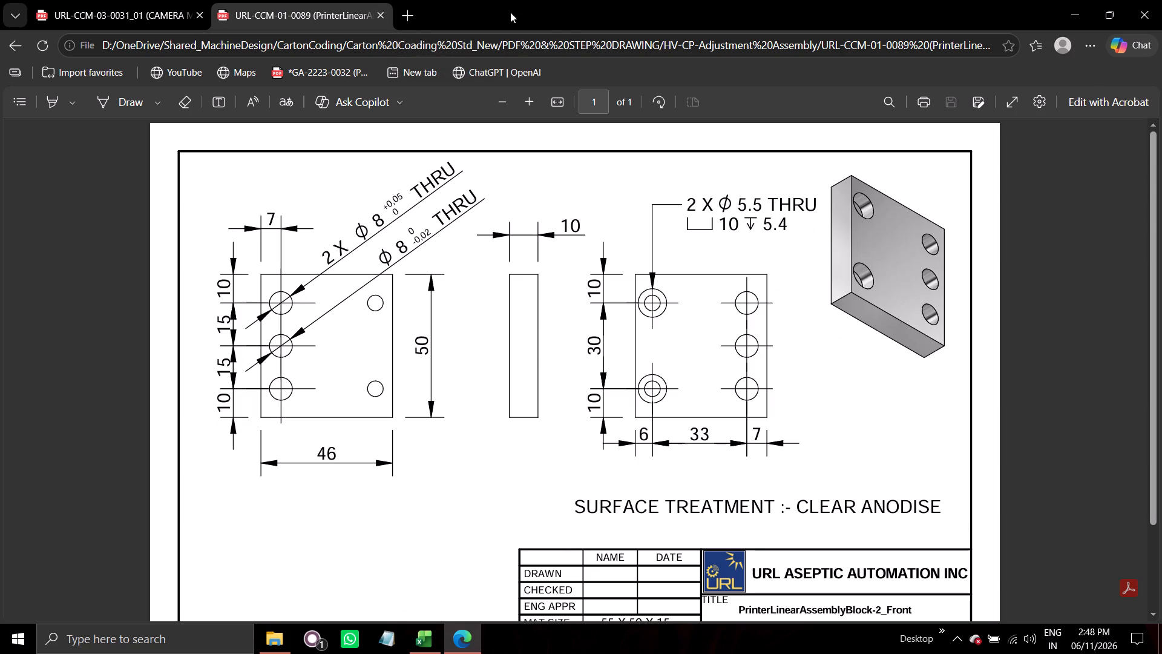
left_click(384, 16)
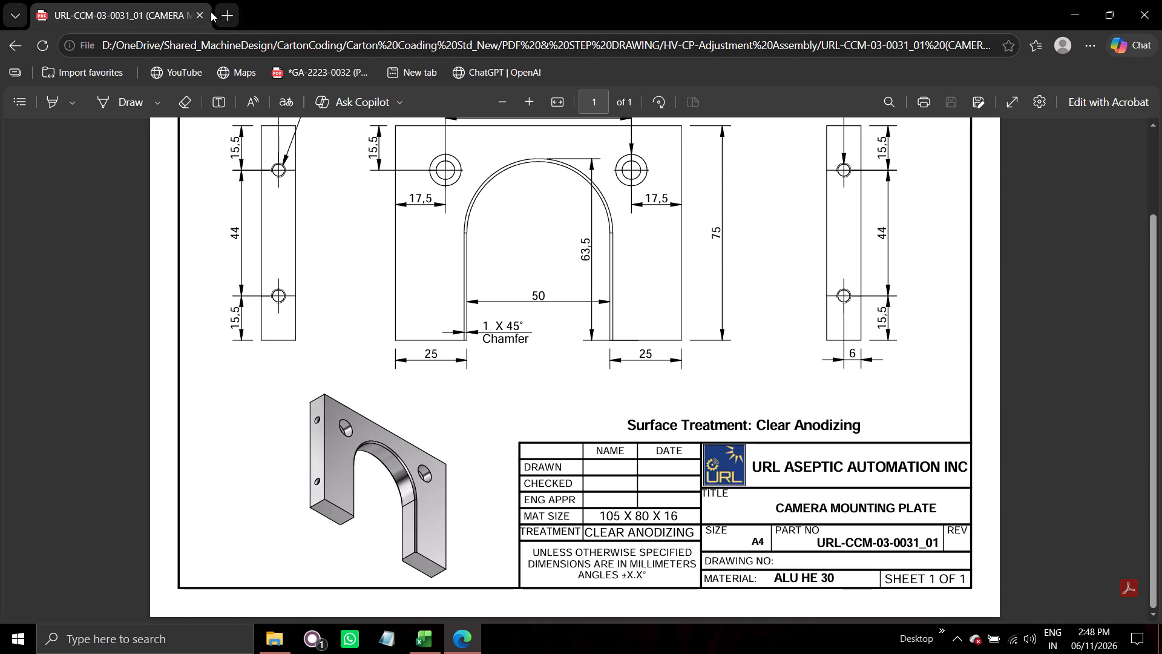
left_click(205, 15)
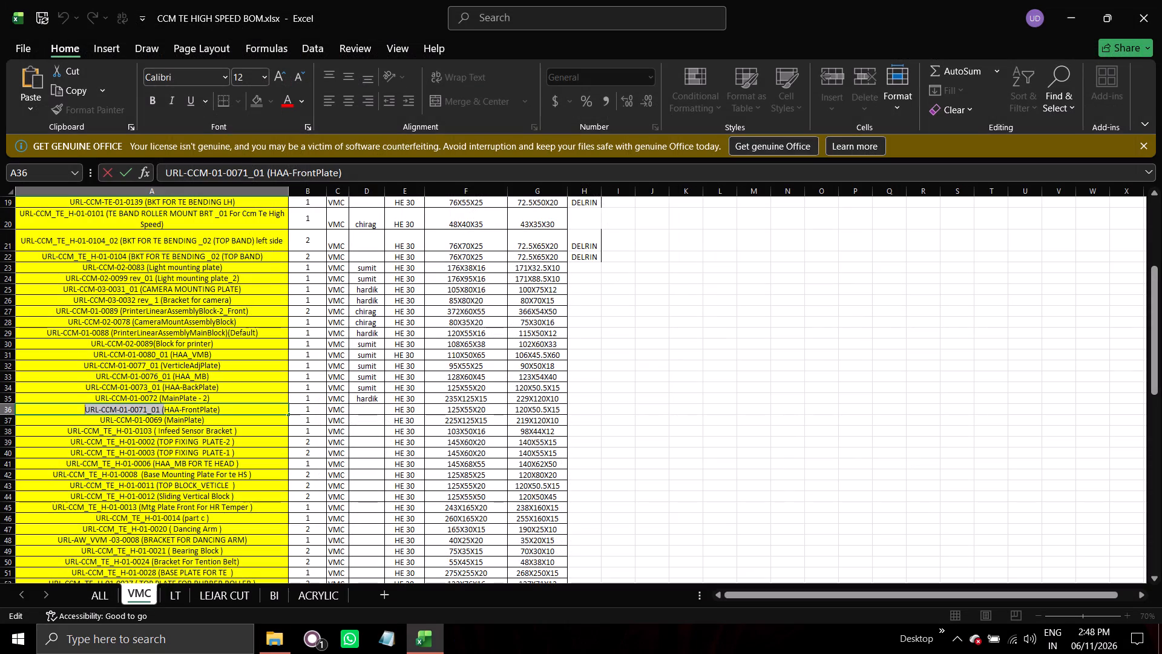
Copy part number URL-CCM-01-0071_01 from the Excel BOM and search the Shared_MachineDesign folder in File Explorer for it.
key("ctrl+c")
key("alt+Tab")
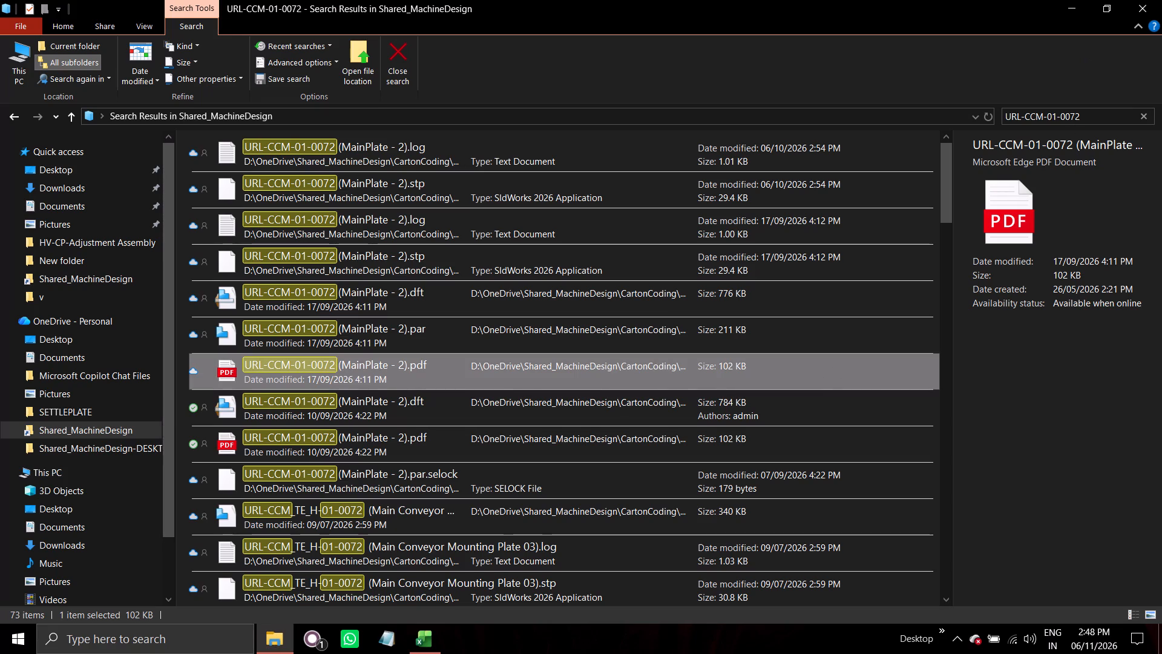
left_click(1081, 117)
key("ctrl+v")
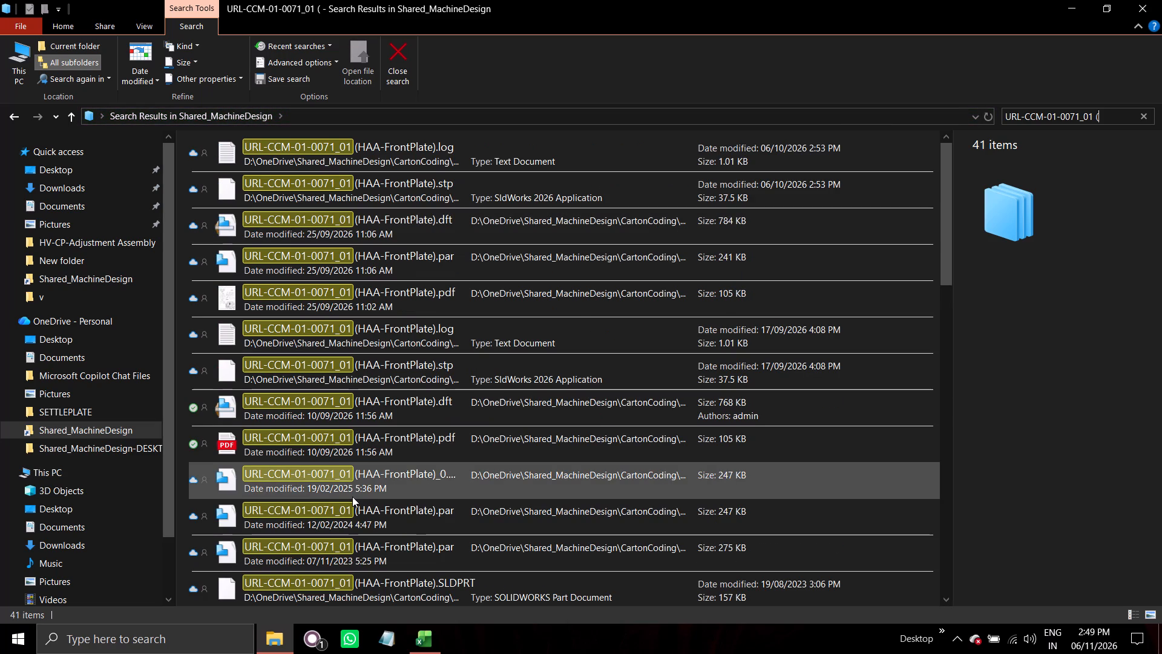
Open the HAA-FrontPlate PDF dated 10/09/2026 and examine the drawing and its title block in Edge.
double_click(341, 446)
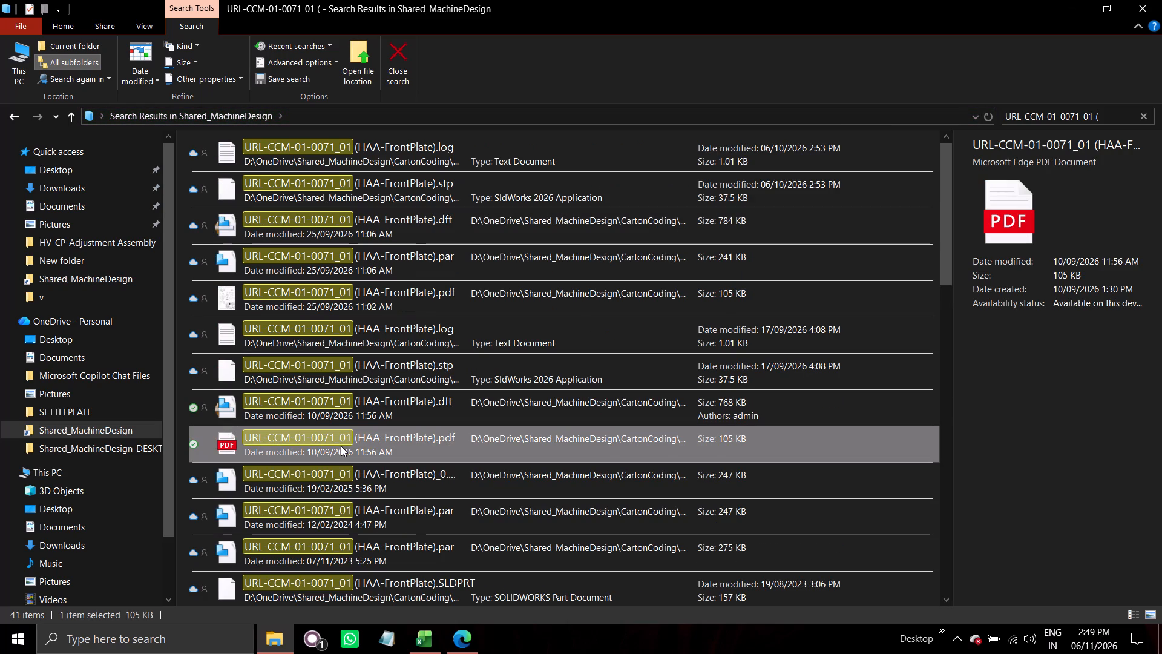
left_click(455, 646)
scroll(399, 415, "down", 1)
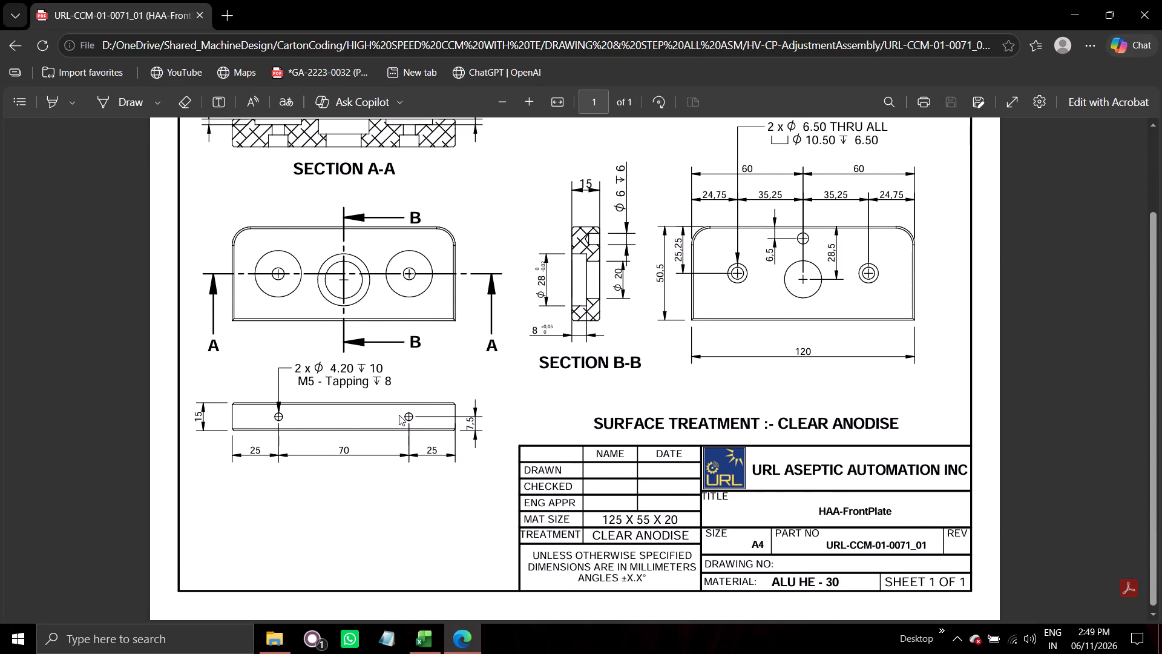
scroll(399, 415, "down", 1)
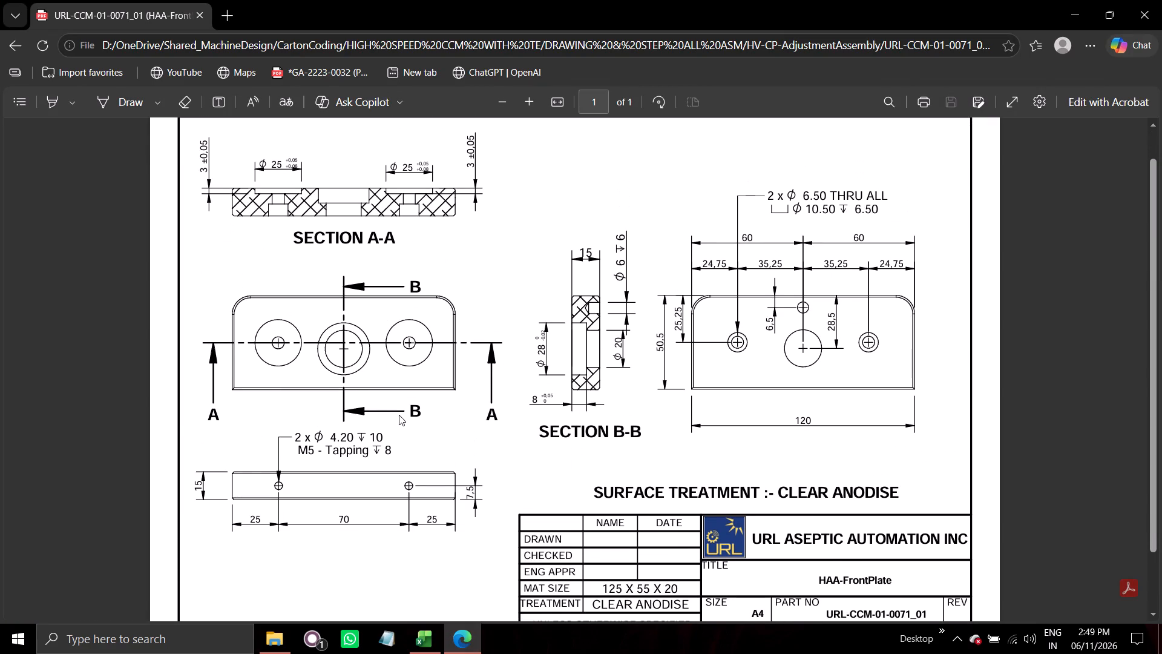
Back in the Excel BOM, enter sumit as the vendor for URL-CCM-01-0071_01 (HAA-FrontPlate) in row 36.
key("alt+Tab")
key("alt+Tab")
key("alt+Tab")
key("alt+Tab")
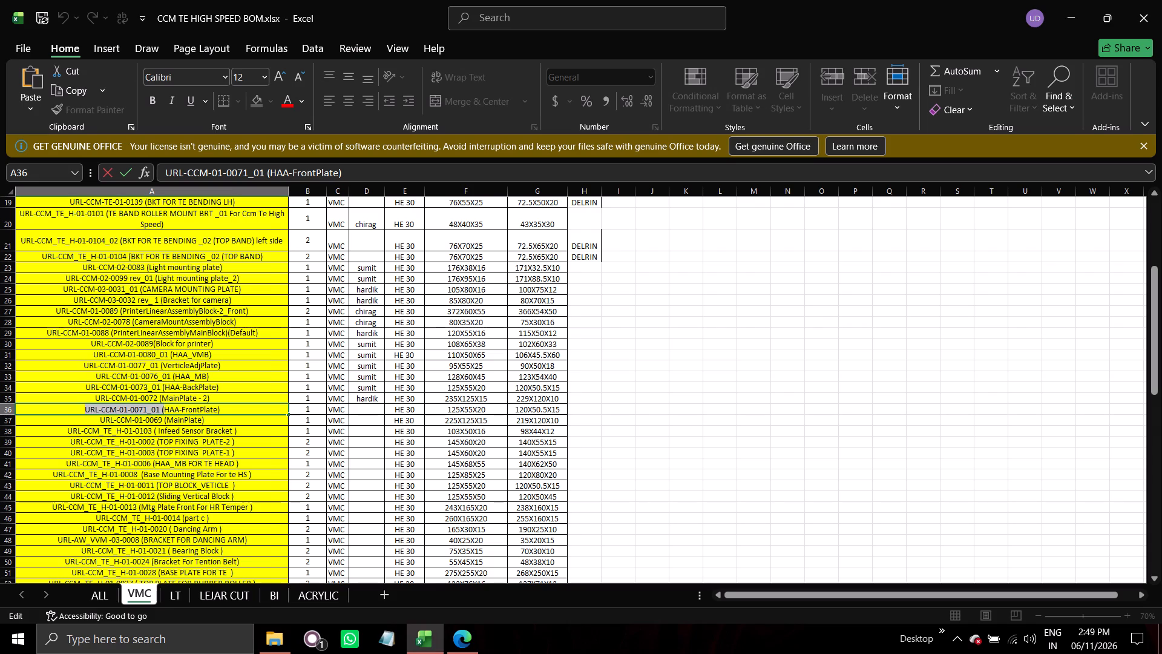
left_click(367, 410)
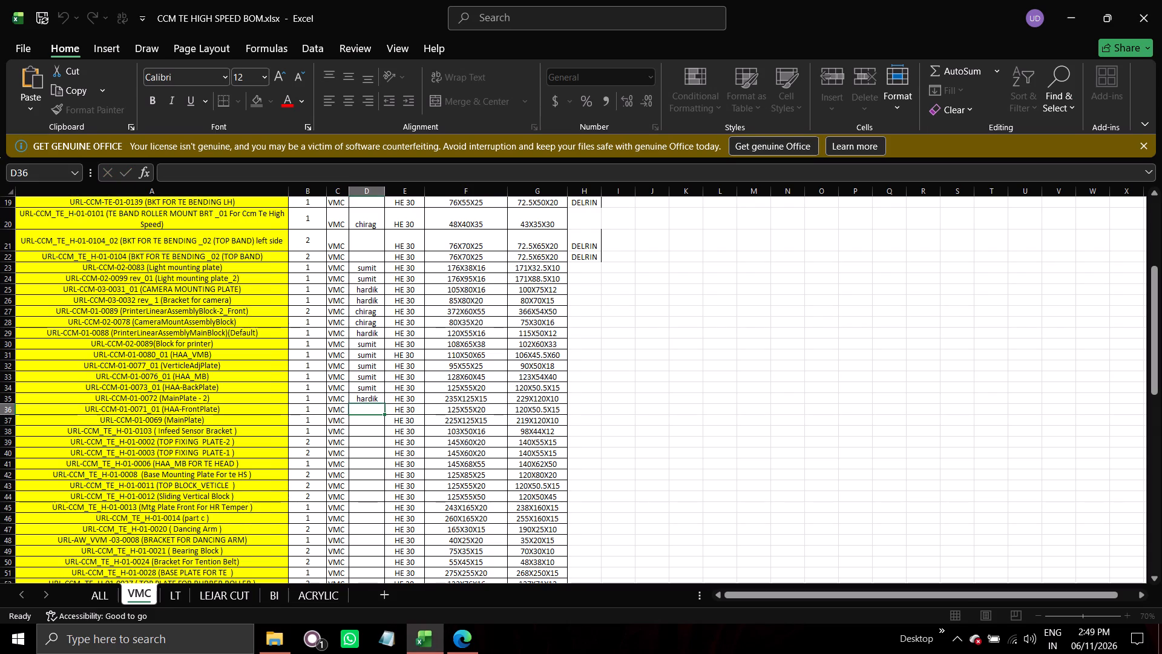
key("s")
key("Return")
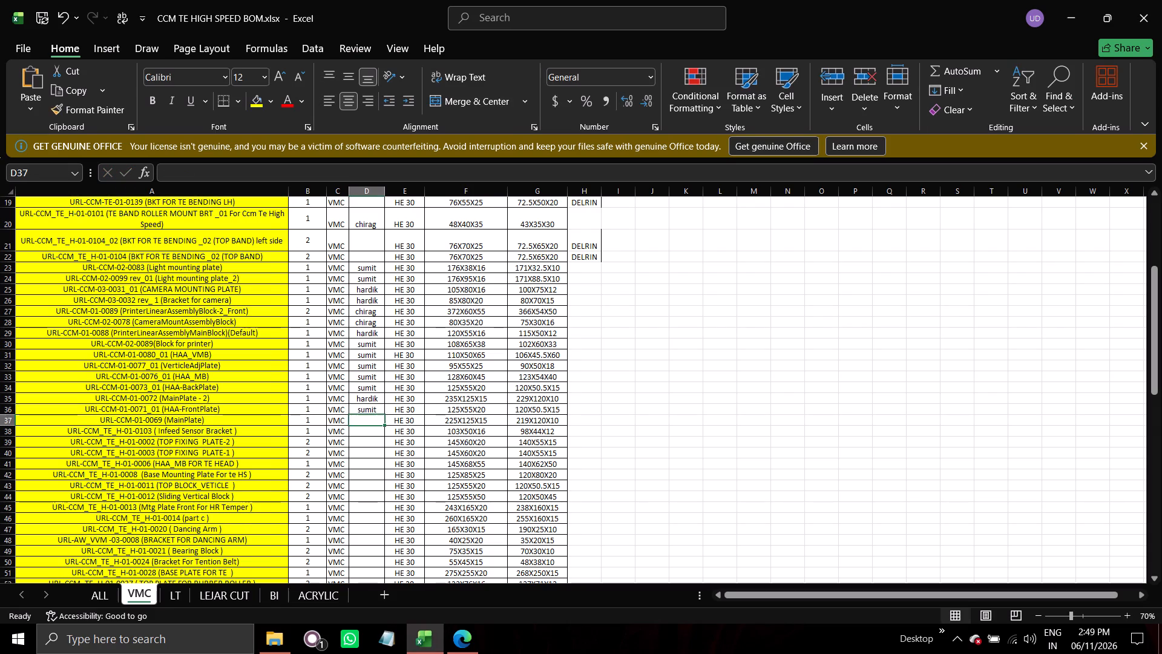
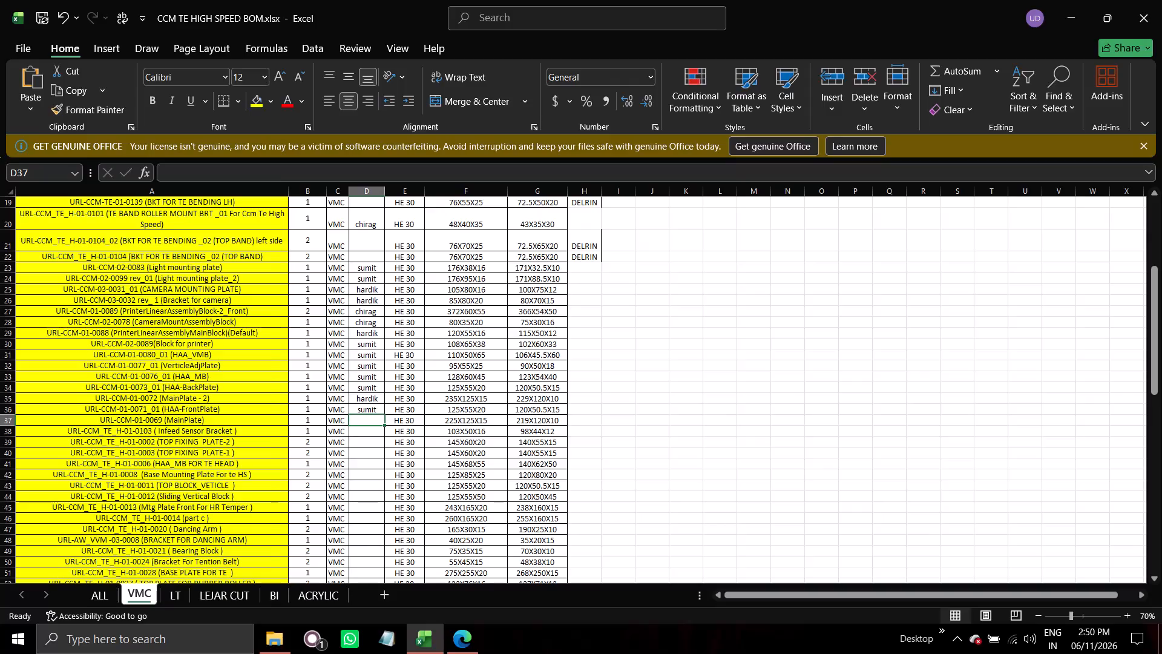
Copy part number URL-CCM-01-0069 from row 37 of the BOM and search Shared_MachineDesign in File Explorer for it.
double_click(163, 421)
left_click_drag(163, 421, 88, 412)
key("ctrl+c")
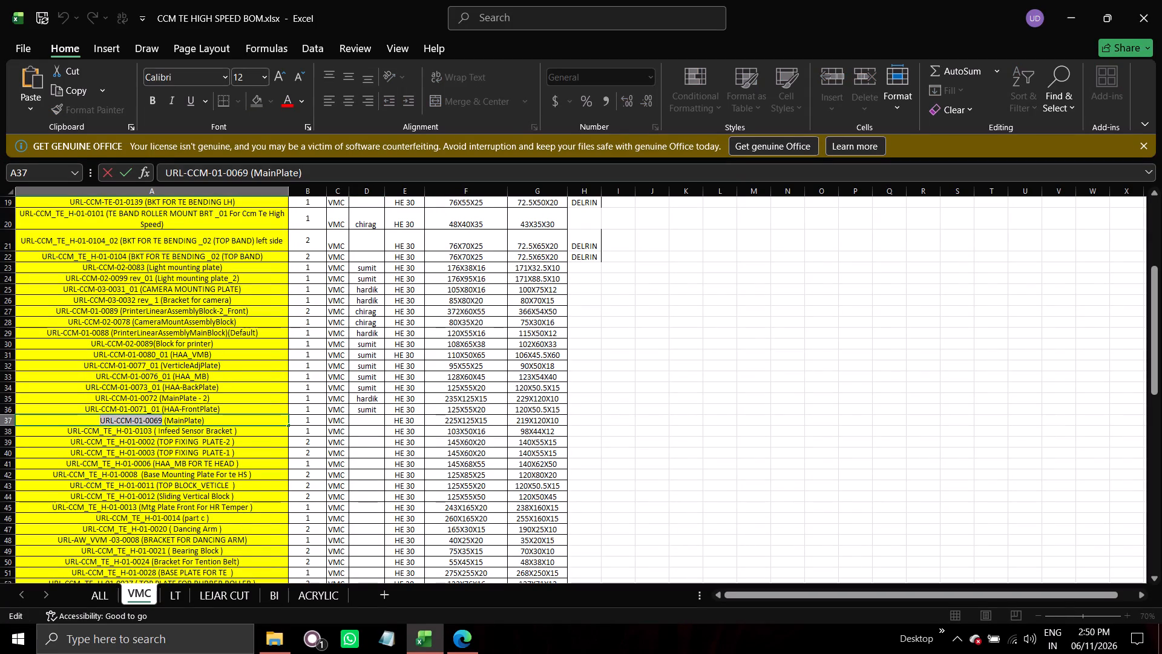
key("alt+Tab")
key("alt+Tab")
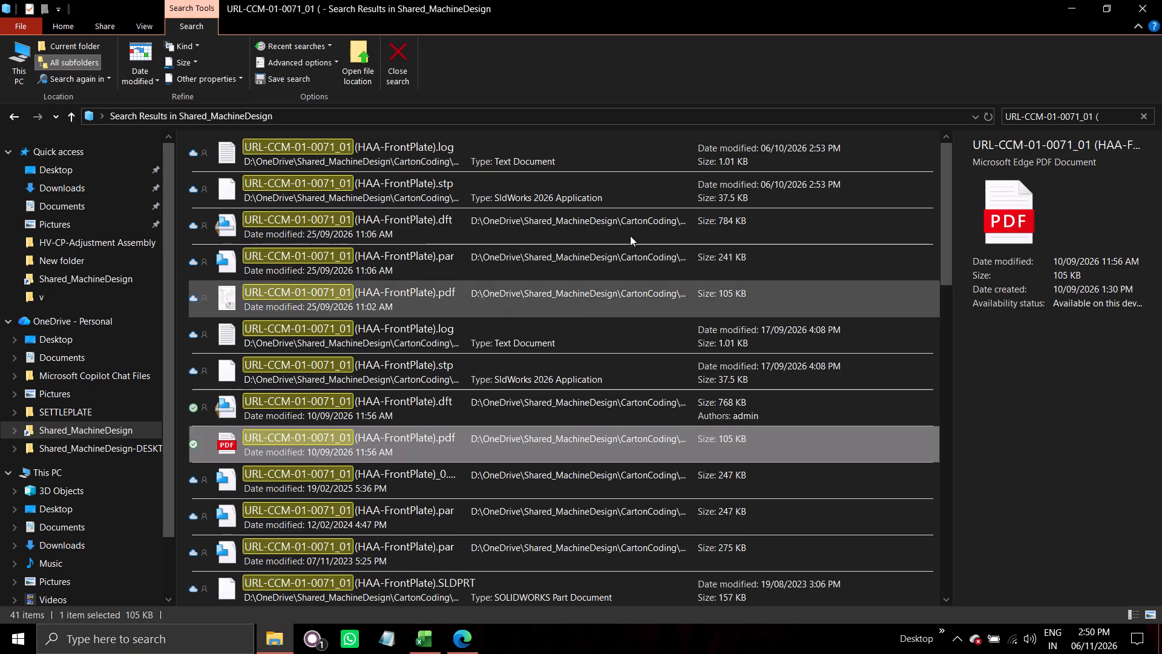
left_click(1095, 121)
key("ctrl+v")
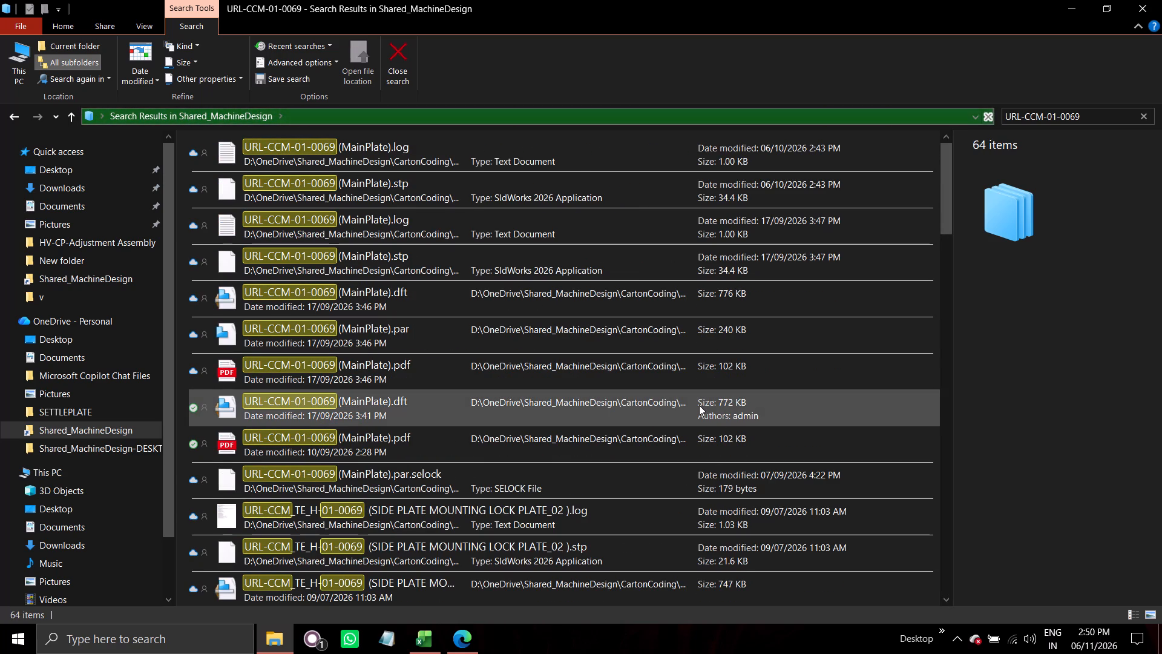
Open the URL-CCM-01-0069 (MainPlate) PDF dated 17/09/2026 and examine its dimensions and title block in Edge.
left_click(578, 368)
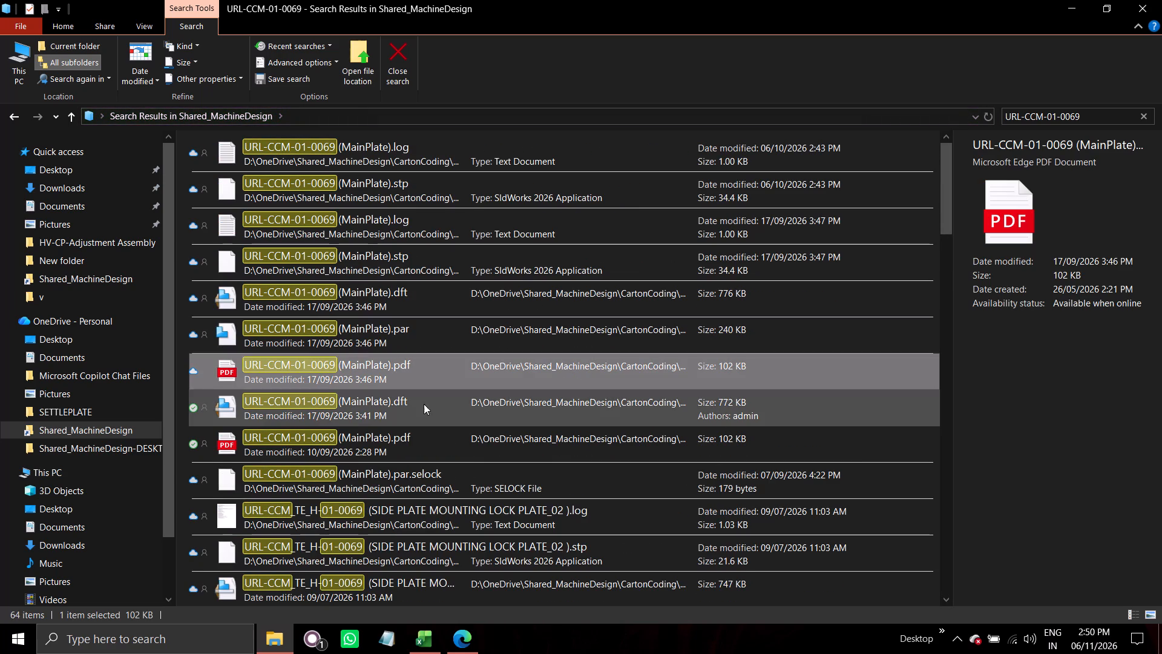
double_click(422, 374)
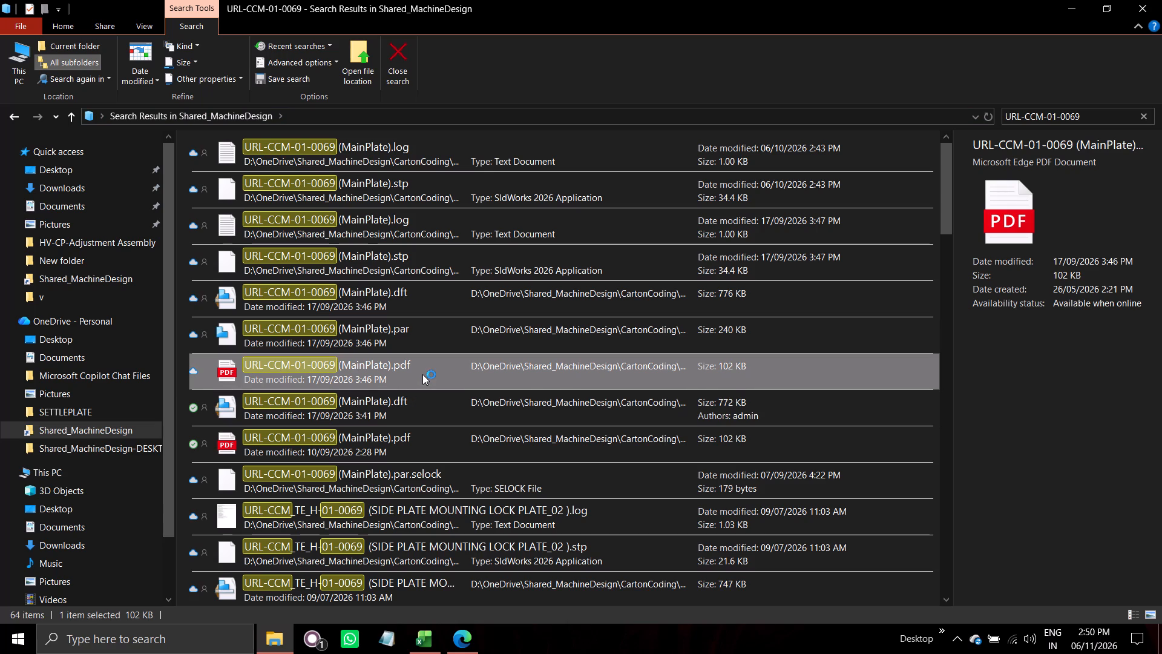
scroll(422, 374, "right", 1)
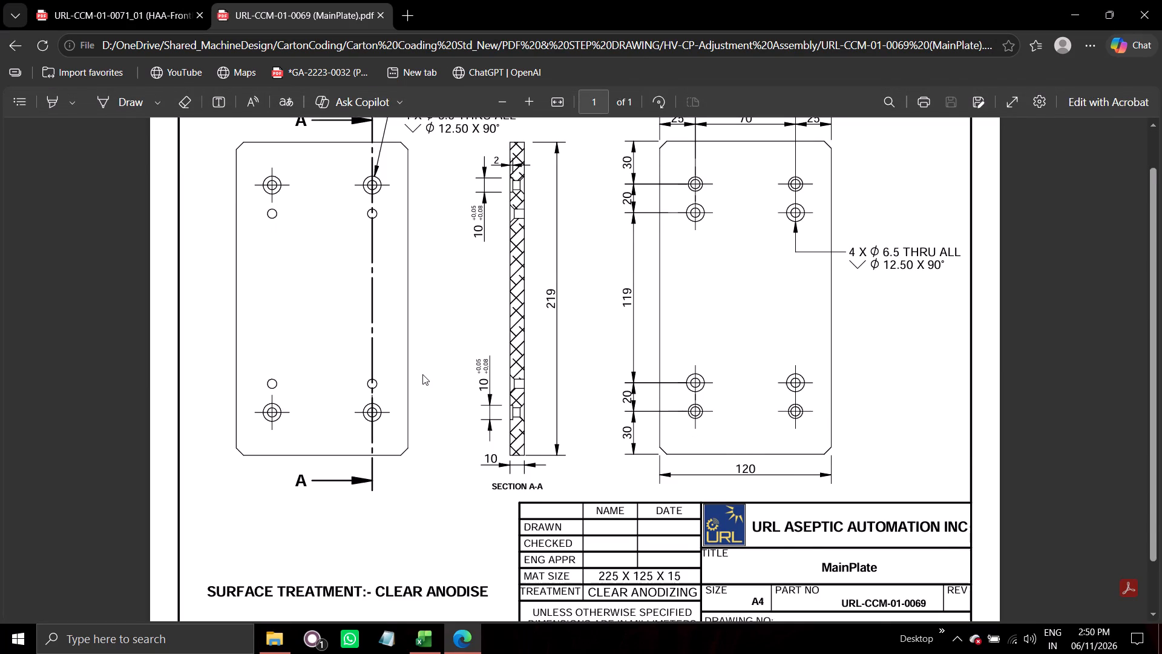
scroll(422, 374, "right", 3)
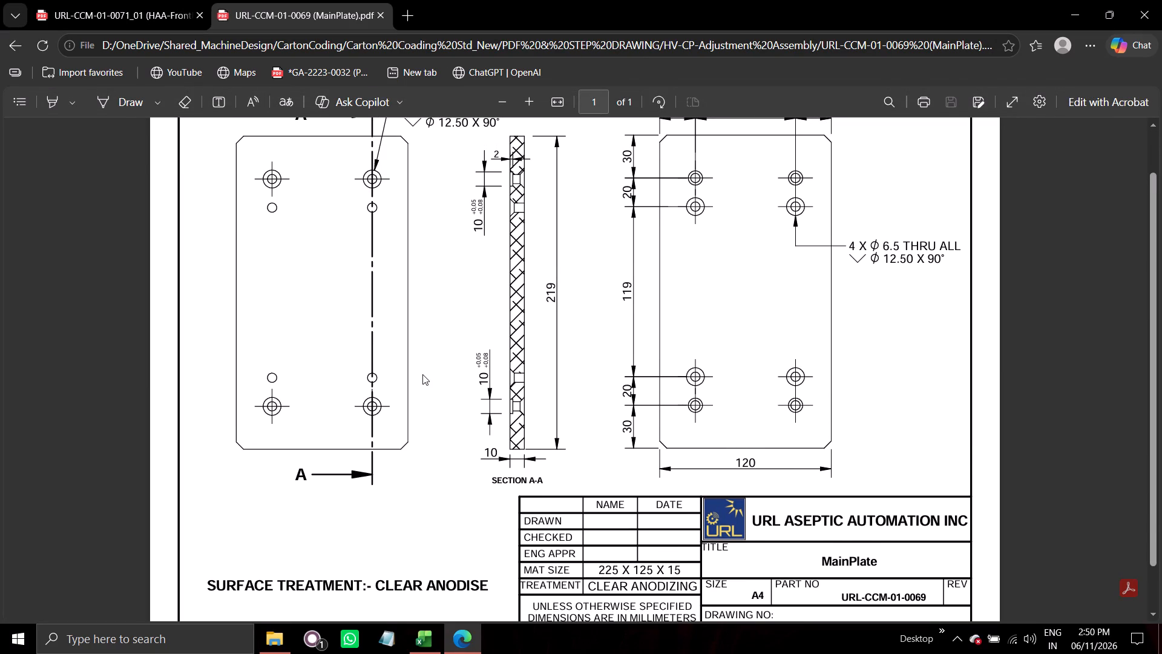
scroll(422, 374, "right", 2)
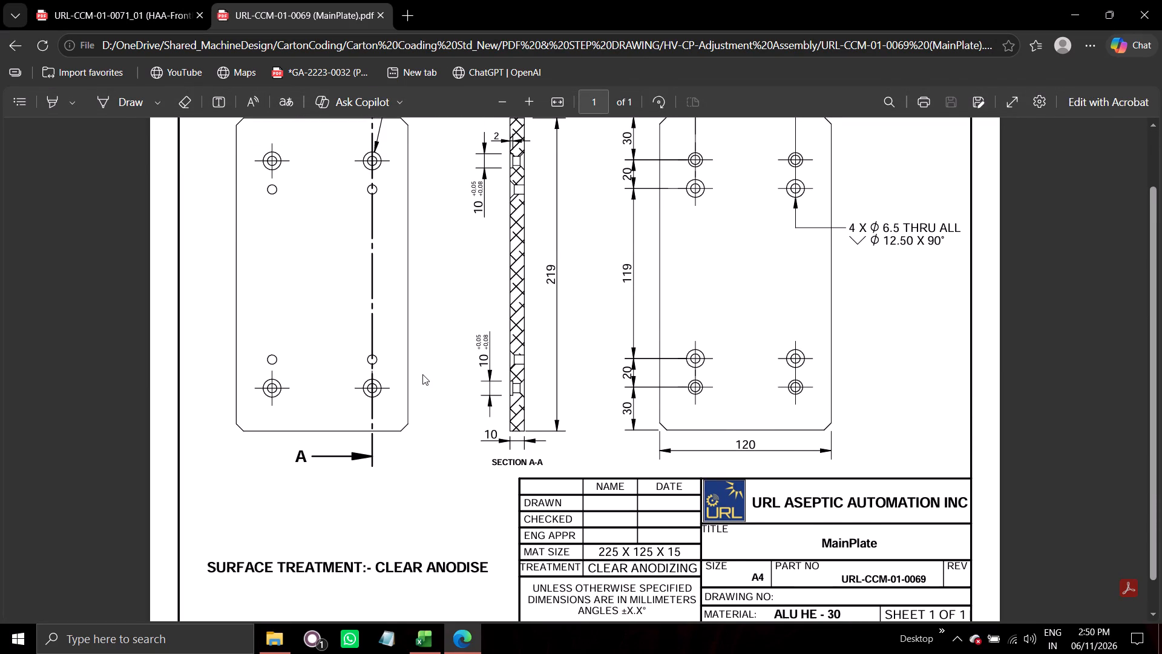
scroll(422, 374, "right", 1)
scroll(422, 374, "down", 1)
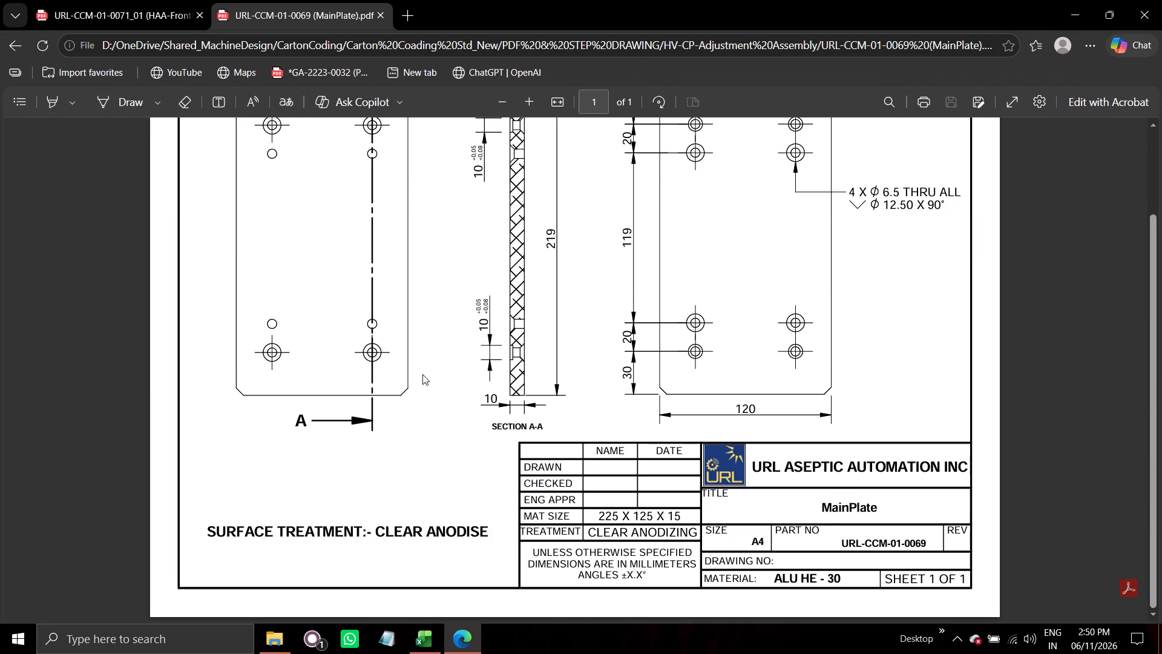
scroll(422, 374, "down", 1)
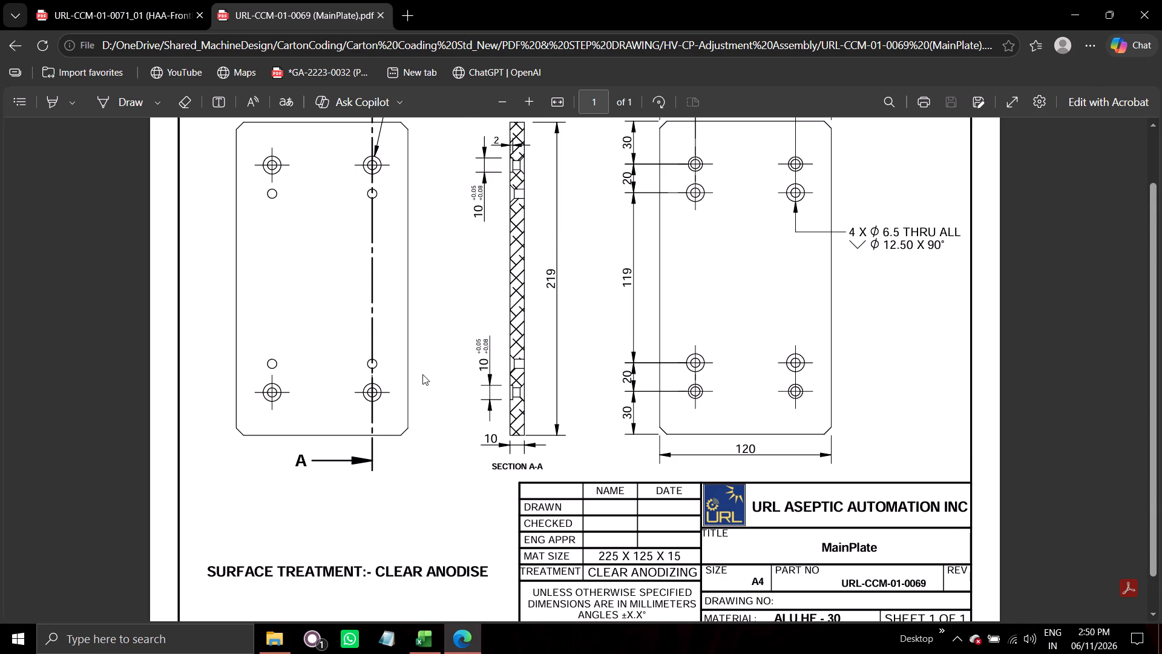
Back in the Excel BOM, enter hardik as the vendor for URL-CCM-01-0069 (MainPlate) in row 37.
key("alt+Tab")
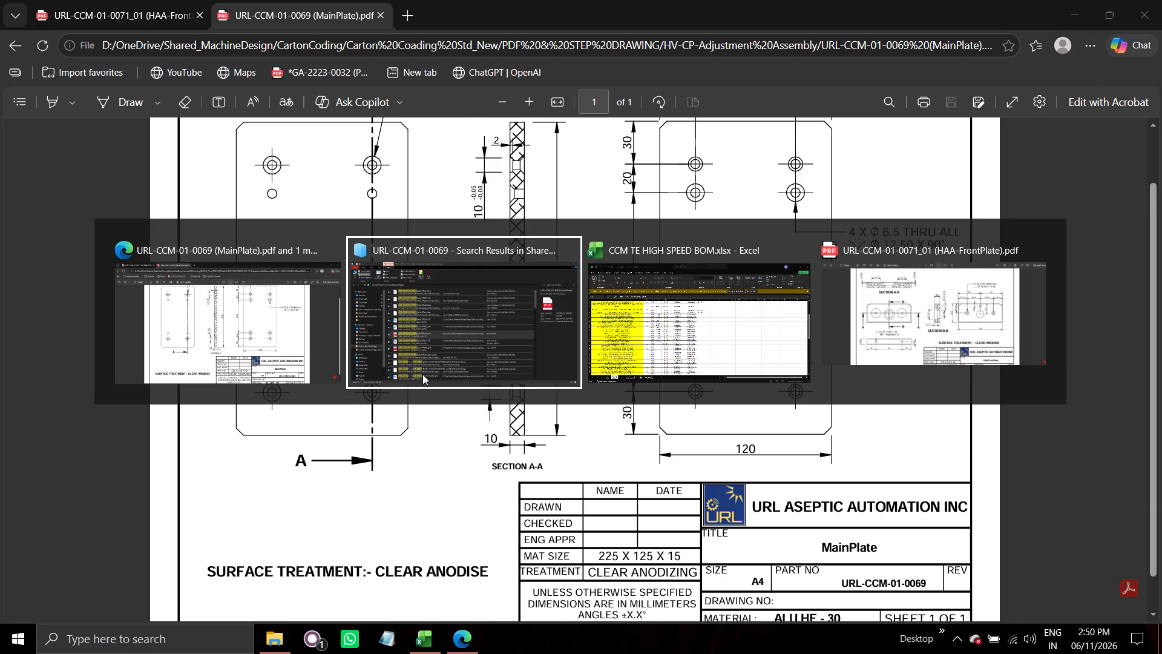
key("alt+Tab")
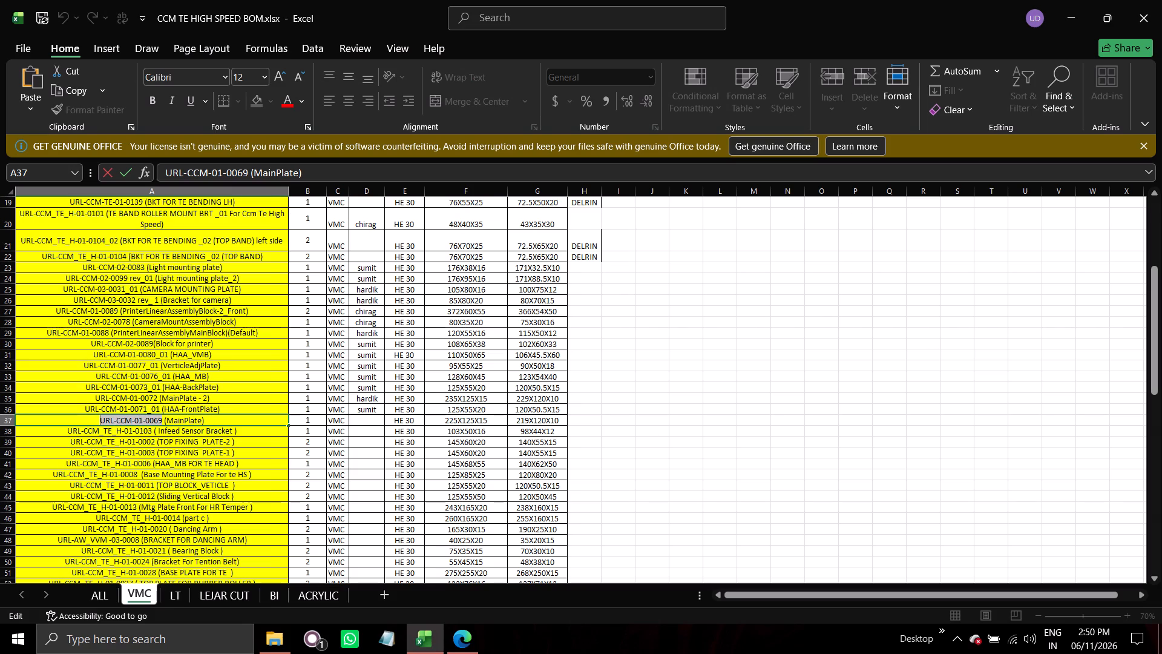
left_click(378, 420)
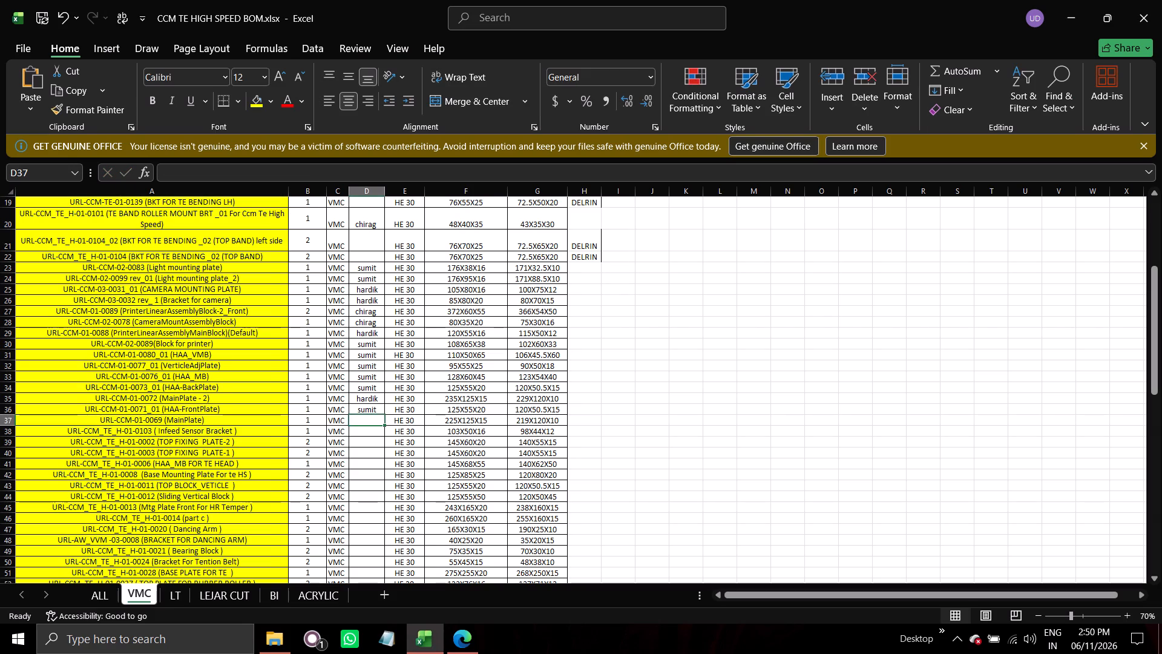
key("h")
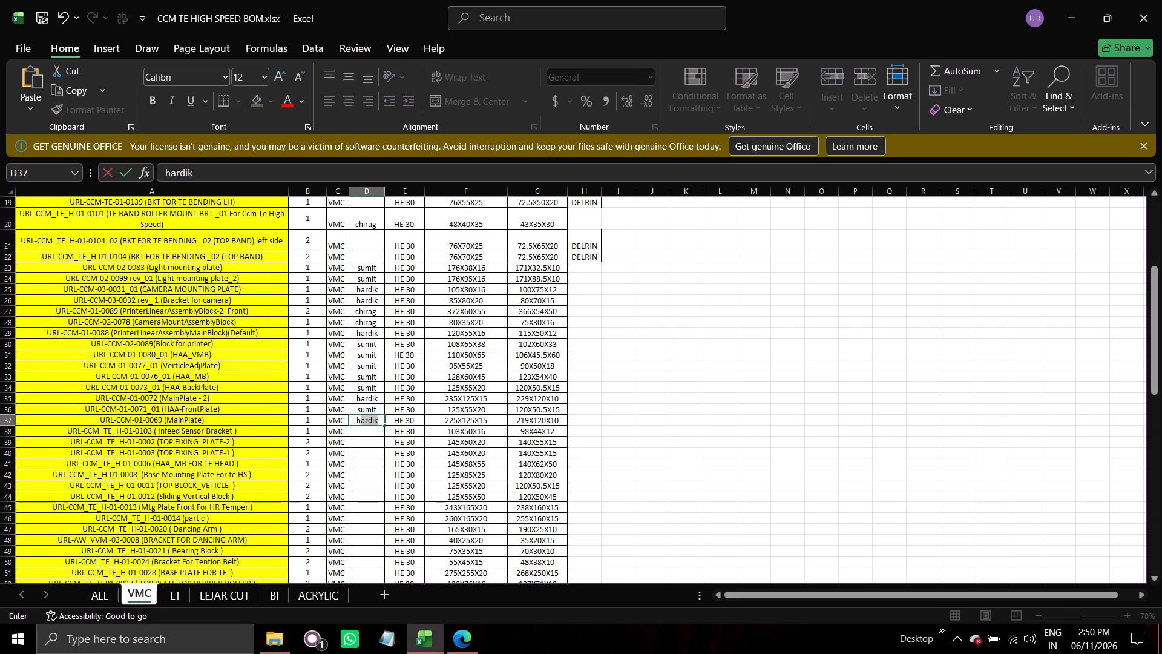
key("Return")
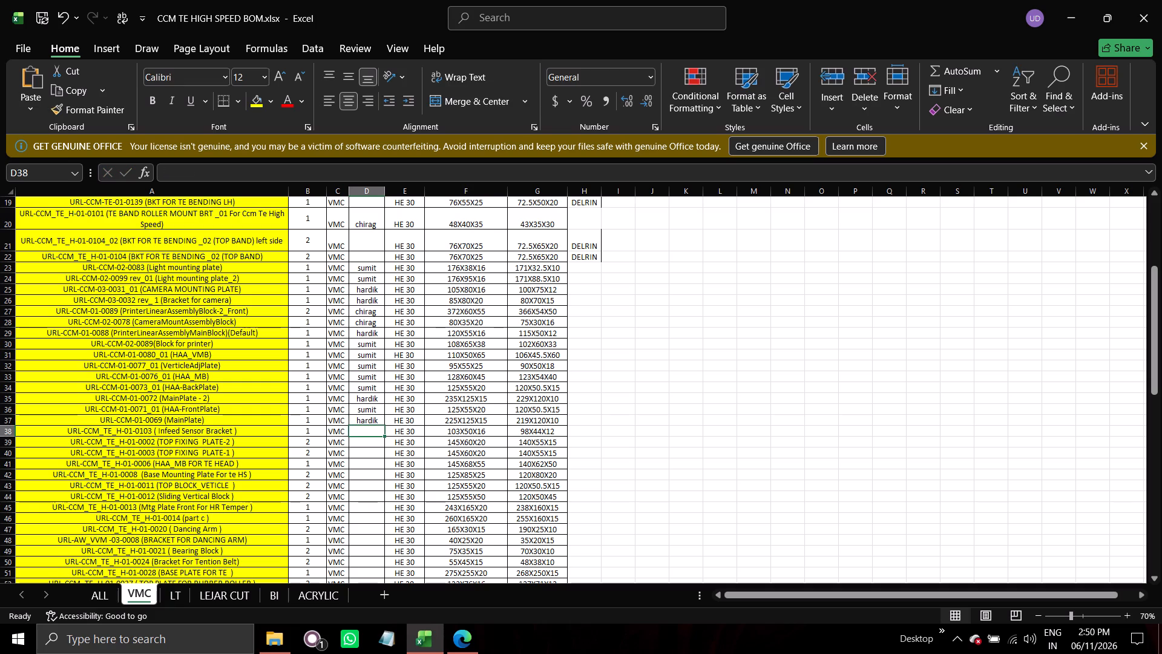
Copy part number URL-CCM_TE_H-01-0103 from row 38, search File Explorer for it, and open the Infeed Sensor Bracket PDF dated 14/09/2026.
left_click(271, 432)
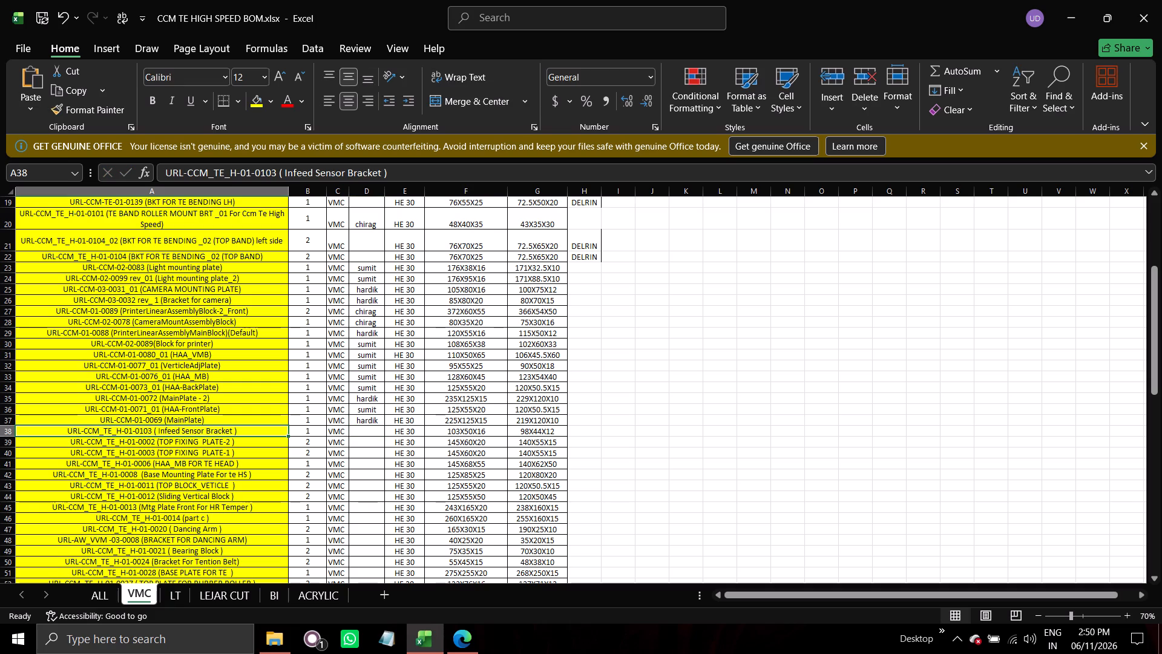
double_click(151, 428)
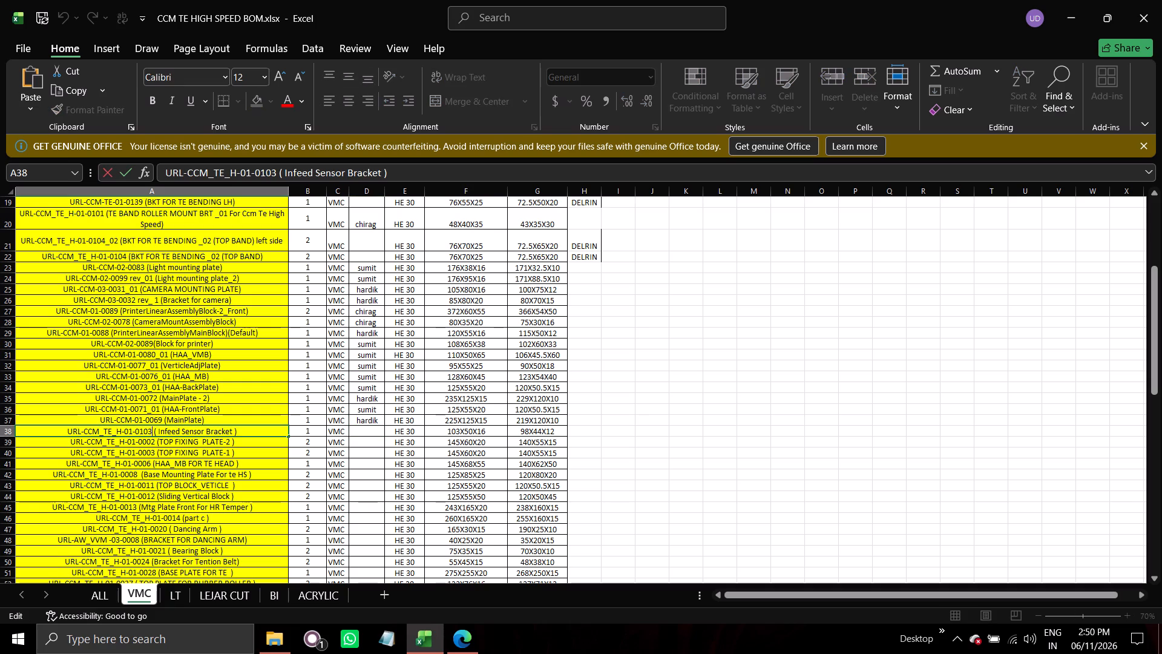
left_click_drag(153, 431, 128, 435)
left_click_drag(128, 435, 39, 443)
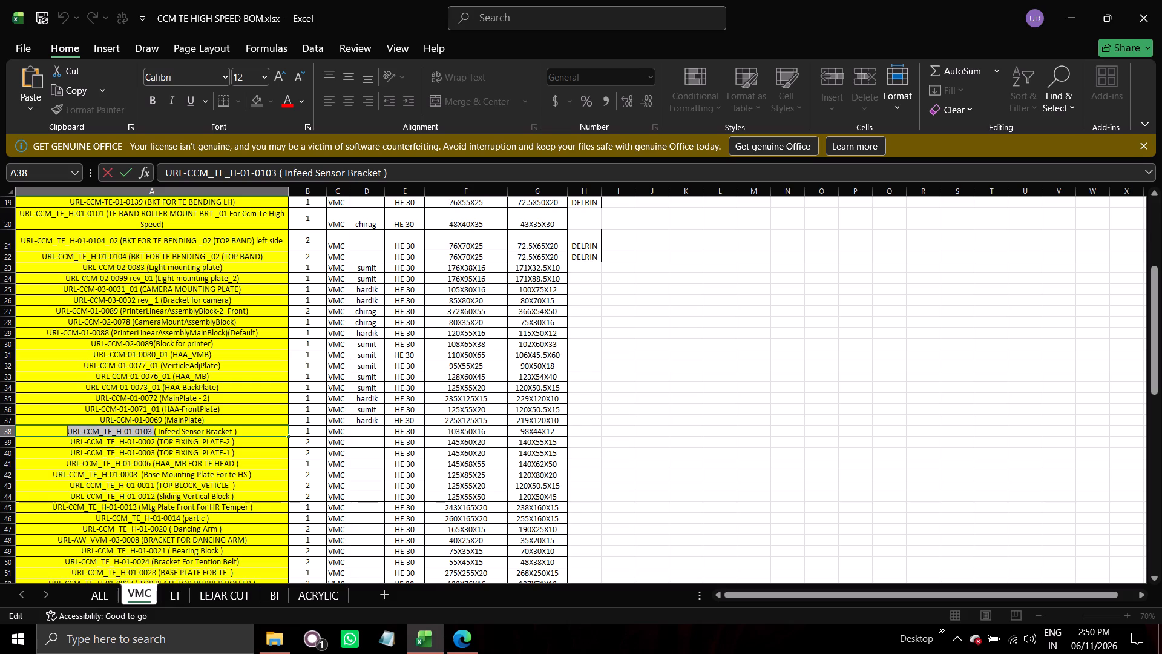
key("ctrl+c")
key("alt+Tab")
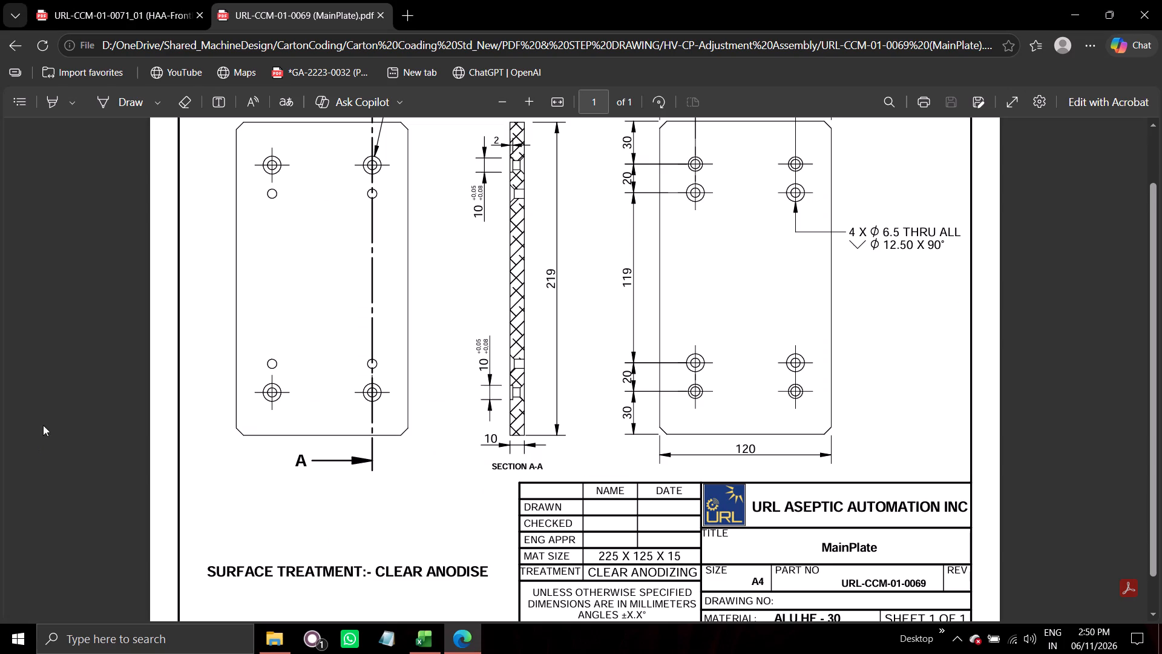
key("alt+Tab")
key("alt+Tab")
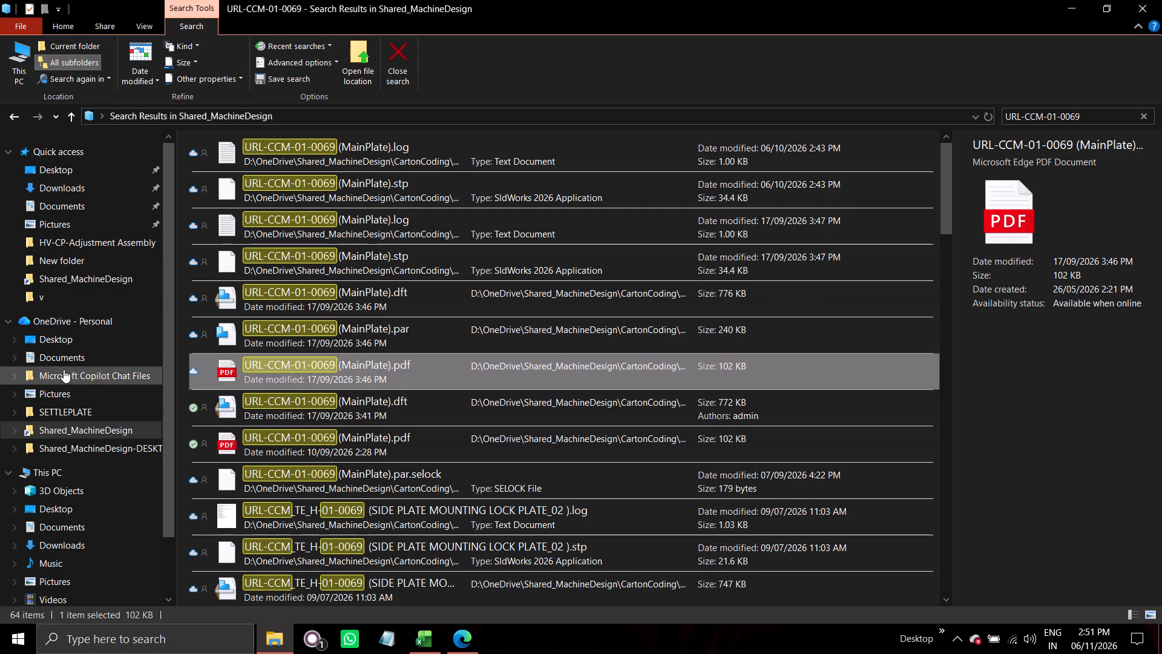
left_click(1089, 117)
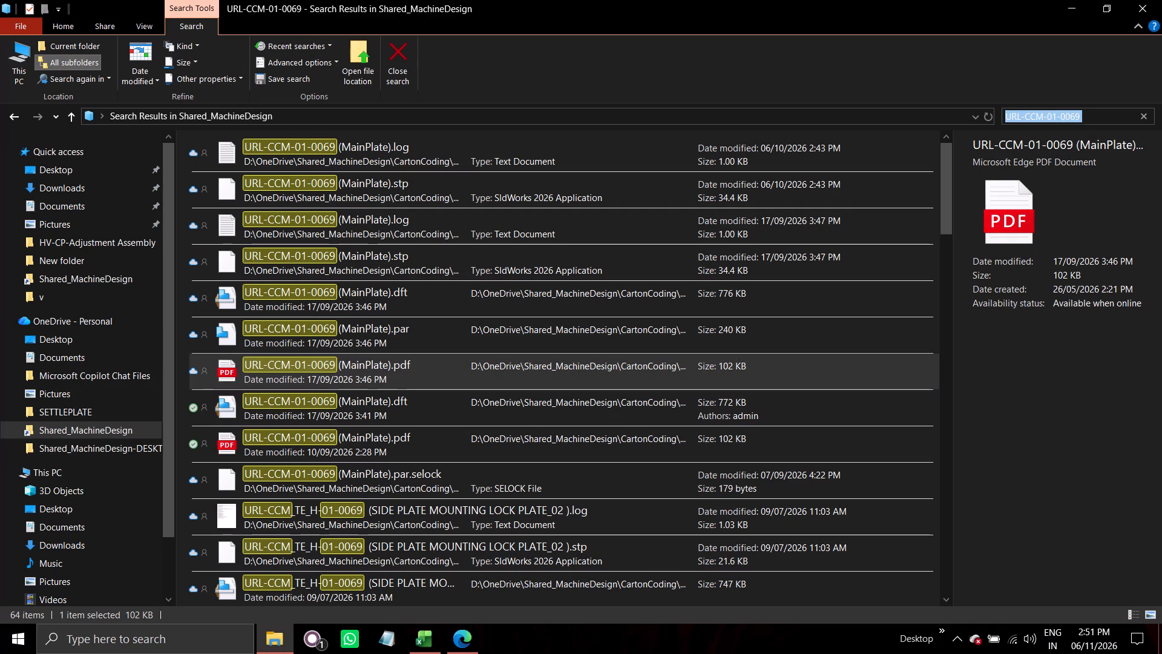
key("ctrl+v")
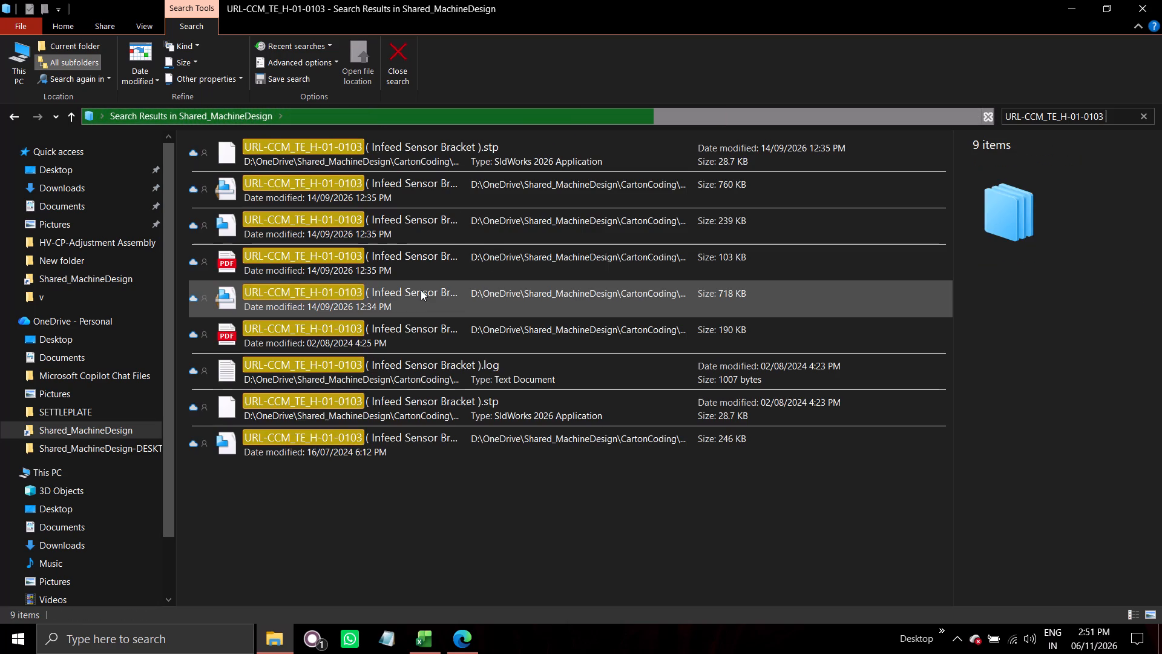
double_click(404, 259)
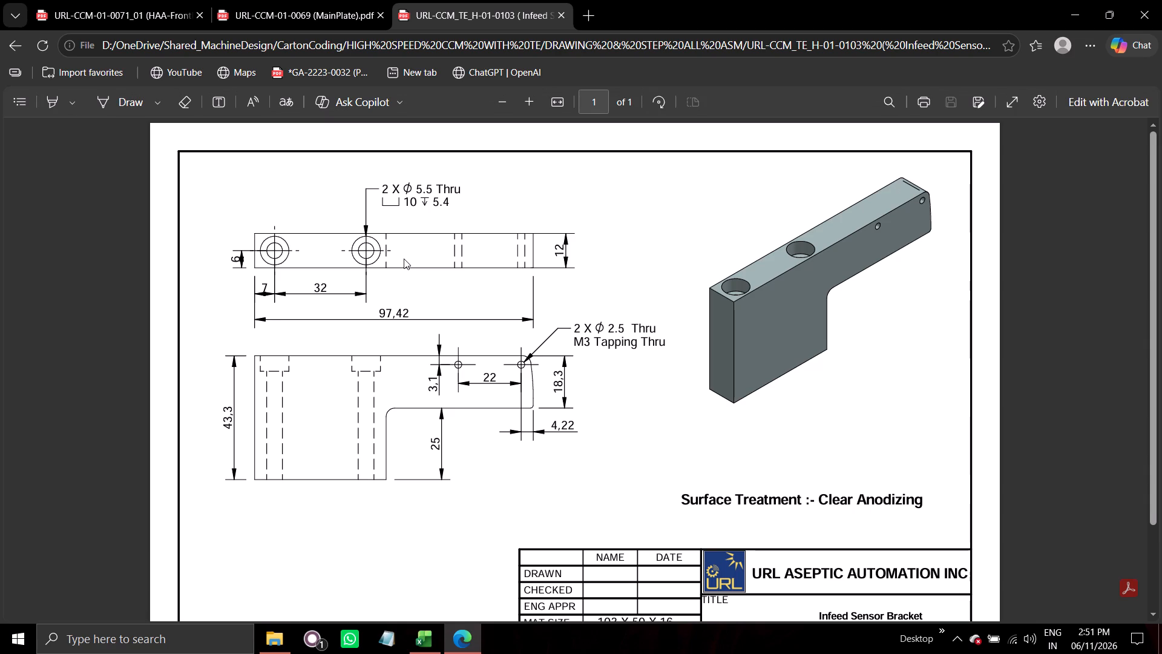
Back in the Excel BOM, enter hardik as the vendor for URL-CCM_TE_H-01-0103 (Infeed Sensor Bracket) in row 38.
key("alt+Tab")
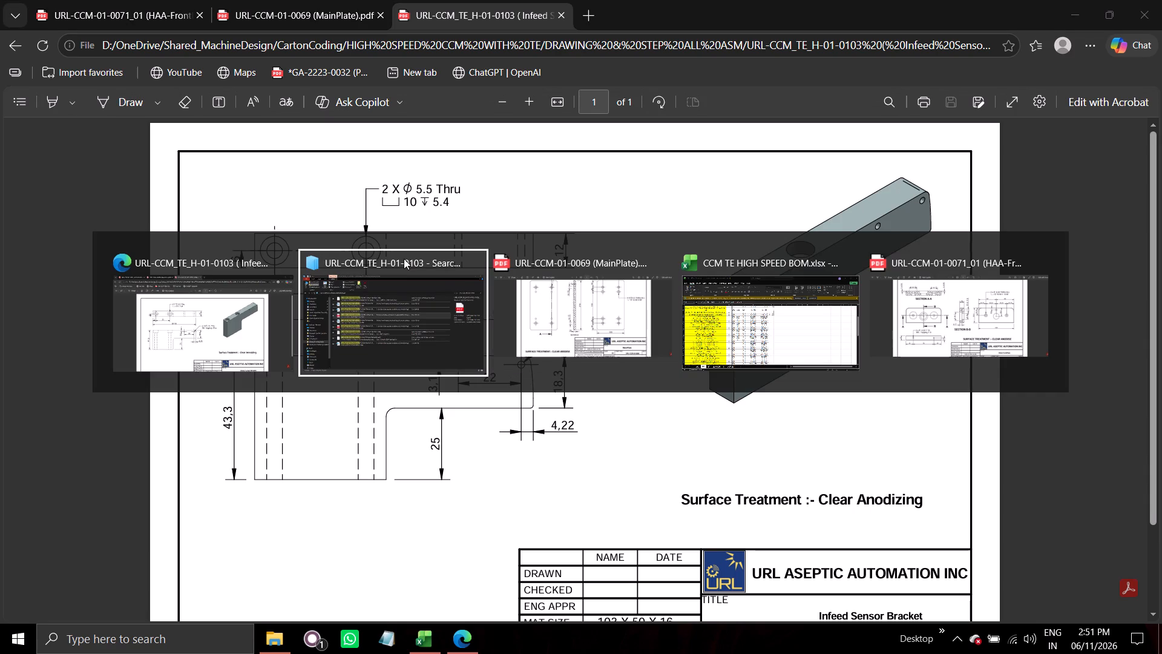
key("alt+Tab")
key("alt+Tab")
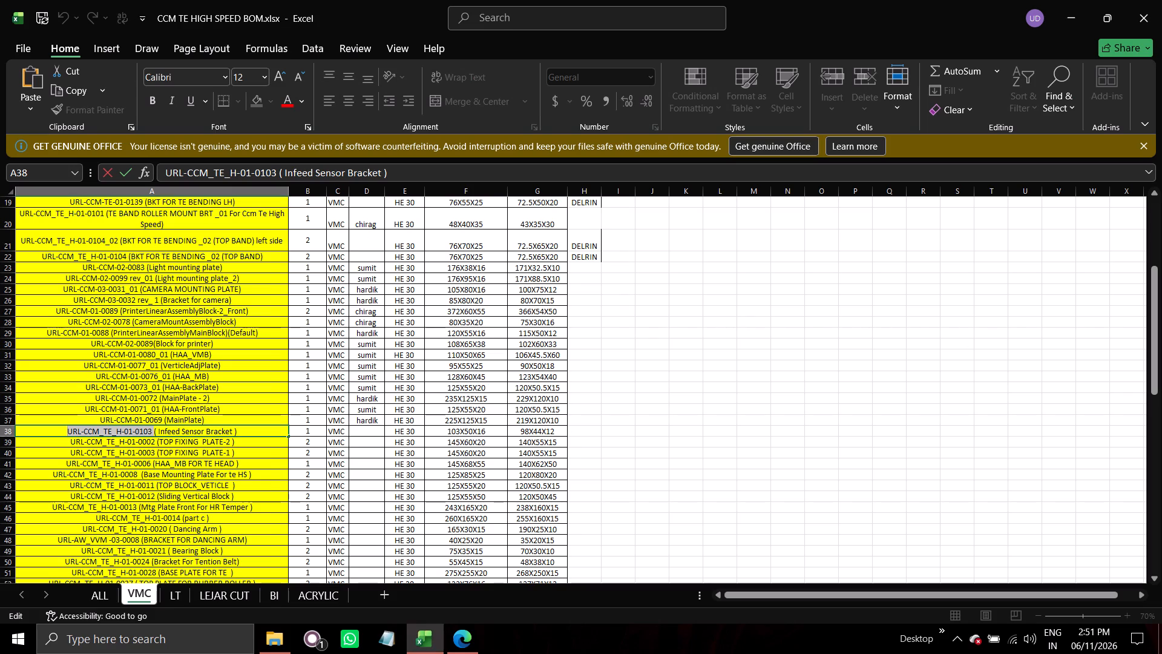
left_click(365, 431)
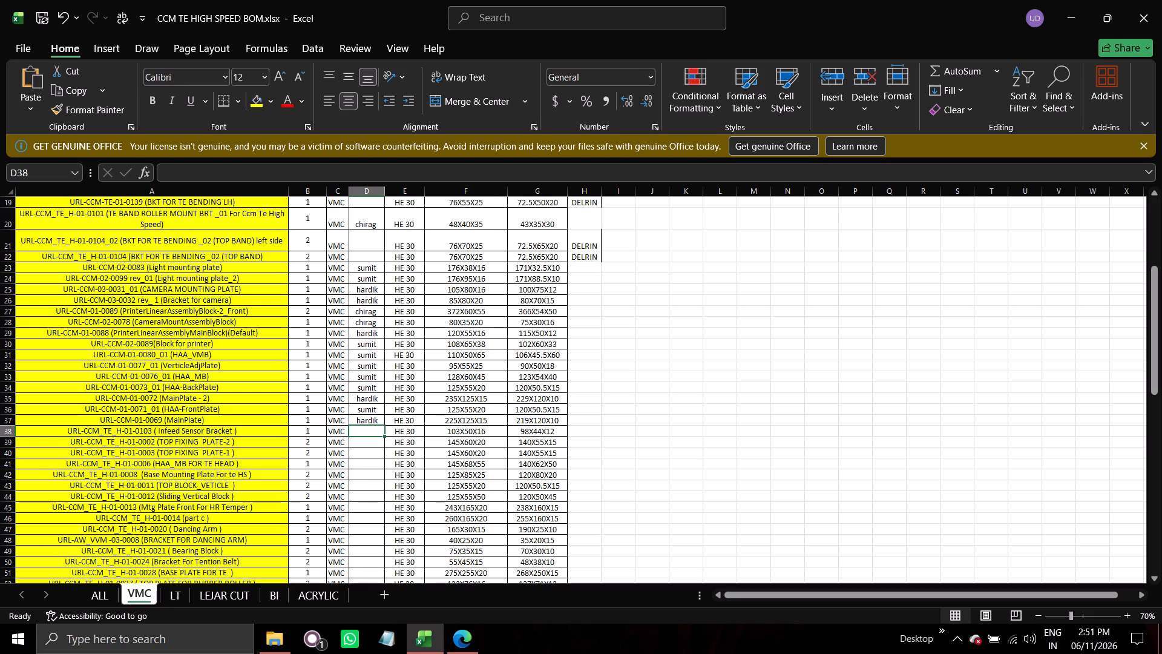
key("h")
key("Return")
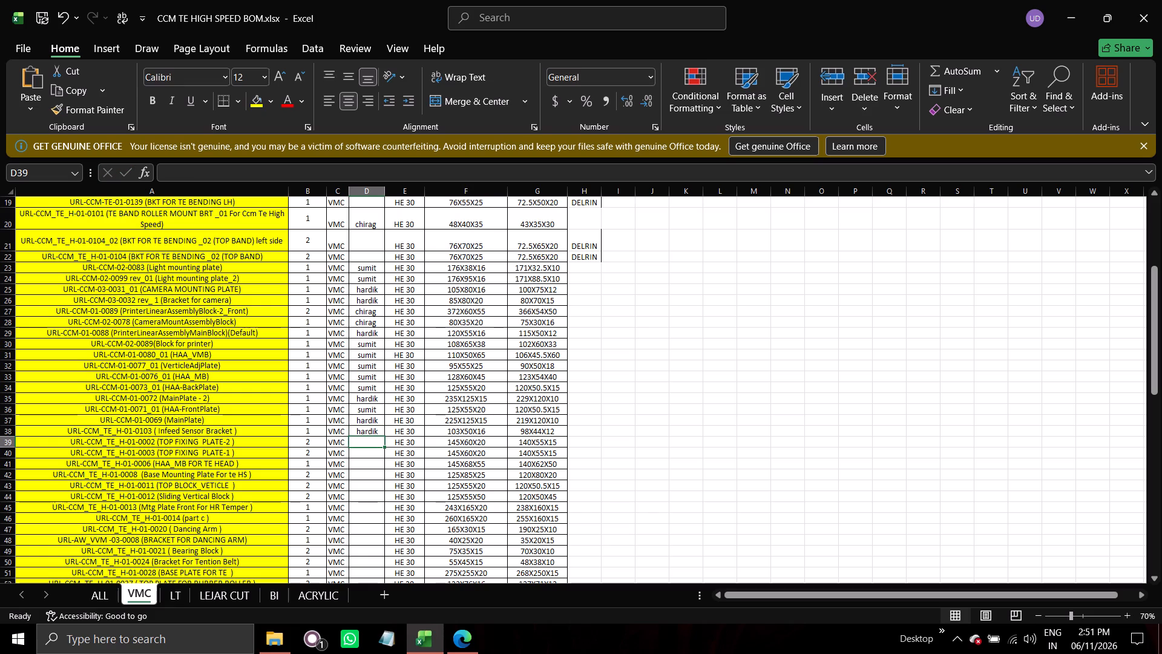
Copy part number URL-CCM_TE_H-01-0002 from row 39, search File Explorer for it, and open the TOP FIXING PLATE-2 PDF dated 15/07/2026.
double_click(155, 440)
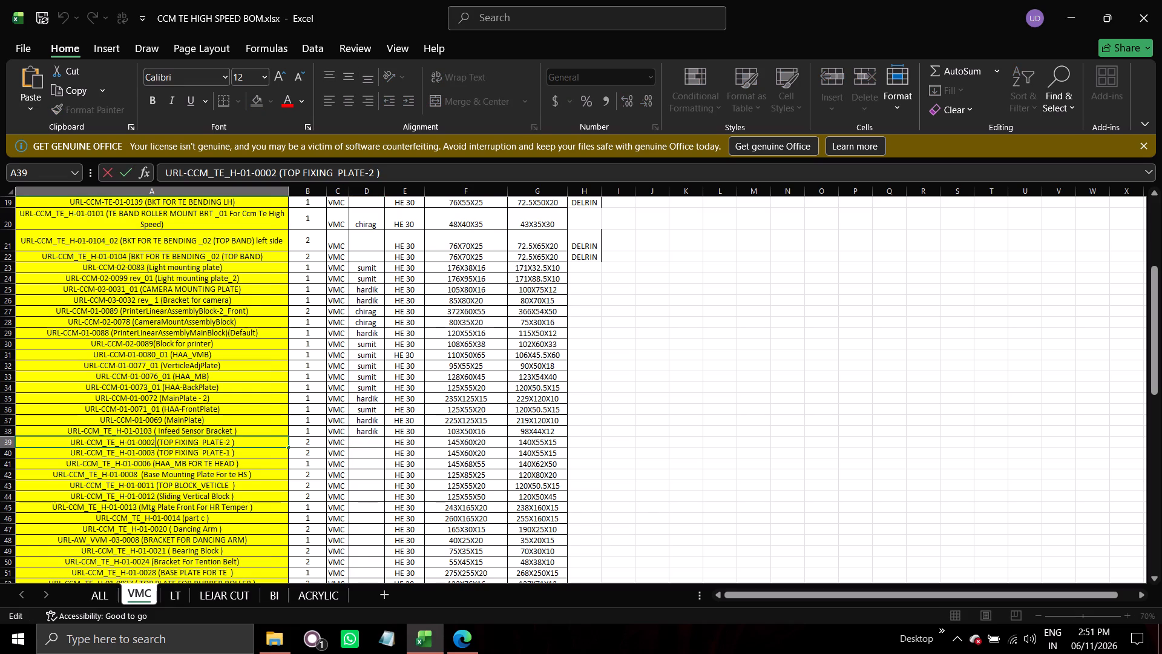
left_click_drag(156, 443, 100, 444)
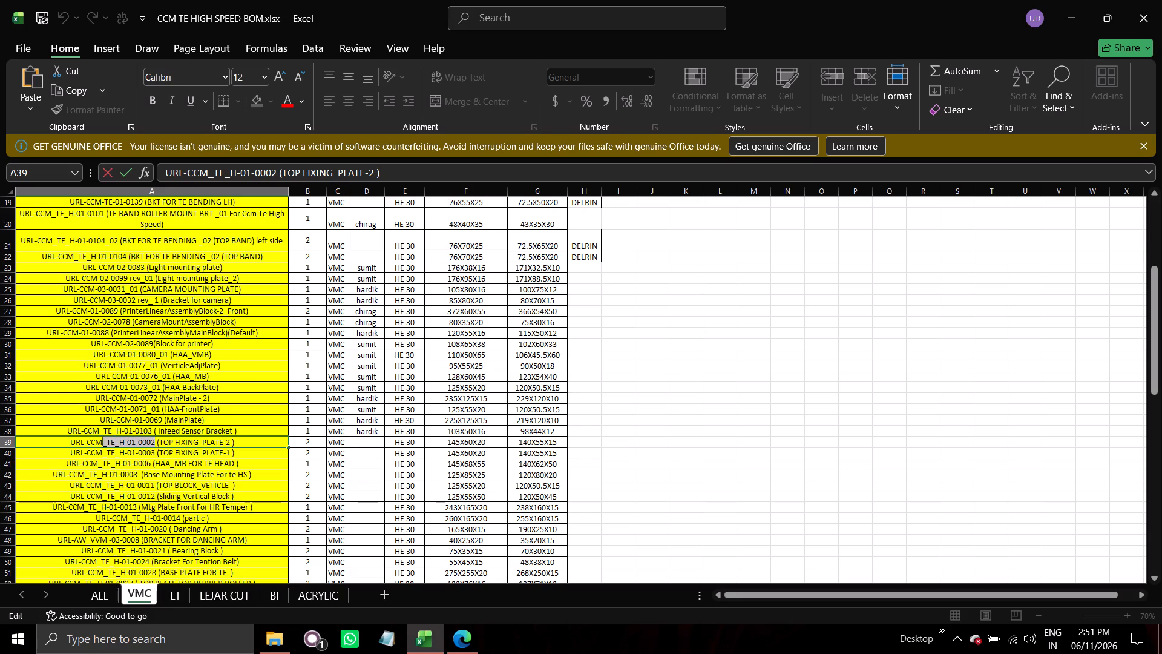
left_click_drag(100, 444, 65, 441)
key("ctrl+c")
key("alt+Tab")
key("alt+Tab")
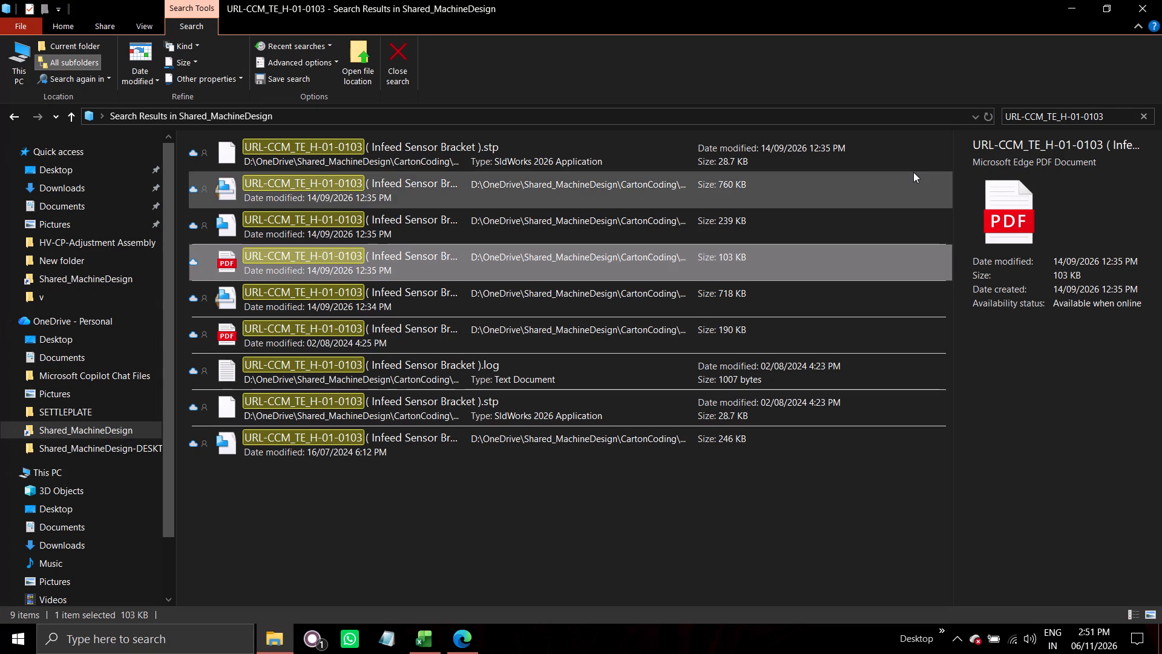
left_click(1111, 119)
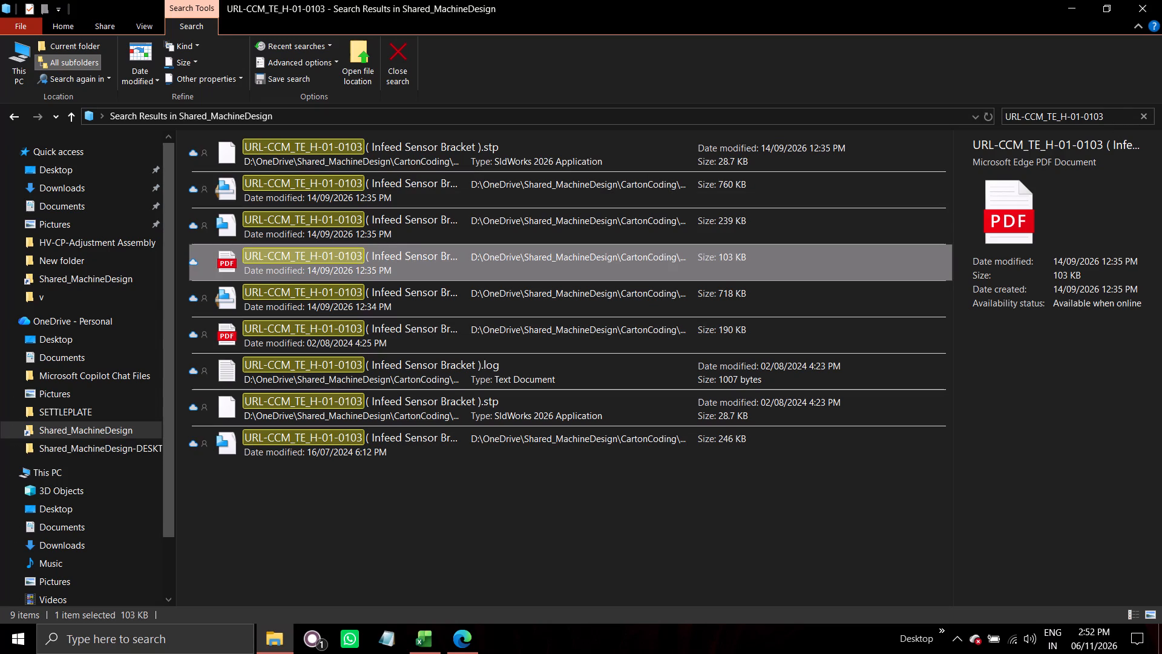
key("ctrl+v")
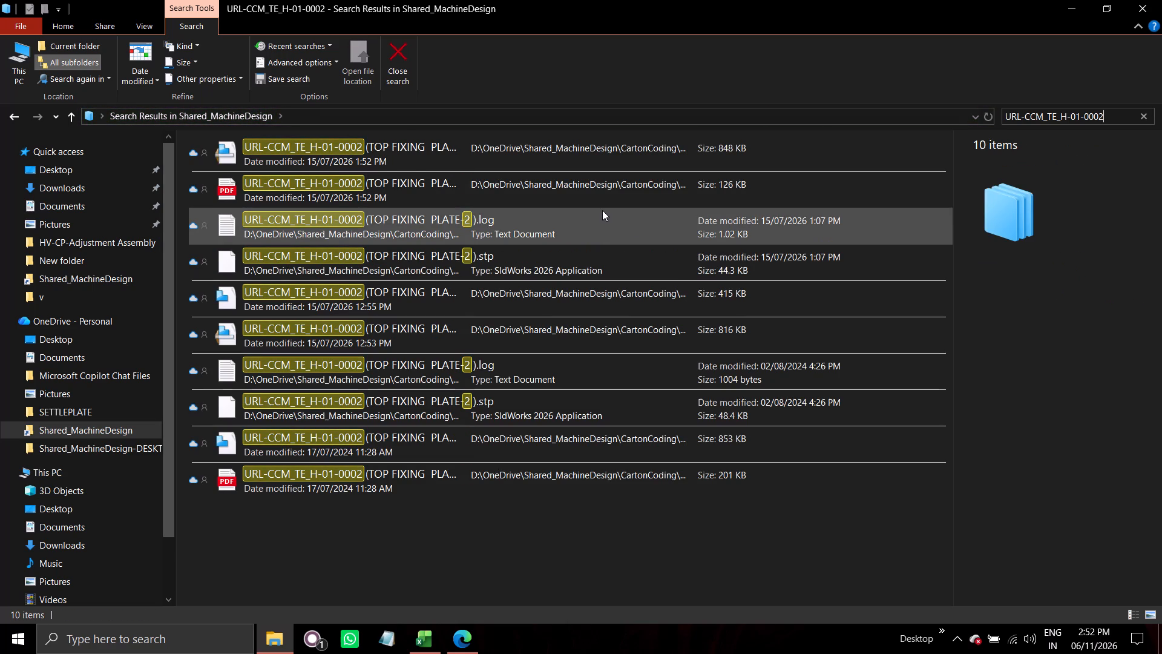
double_click(405, 177)
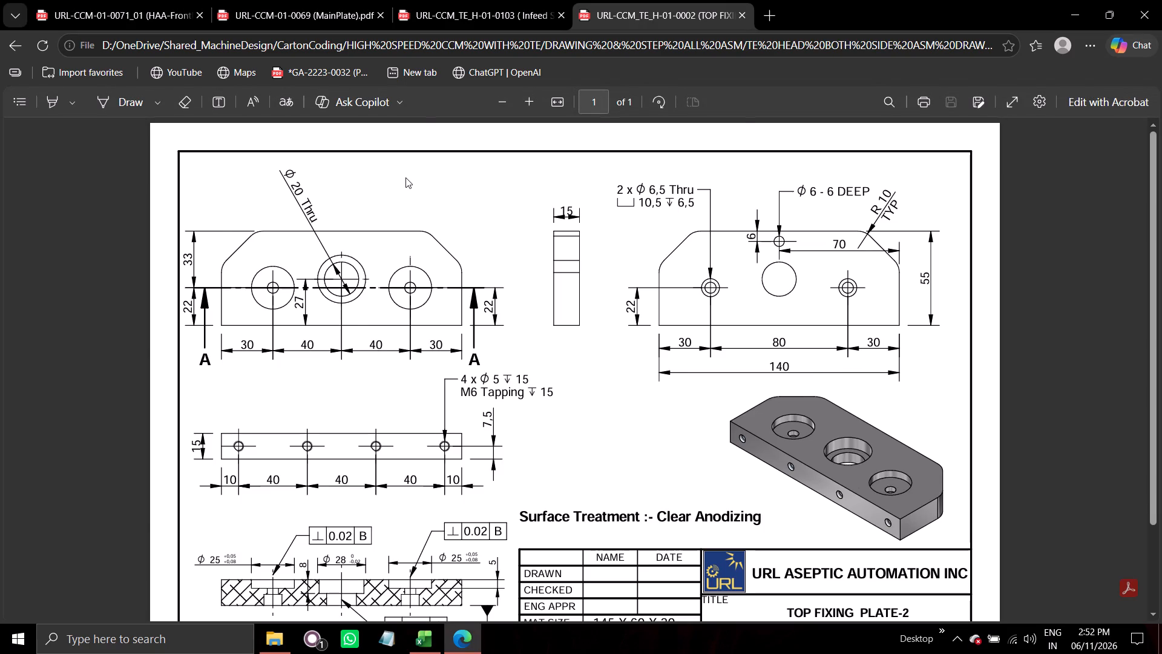
Back in the Excel BOM, enter sumit as the vendor for URL-CCM_TE_H-01-0002 (TOP FIXING PLATE-2) in row 39.
key("alt+Tab")
key("alt+Tab")
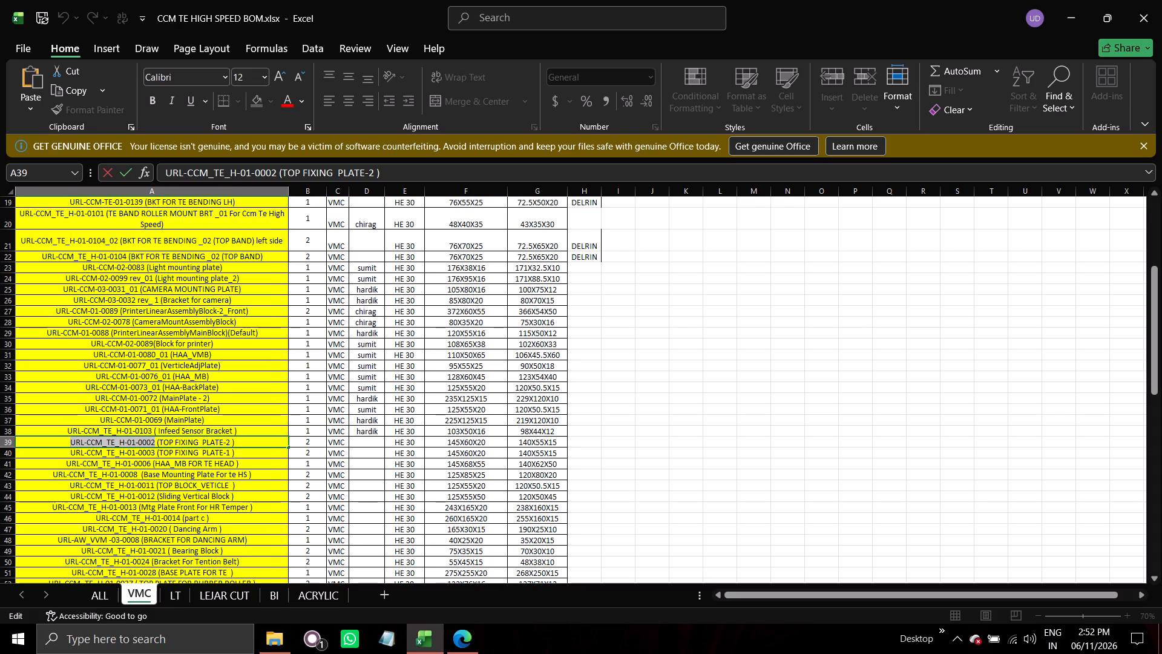
left_click(366, 444)
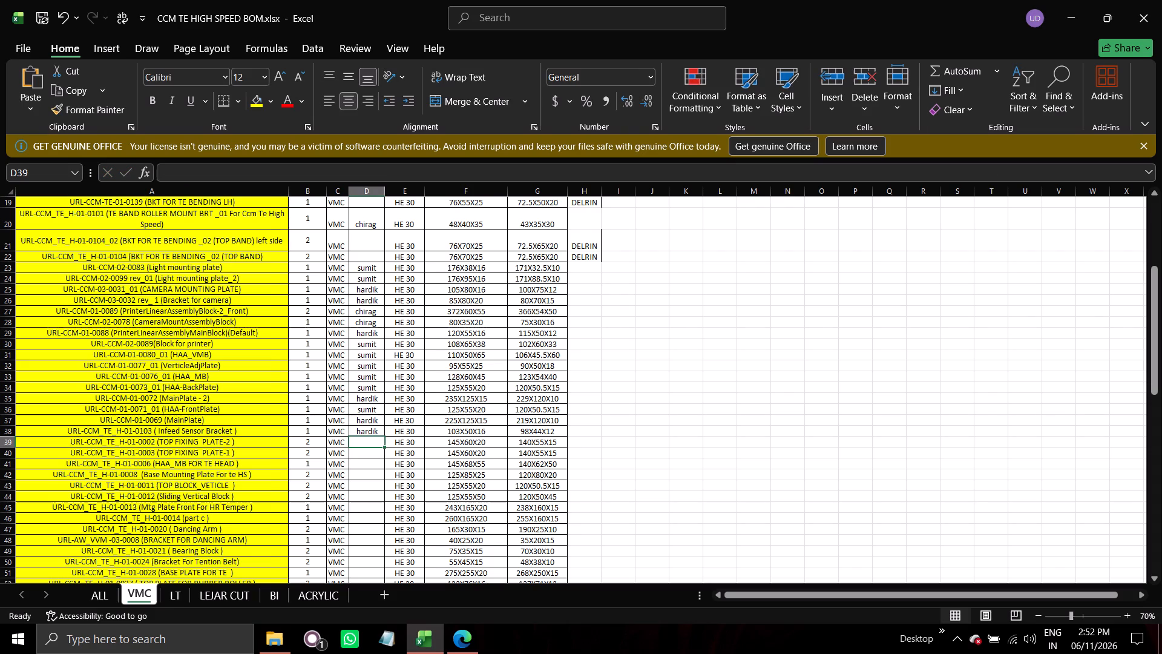
key("s")
key("Return")
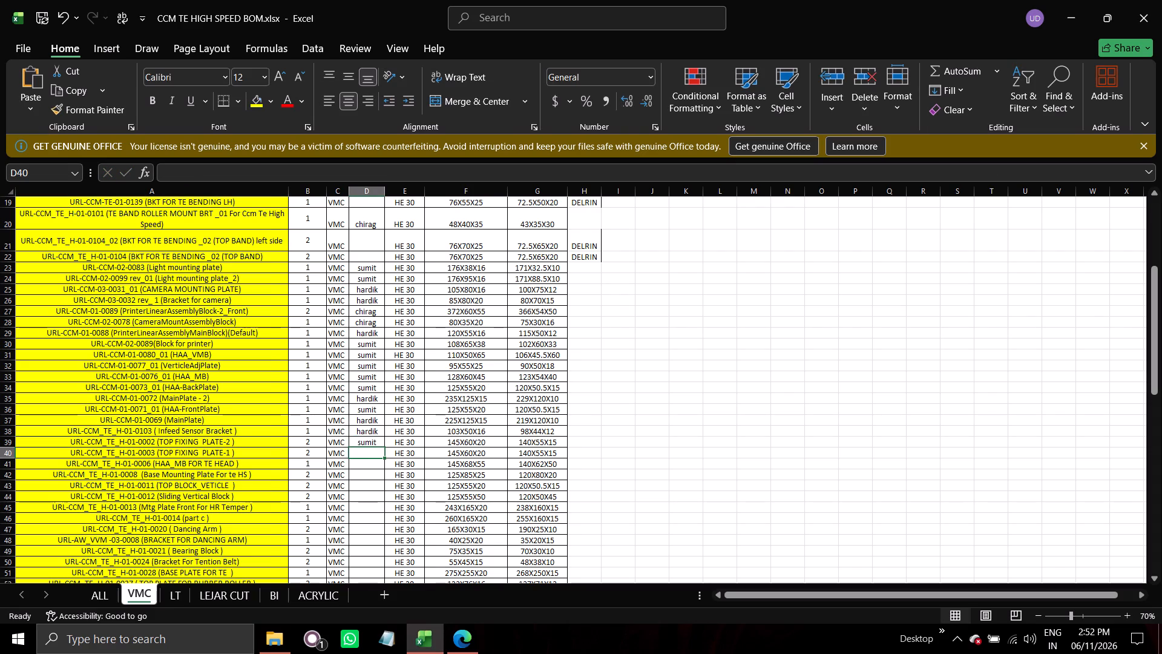
Copy part number URL-CCM_TE_H-01-0003 from row 40, search File Explorer for it, and view the TOP FIXING PLATE-1 PDF dated 15/07/2026.
double_click(155, 452)
left_click(155, 452)
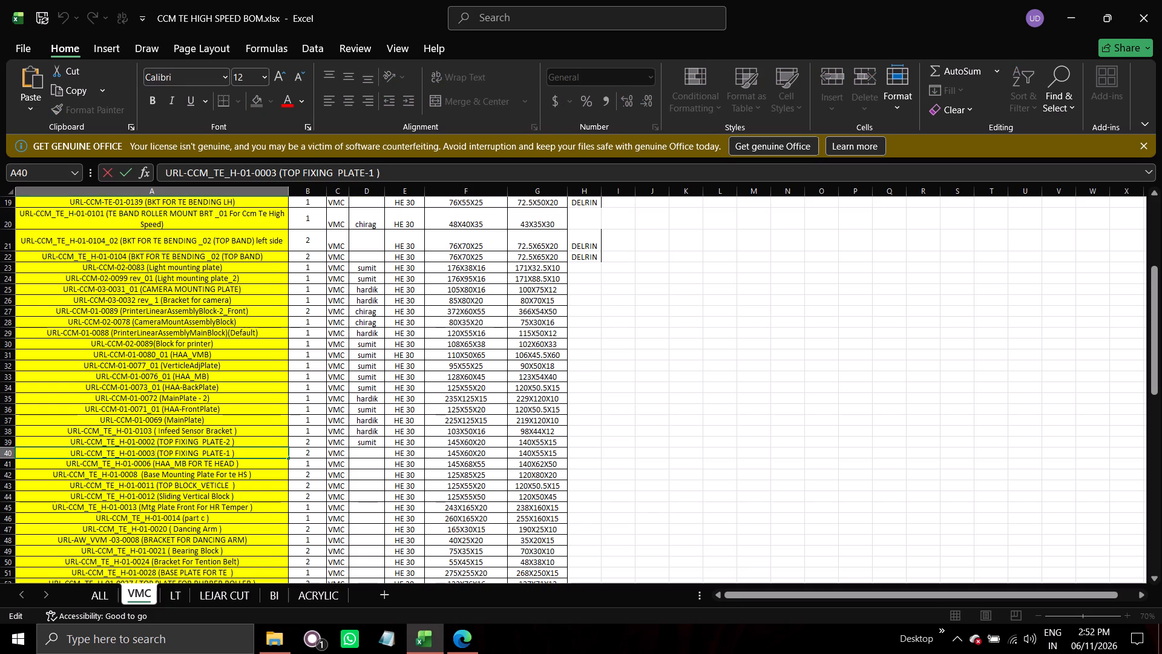
left_click_drag(120, 449, 100, 446)
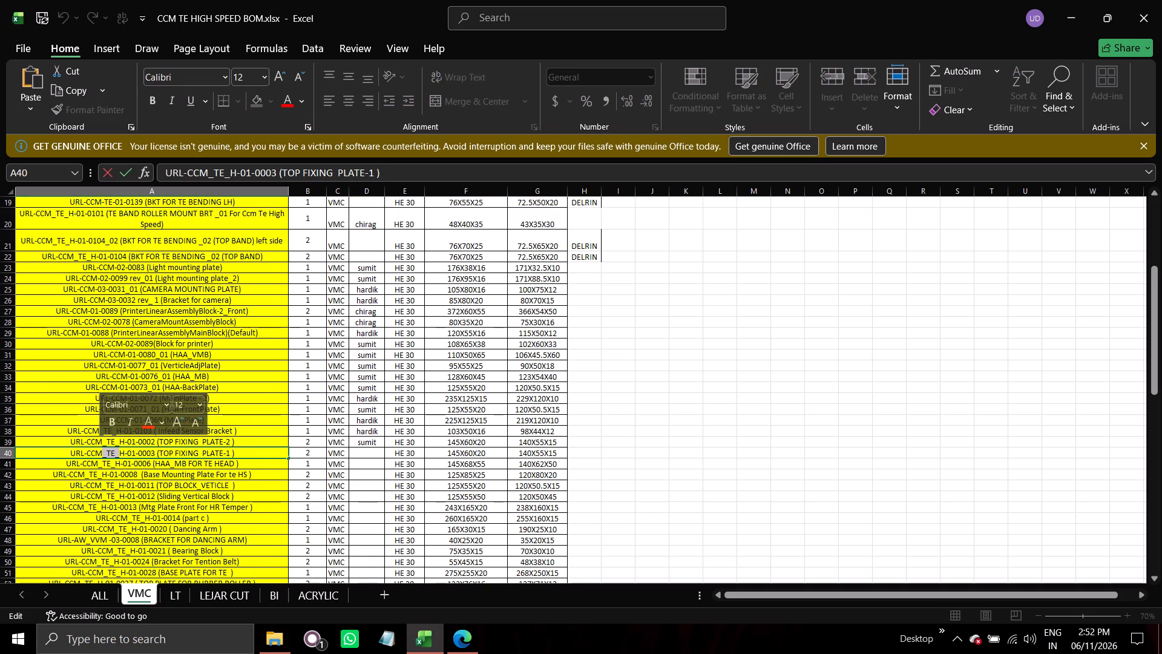
left_click(156, 454)
left_click_drag(156, 454, 153, 454)
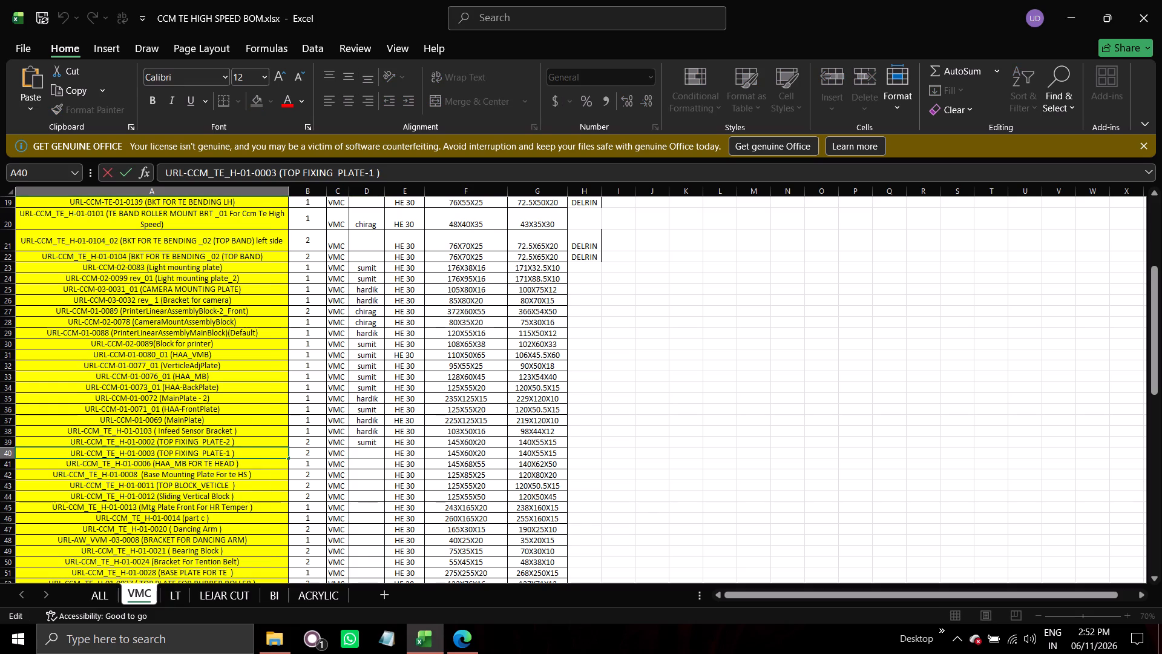
left_click_drag(153, 454, 65, 447)
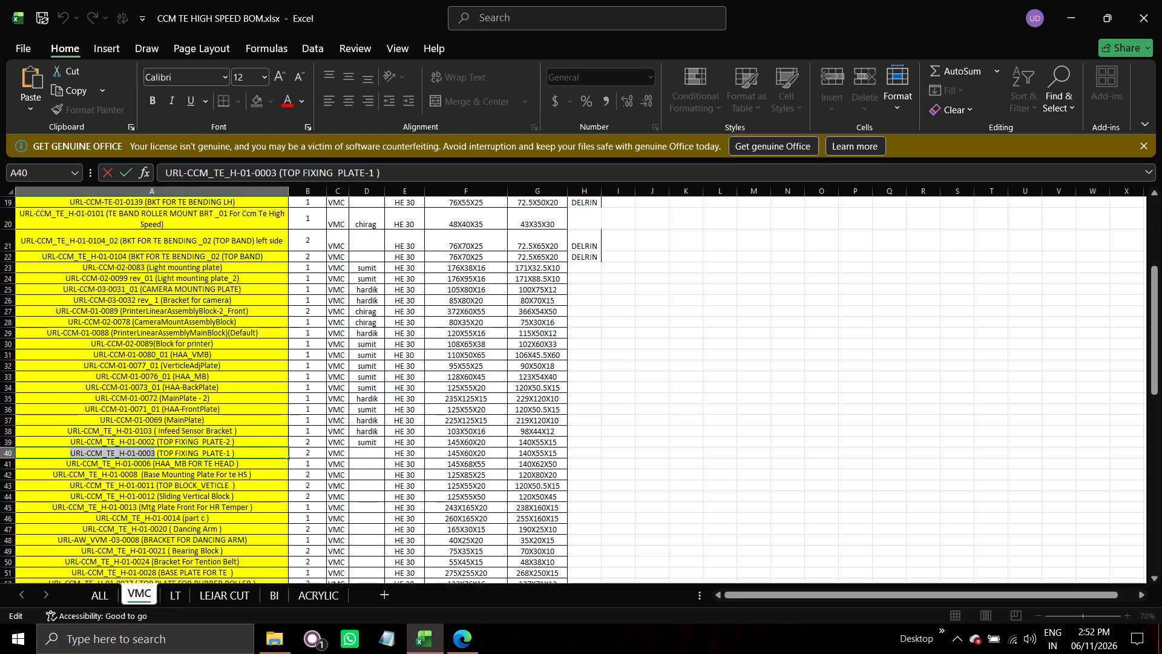
key("ctrl+c")
key("alt+Tab")
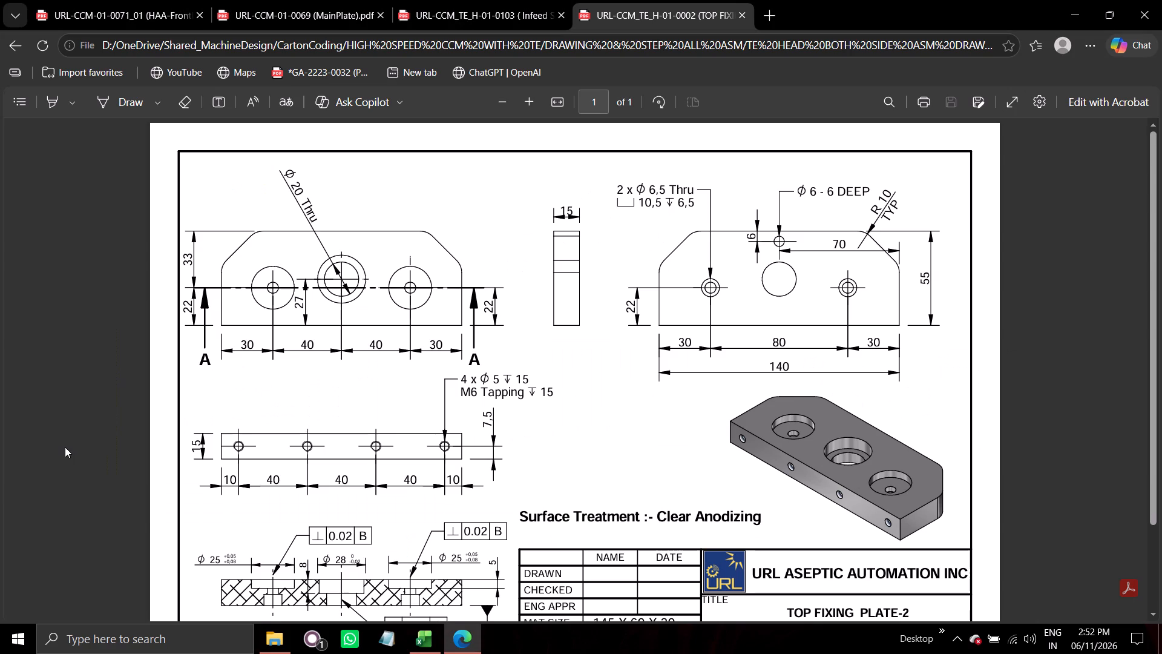
key("alt+Tab")
key("alt+Tab")
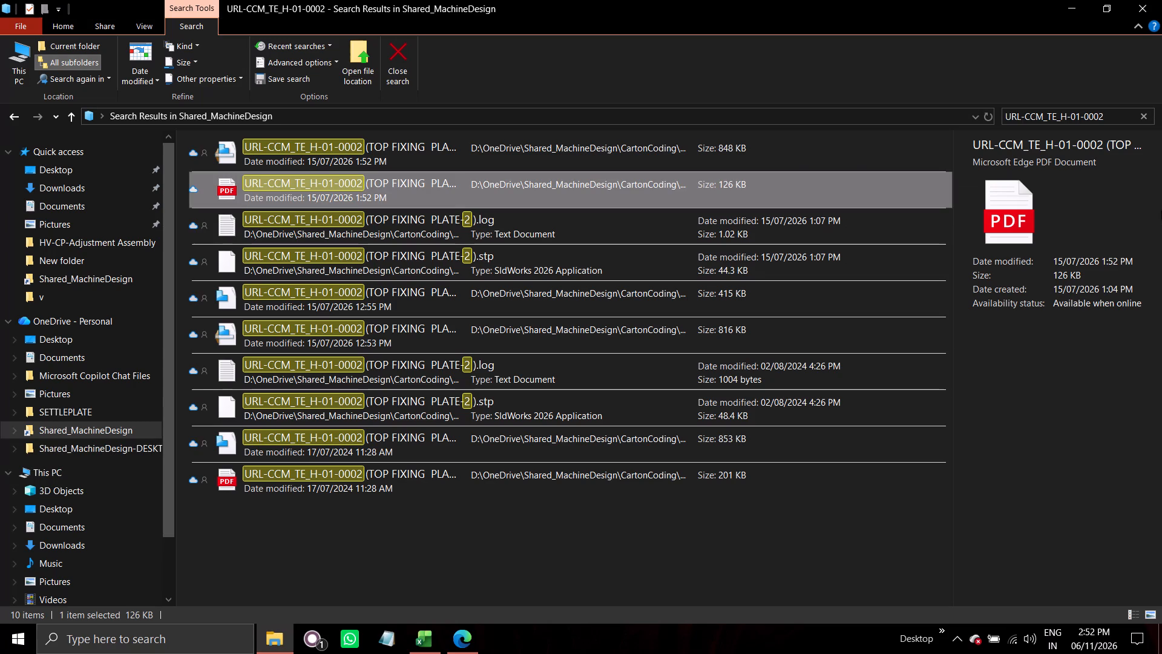
left_click(1105, 118)
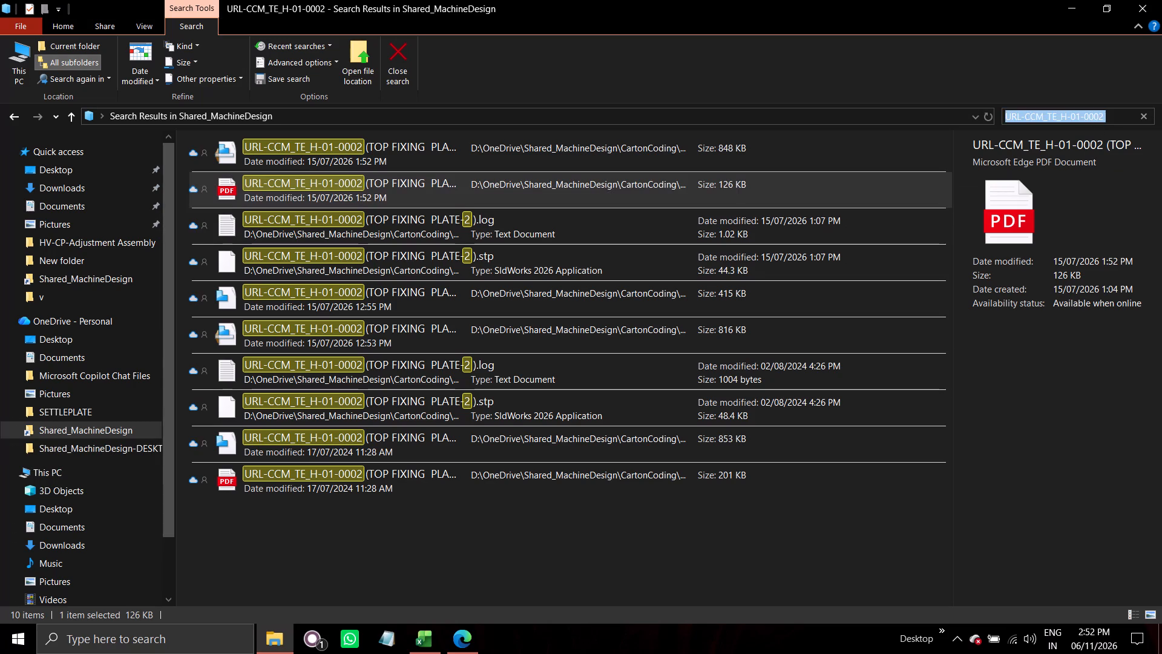
key("ctrl+v")
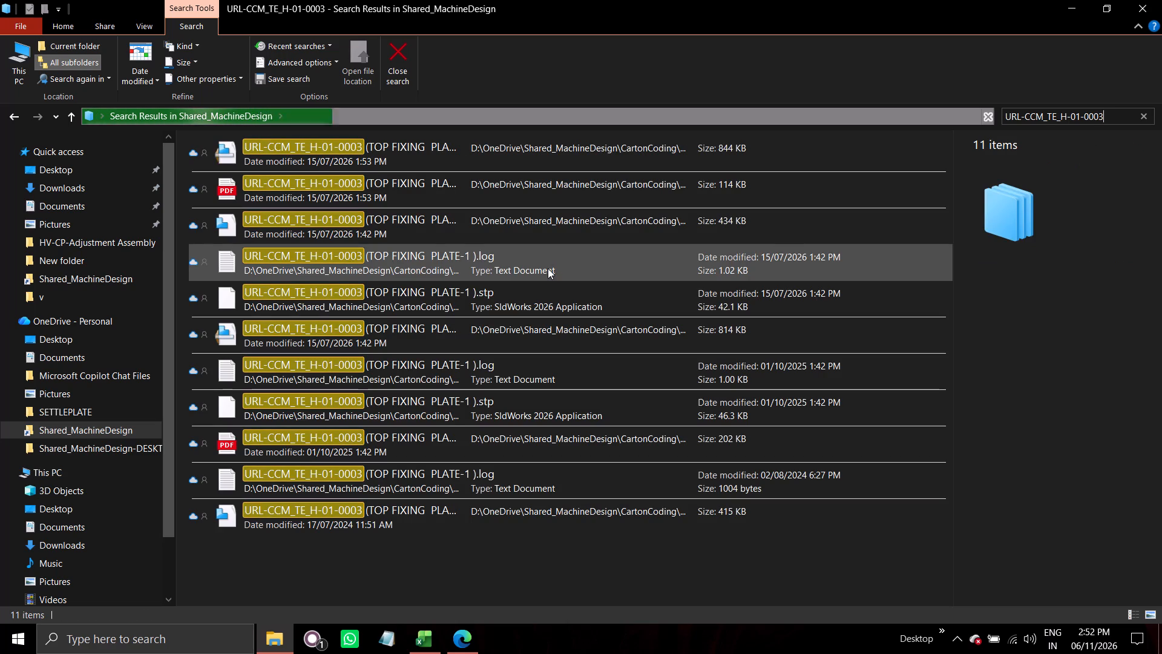
double_click(447, 184)
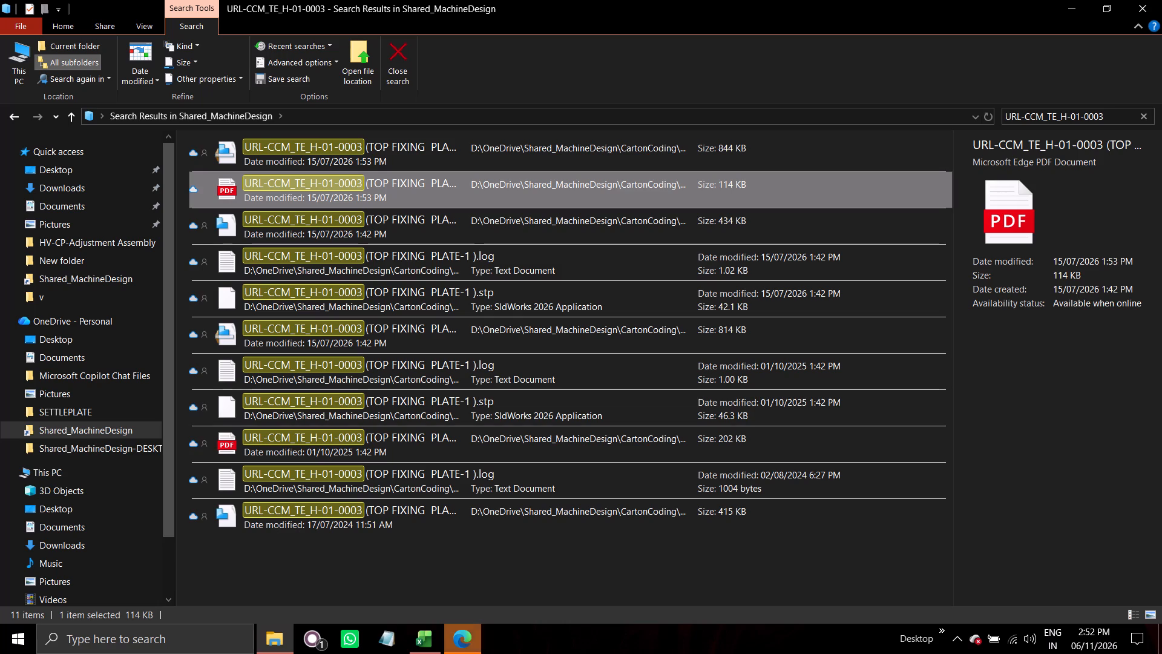
left_click(463, 647)
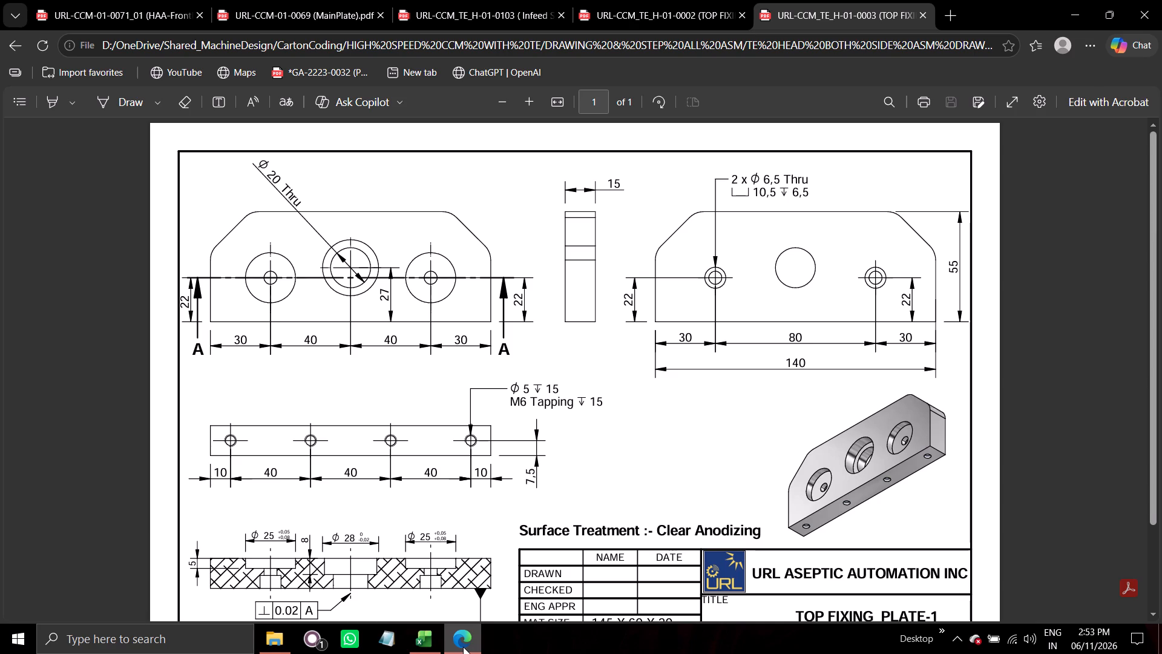
scroll(463, 647, "down", 4)
scroll(730, 490, "down", 2)
Back in the Excel BOM, enter sumit as the vendor for URL-CCM_TE_H-01-0003 (TOP FIXING PLATE-1) in row 40.
key("alt+Tab")
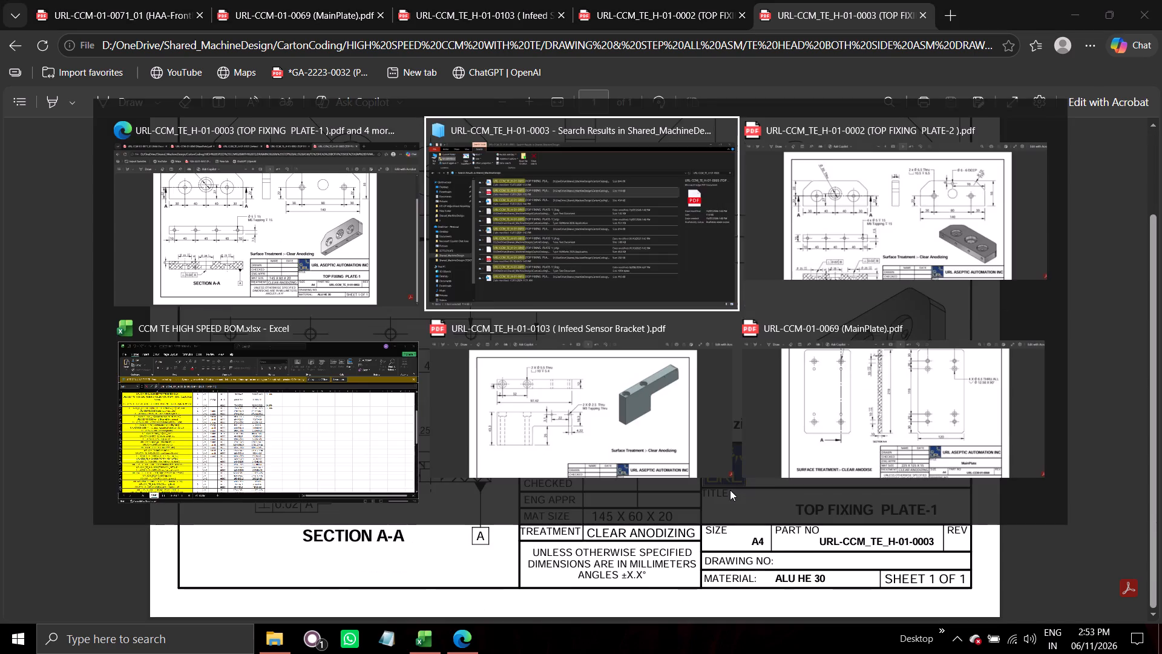
key("alt+Tab")
key("alt+Tab")
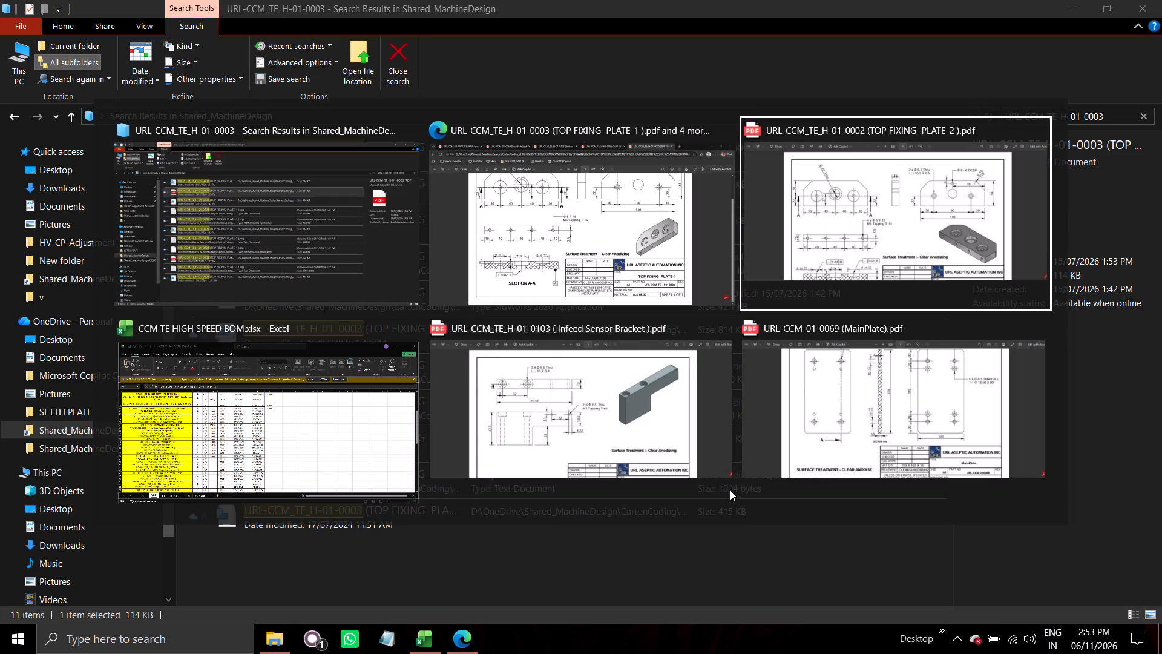
key("alt+Tab")
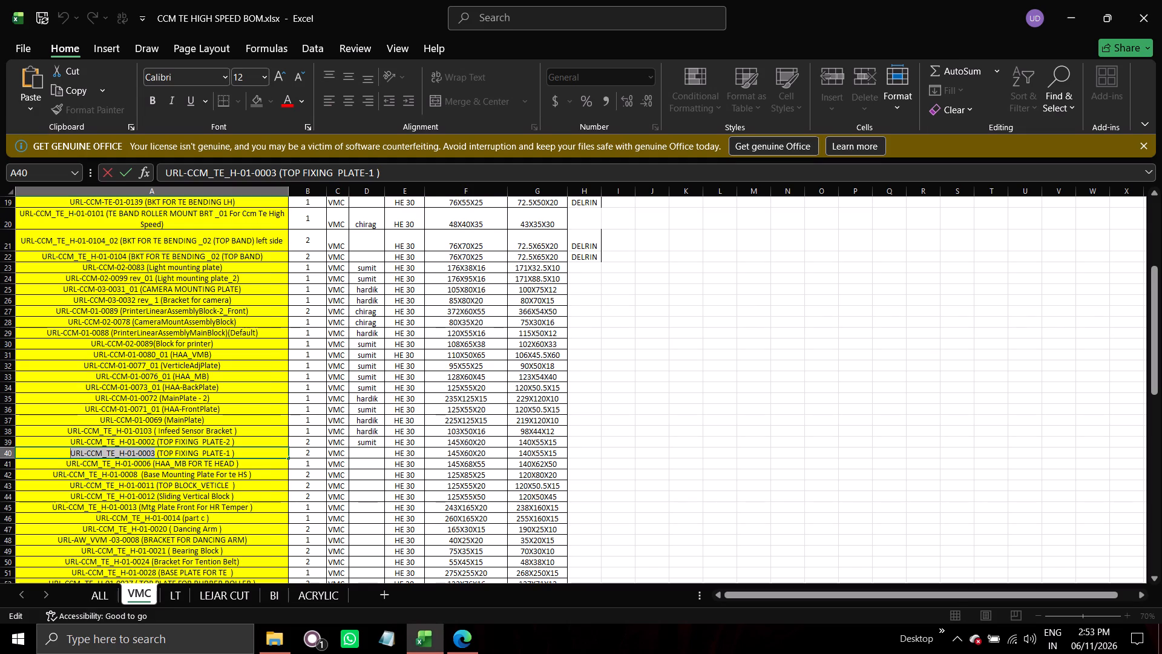
left_click(373, 455)
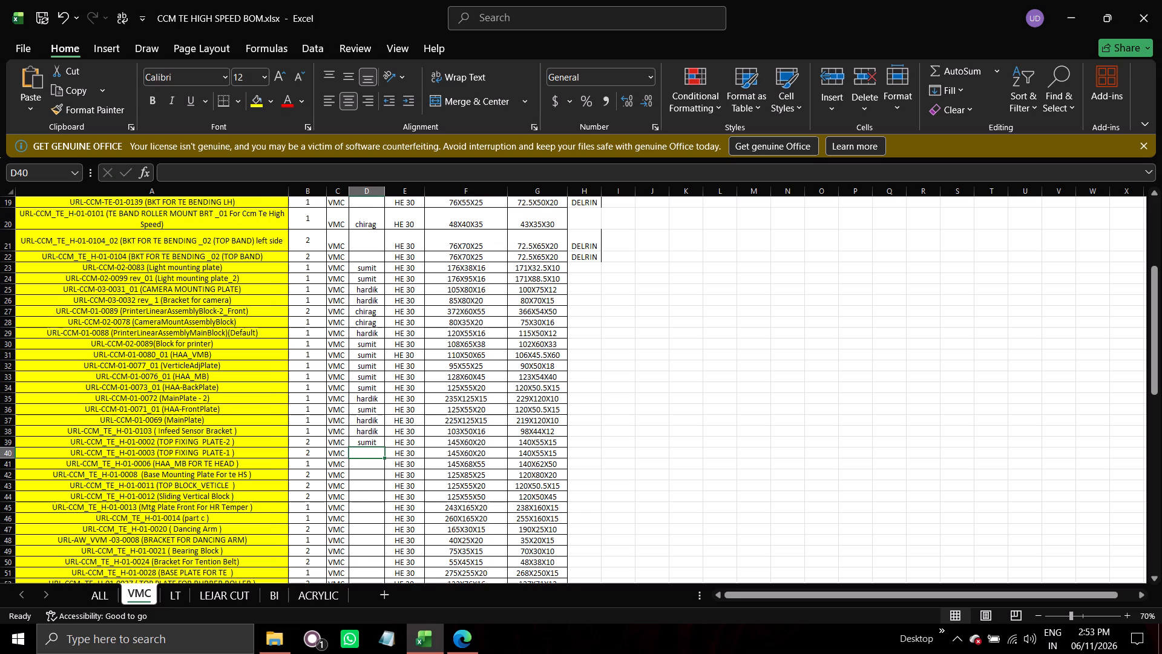
key("s")
key("Return")
key("Return")
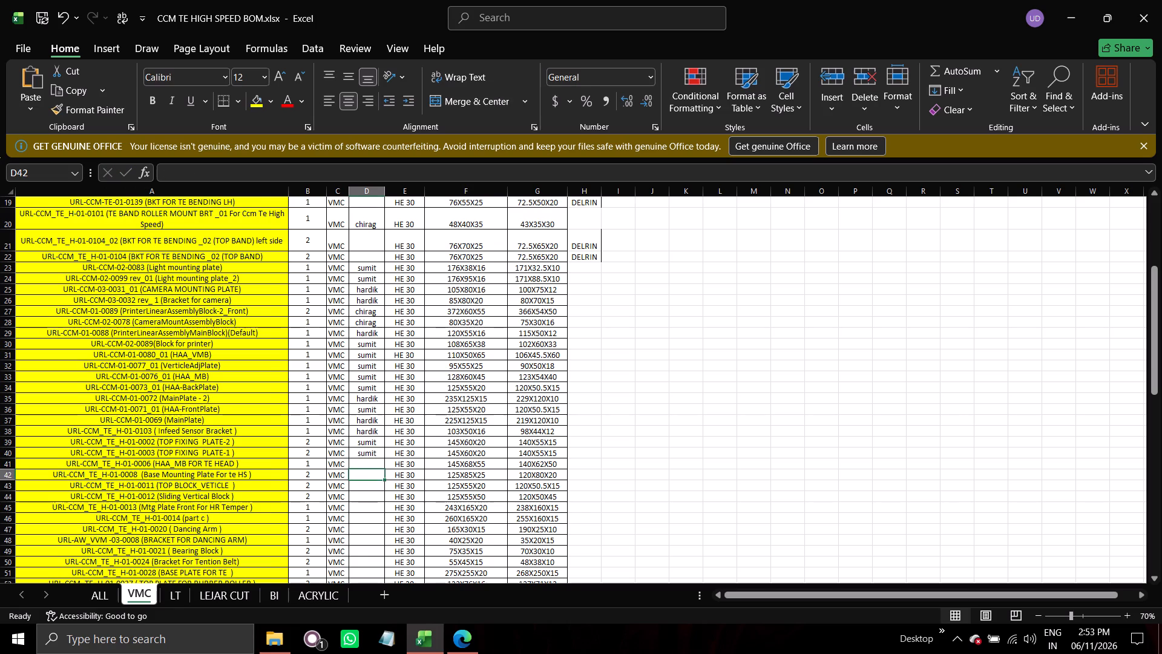
left_click(363, 463)
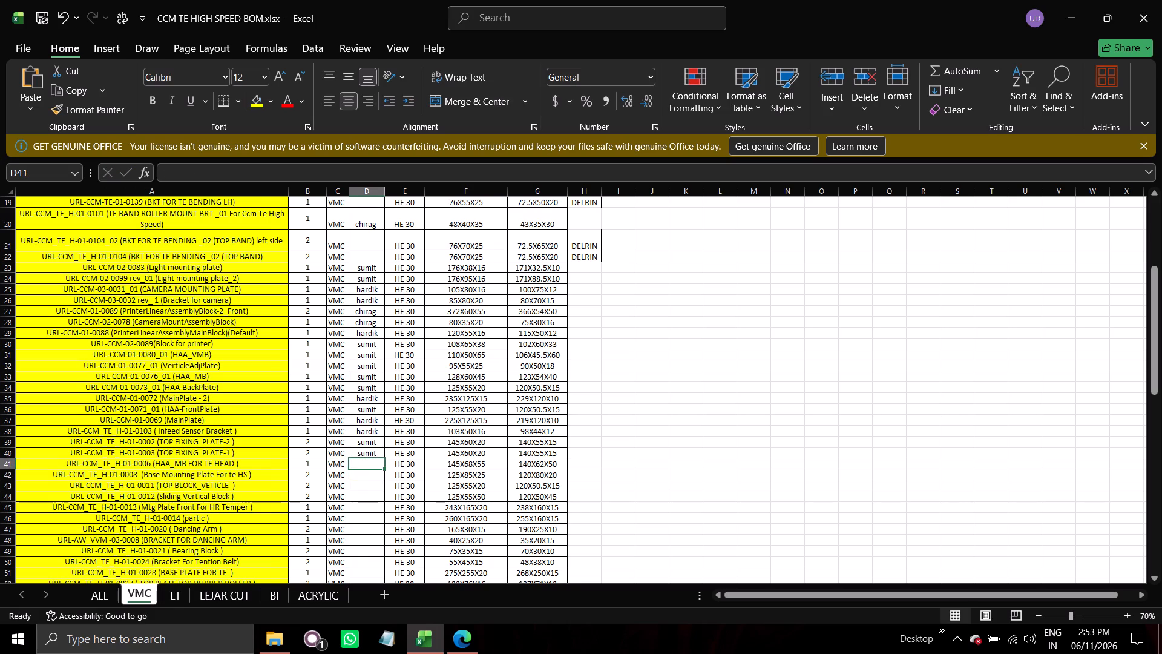
Copy part number URL-CCM_TE_H-01-0006 from row 41, search File Explorer for it, and view the HAA_MB FOR TE HEAD PDF dated 17/07/2024.
double_click(150, 466)
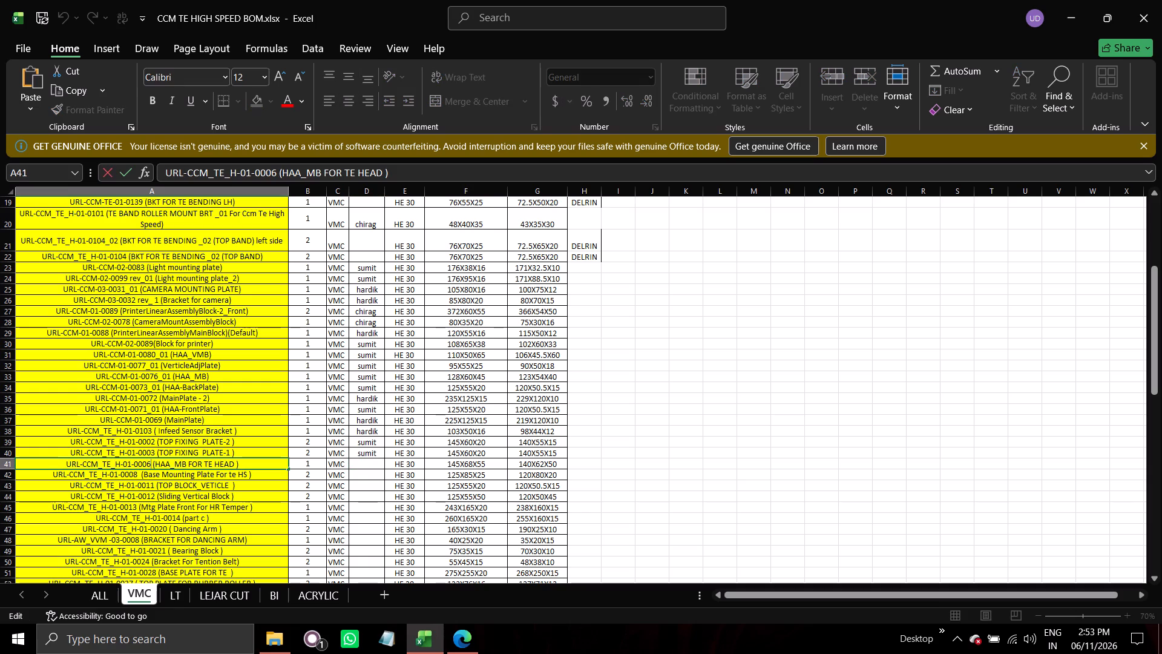
left_click_drag(156, 464, 145, 461)
left_click_drag(145, 461, 56, 448)
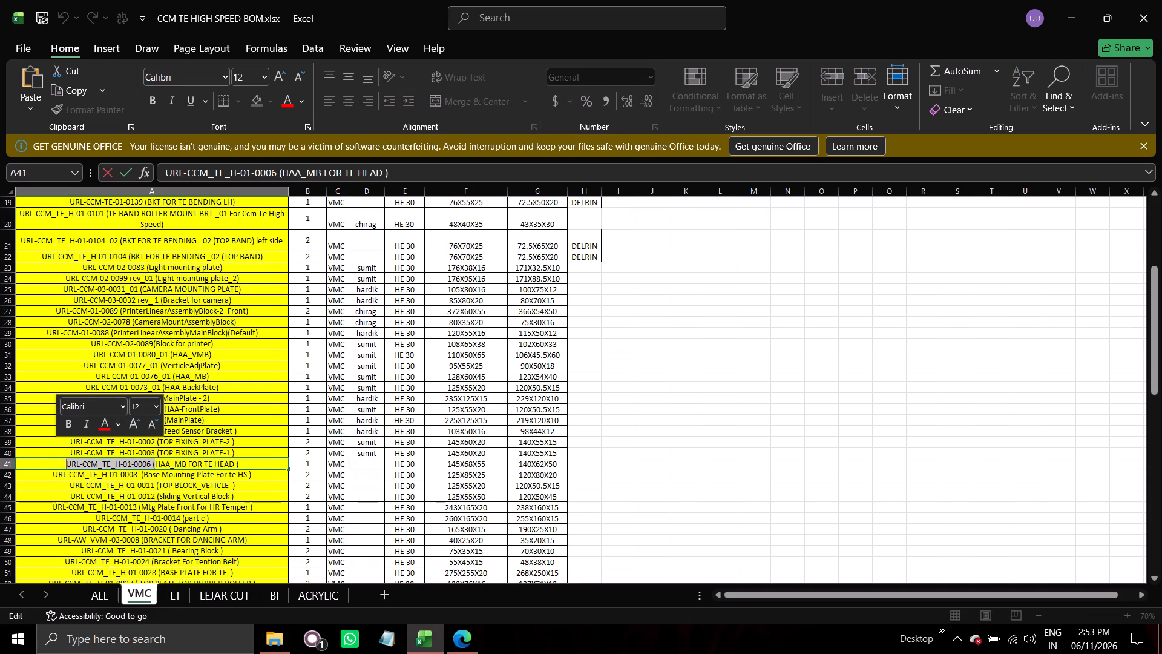
key("ctrl+c")
key("alt+Tab")
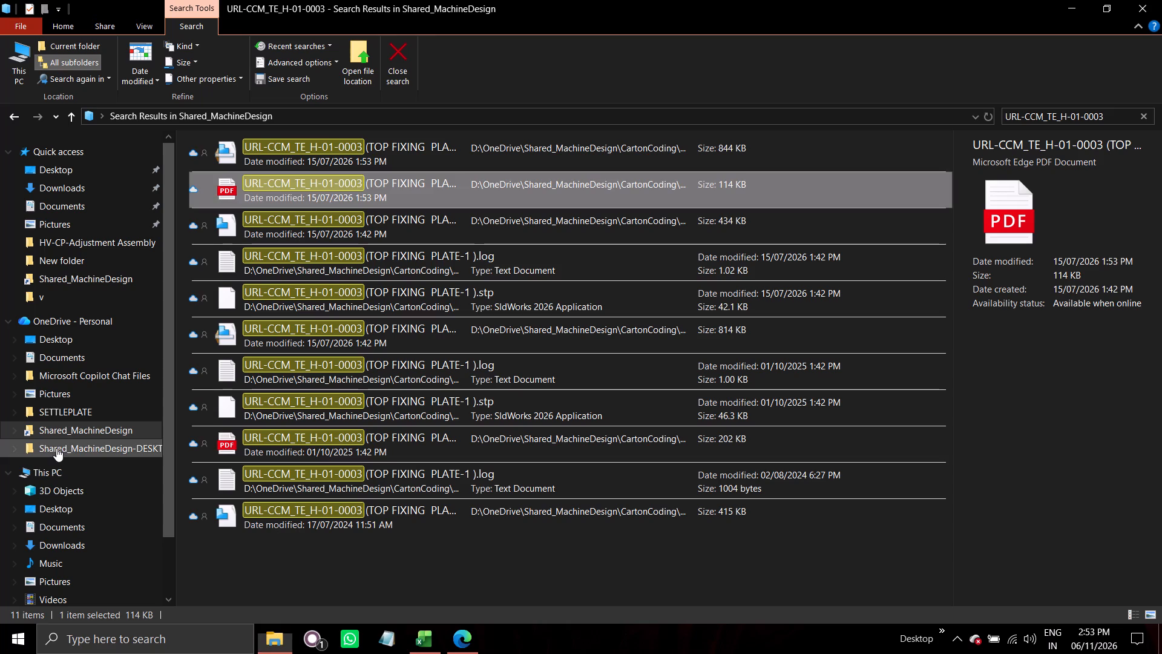
left_click(1082, 121)
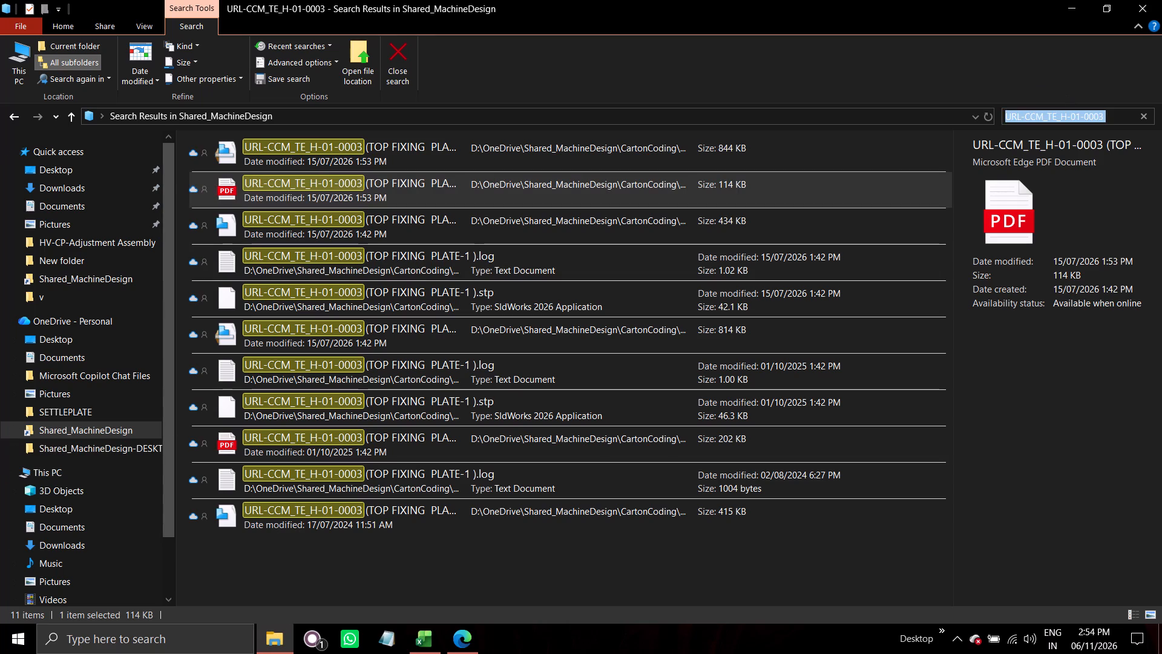
key("ctrl+v")
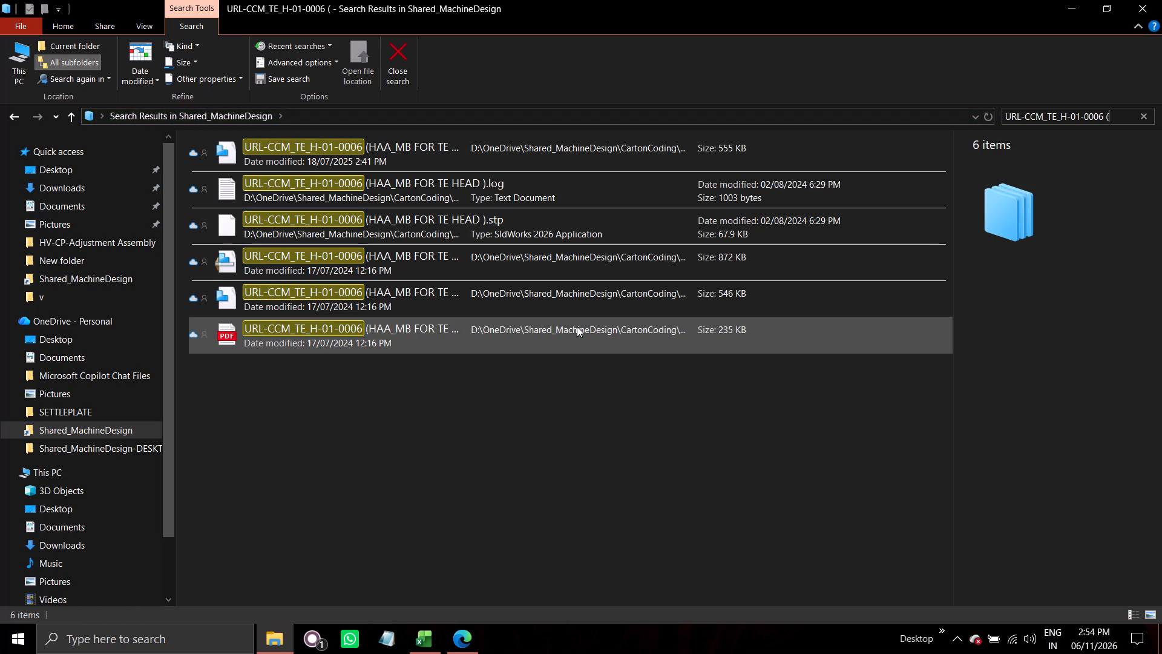
double_click(577, 326)
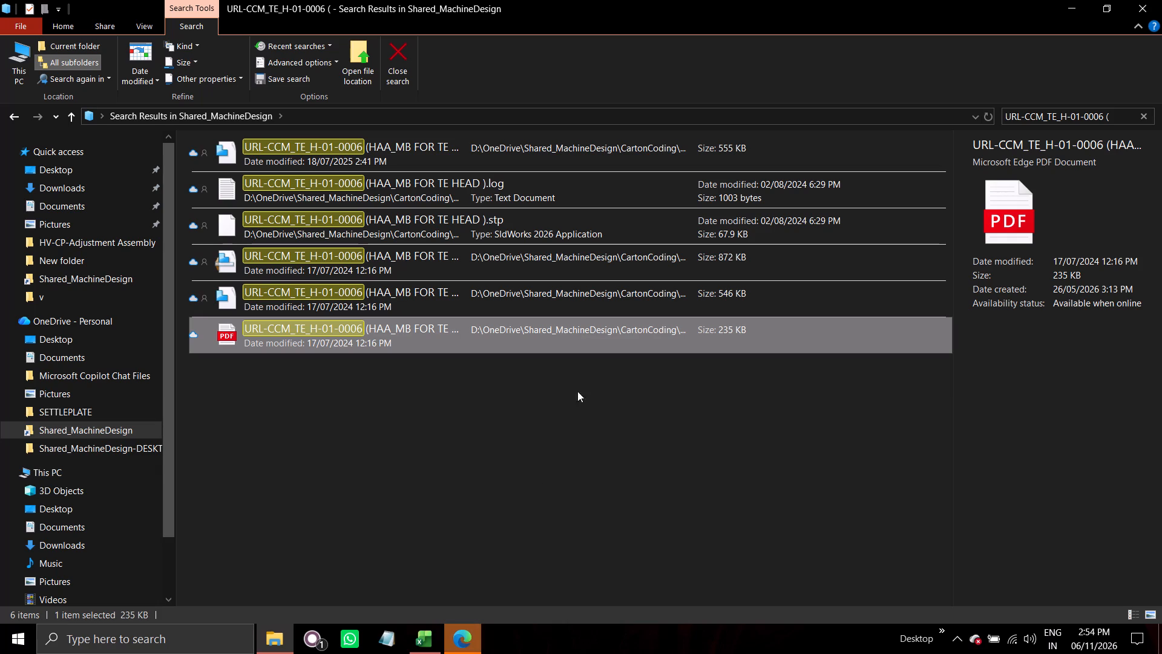
left_click(464, 635)
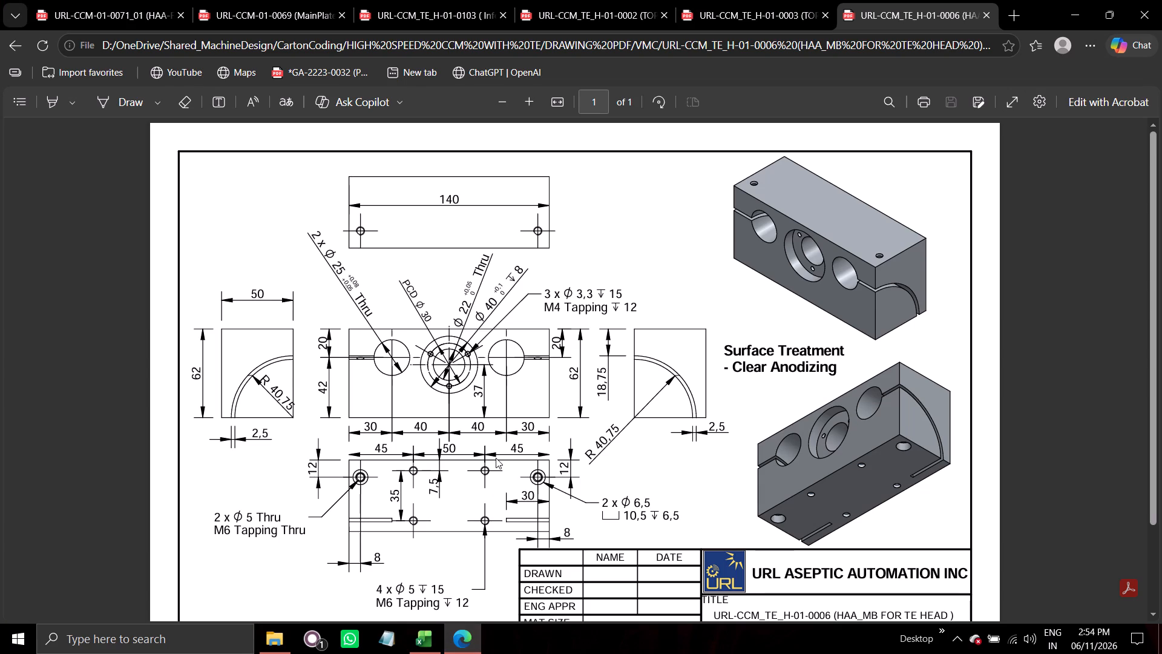
scroll(496, 458, "down", 2)
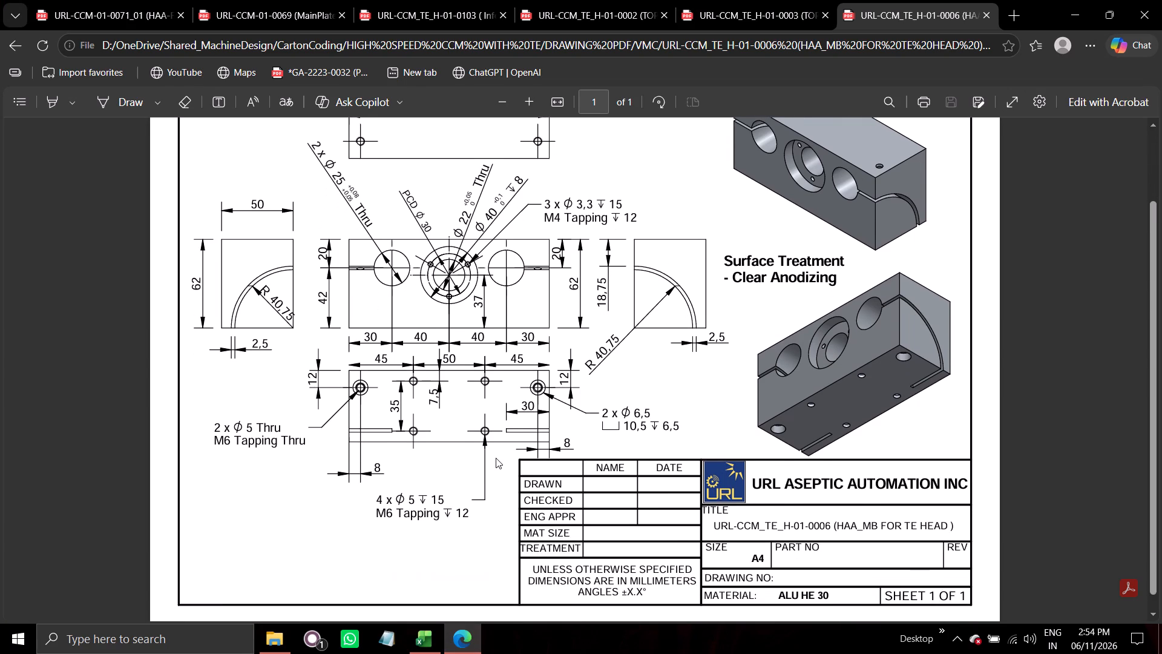
scroll(496, 458, "down", 2)
Back in the Excel BOM, enter sumit as the vendor for URL-CCM_TE_H-01-0006 (HAA_MB FOR TE HEAD) in row 41.
key("alt+Tab")
key("alt+Tab")
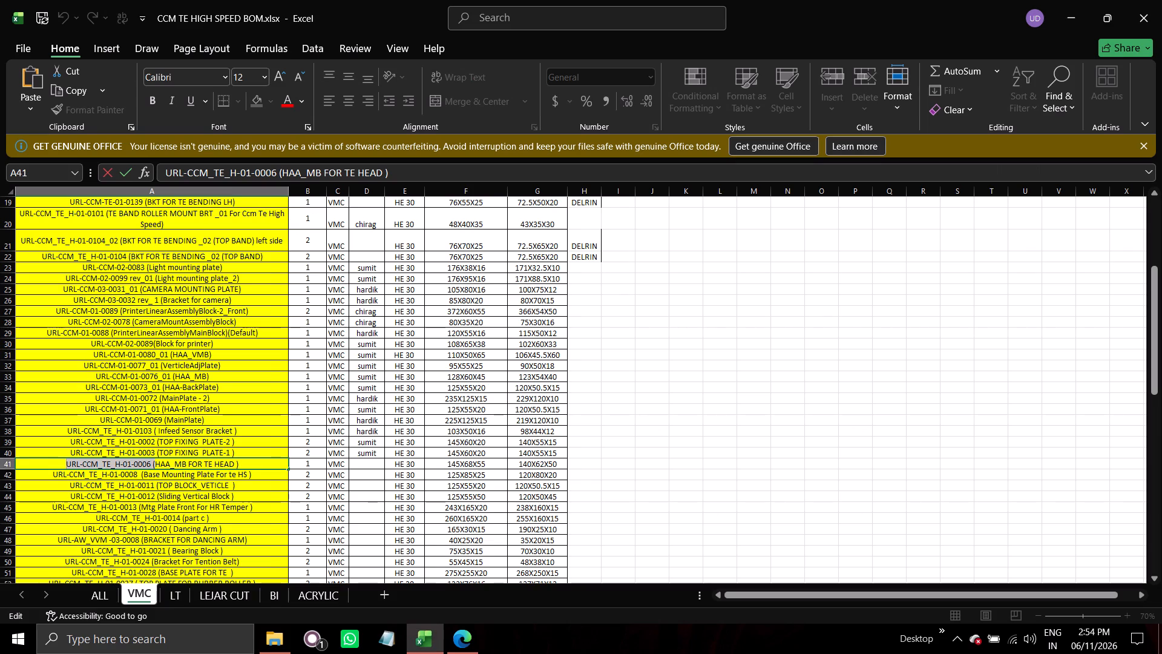
left_click(378, 464)
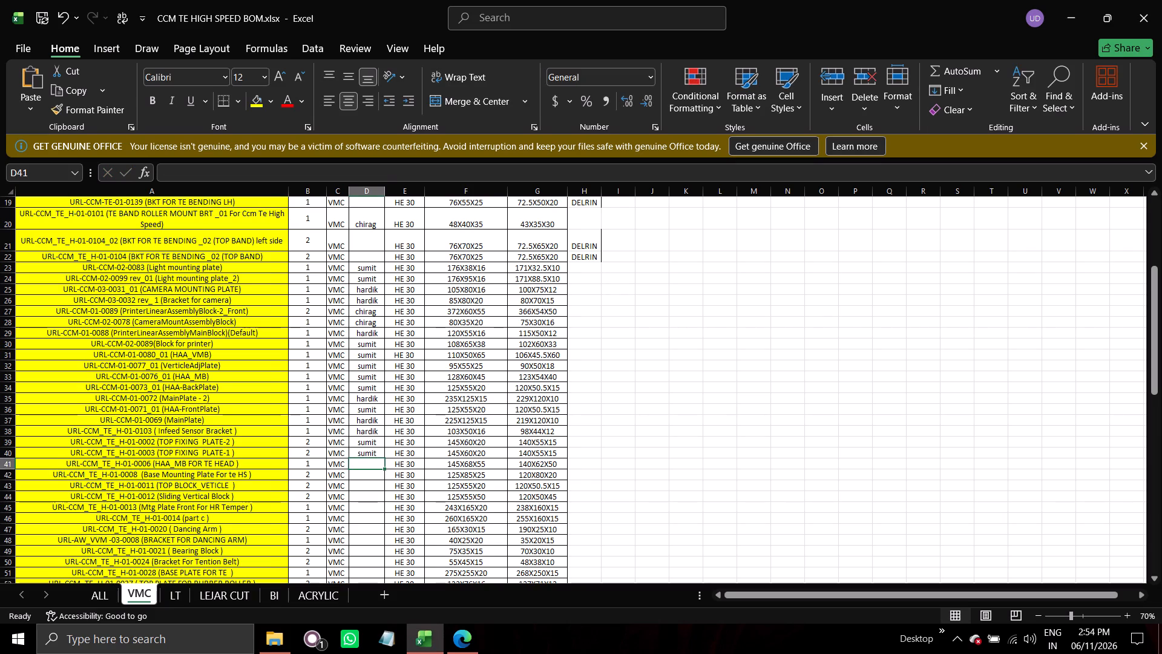
key("s")
key("Return")
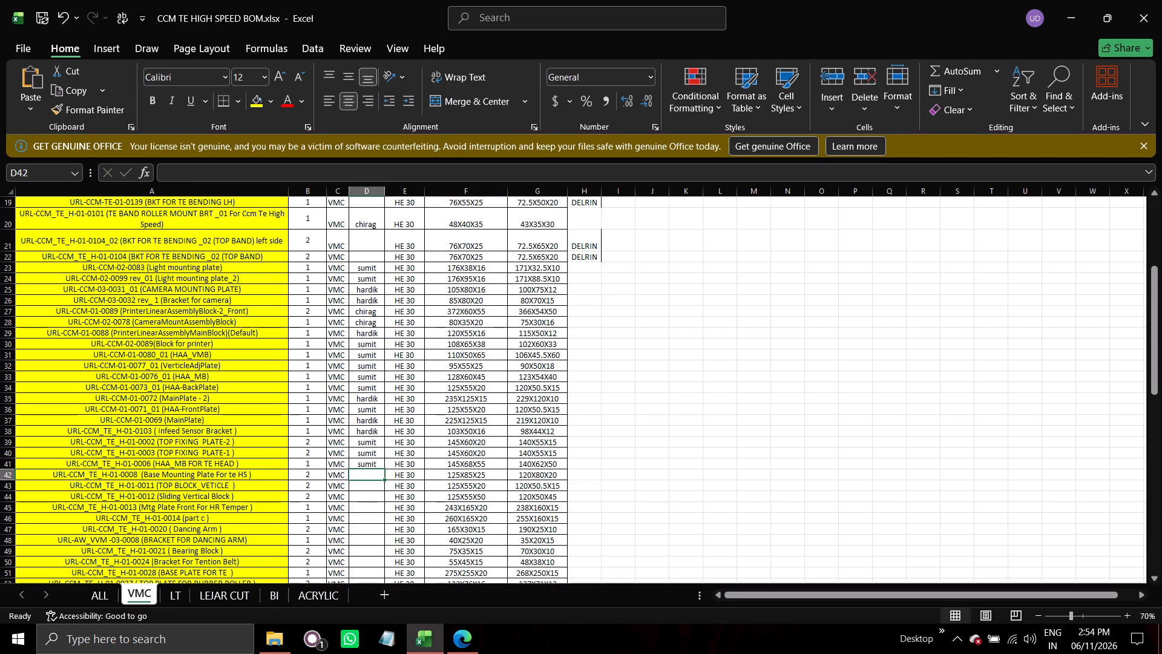
Copy part number URL-CCM_TE_H-01-0008 from the Base Mounting Plate For te HS entry in row 42.
double_click(136, 475)
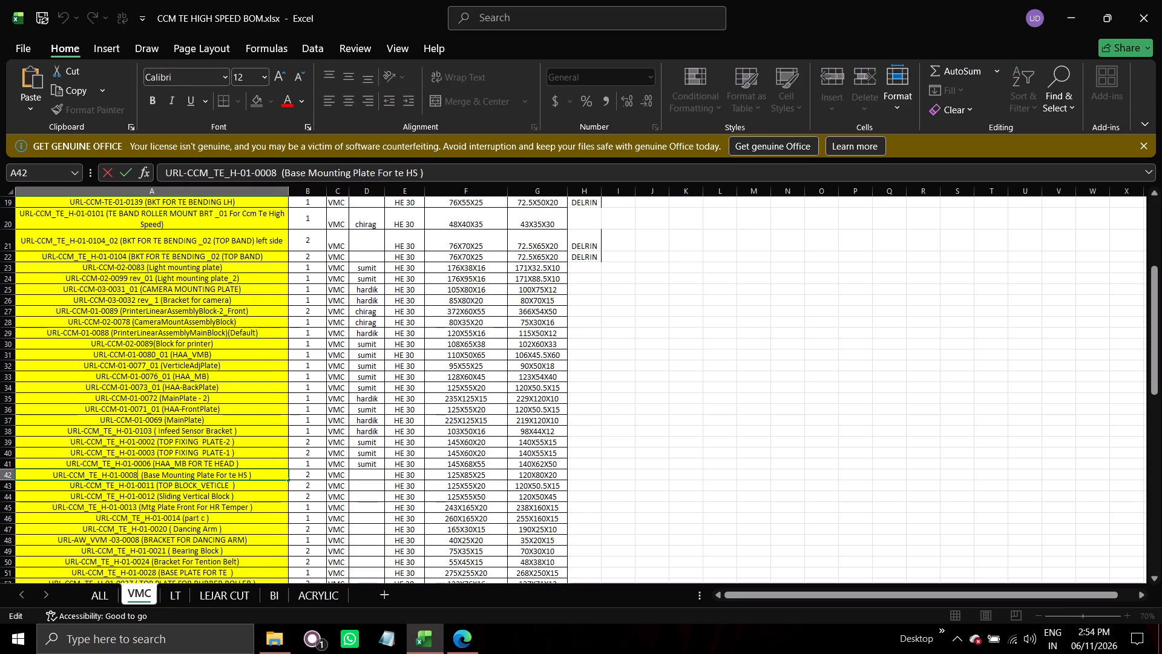
left_click_drag(140, 475, 40, 451)
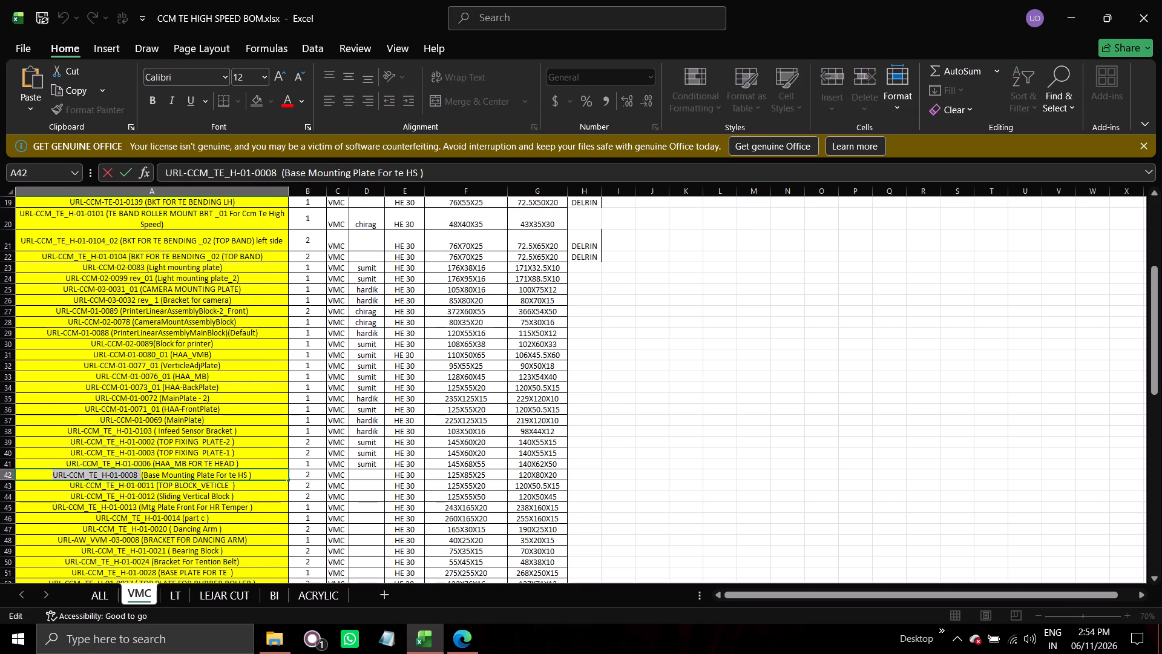
key("ctrl+c")
Switch to Edge and close all the open PDF drawings of the previously checked parts.
key("alt+Tab")
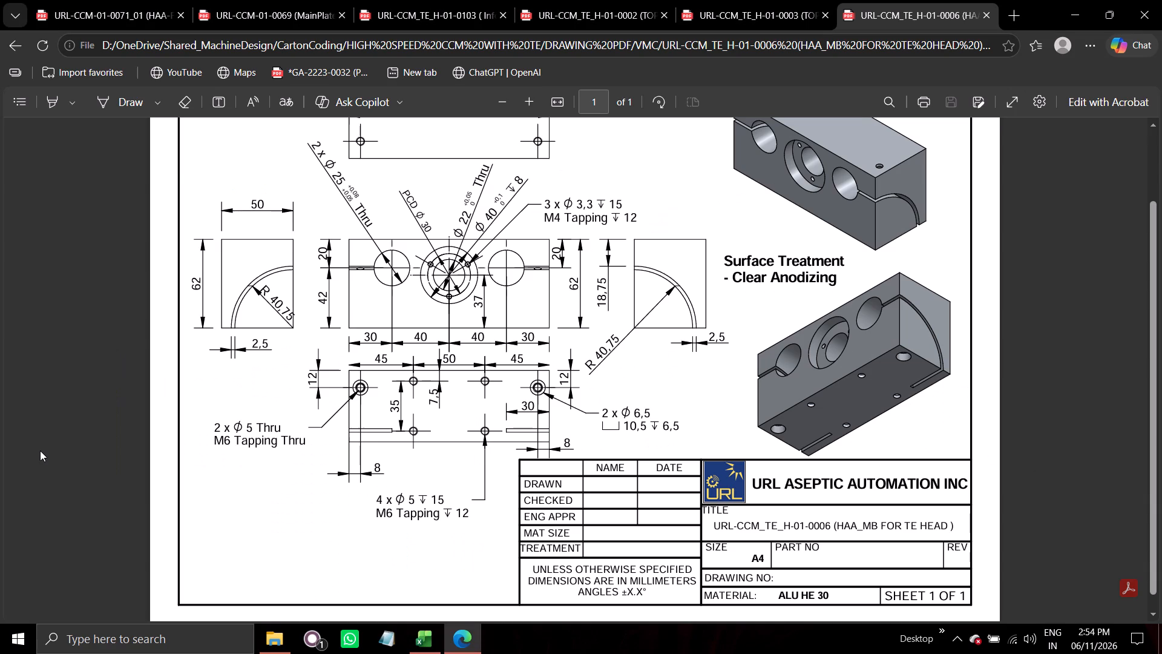
left_click(340, 9)
left_click(340, 9)
left_click(340, 9)
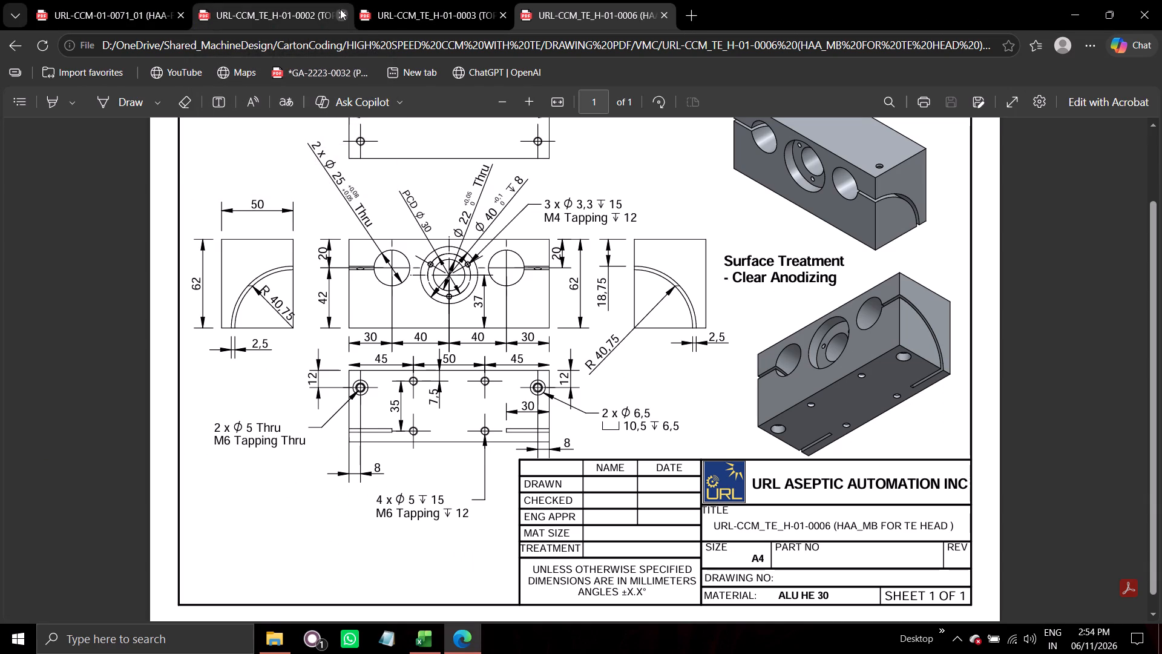
left_click(340, 9)
left_click(340, 9)
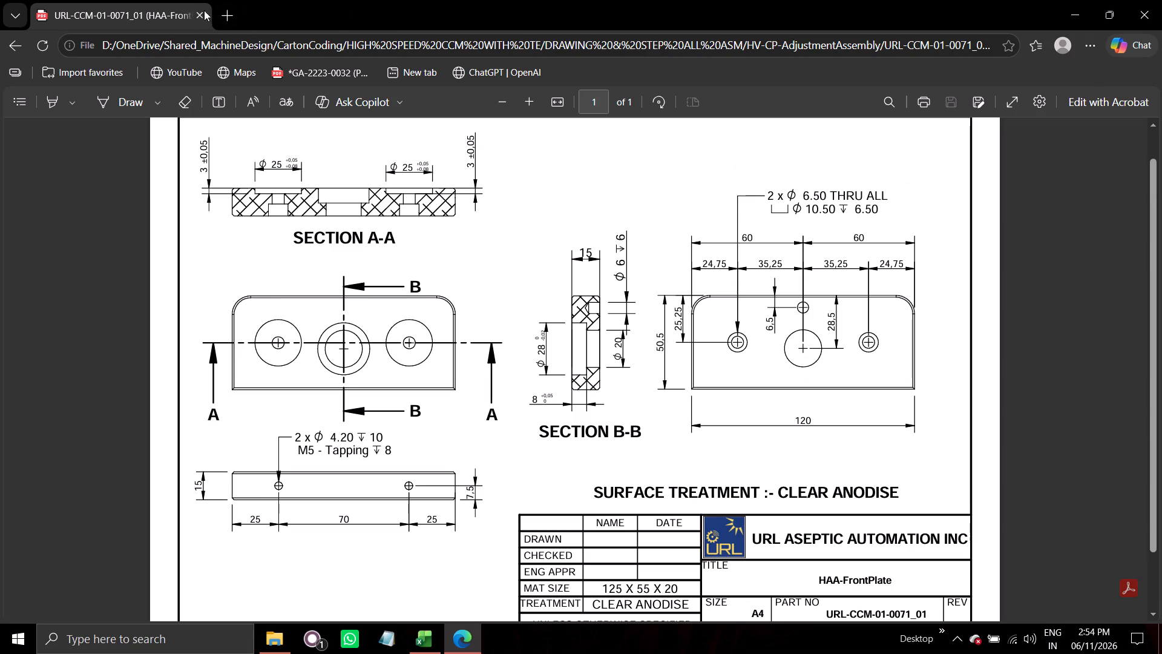
left_click(200, 14)
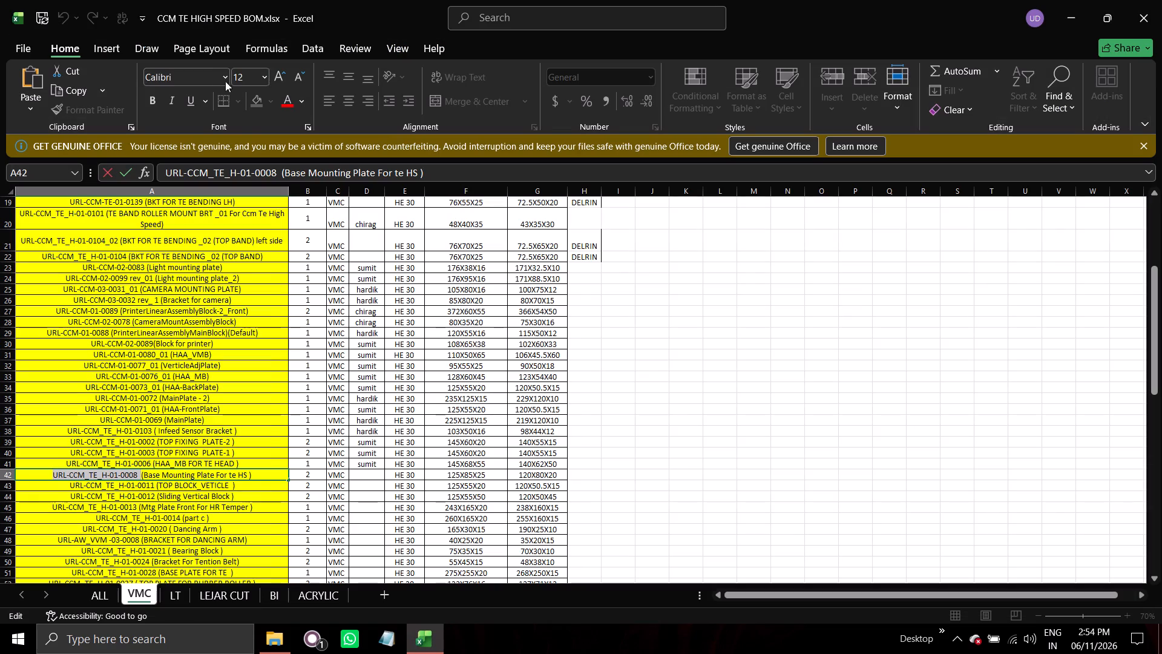
Copy the selected URL-CCM_TE_H-01-0008 again, search File Explorer for it, and view the Base Mounting Plate For te HS PDF dated 15/07/2026.
key("ctrl+c")
key("alt+Tab")
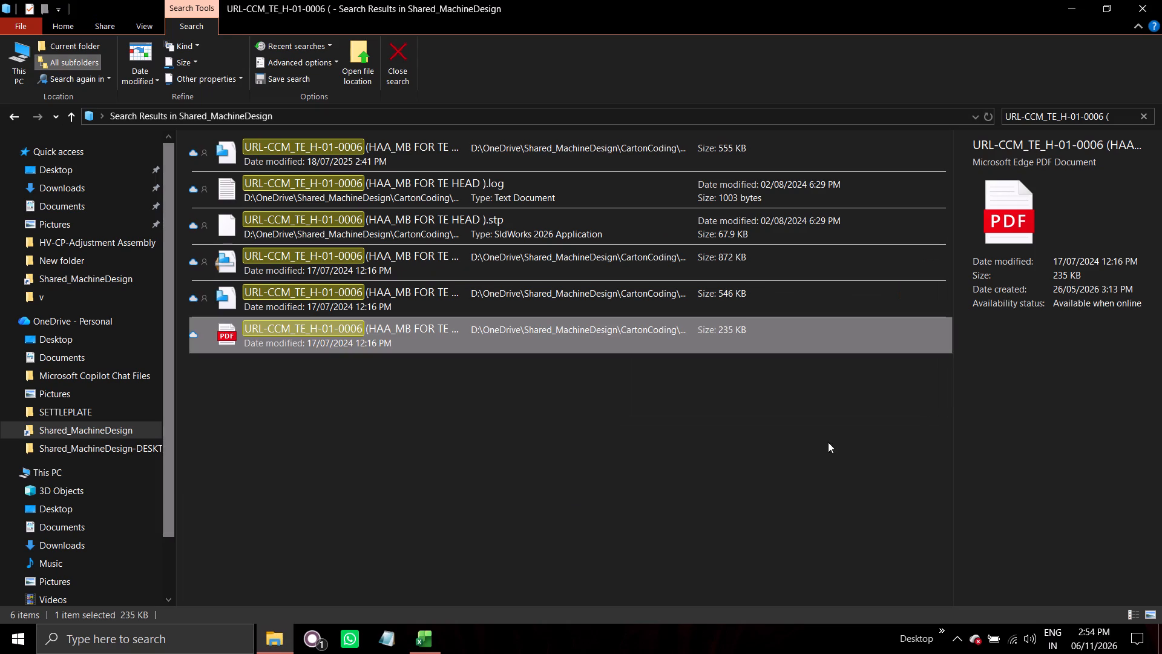
left_click(1090, 116)
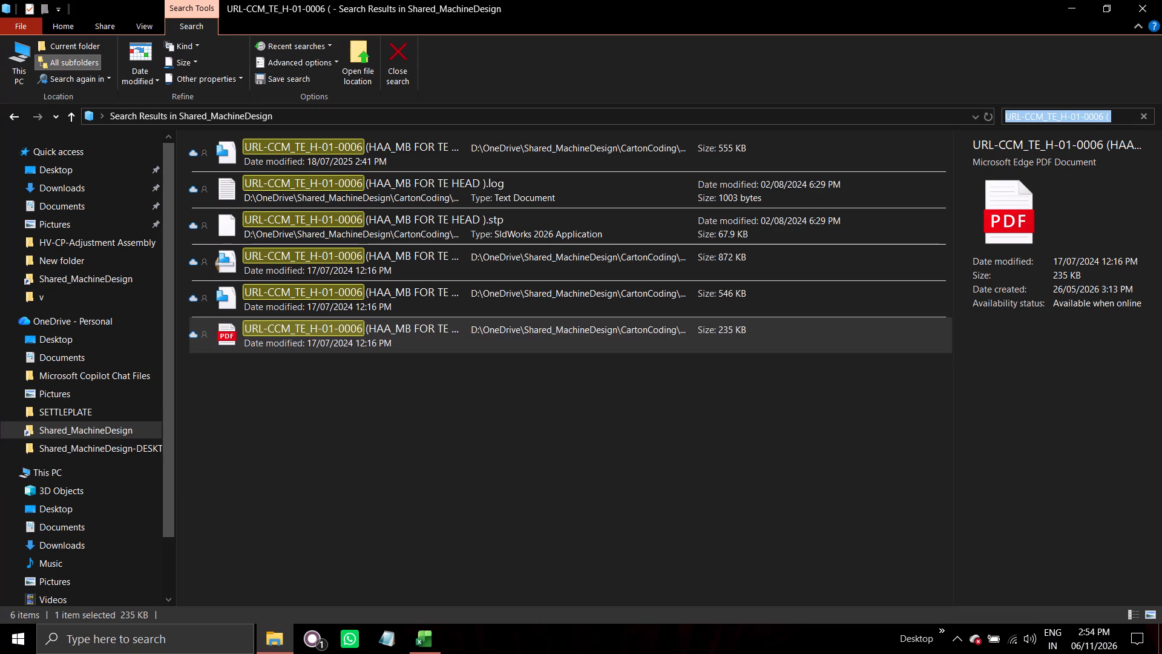
key("ctrl+v")
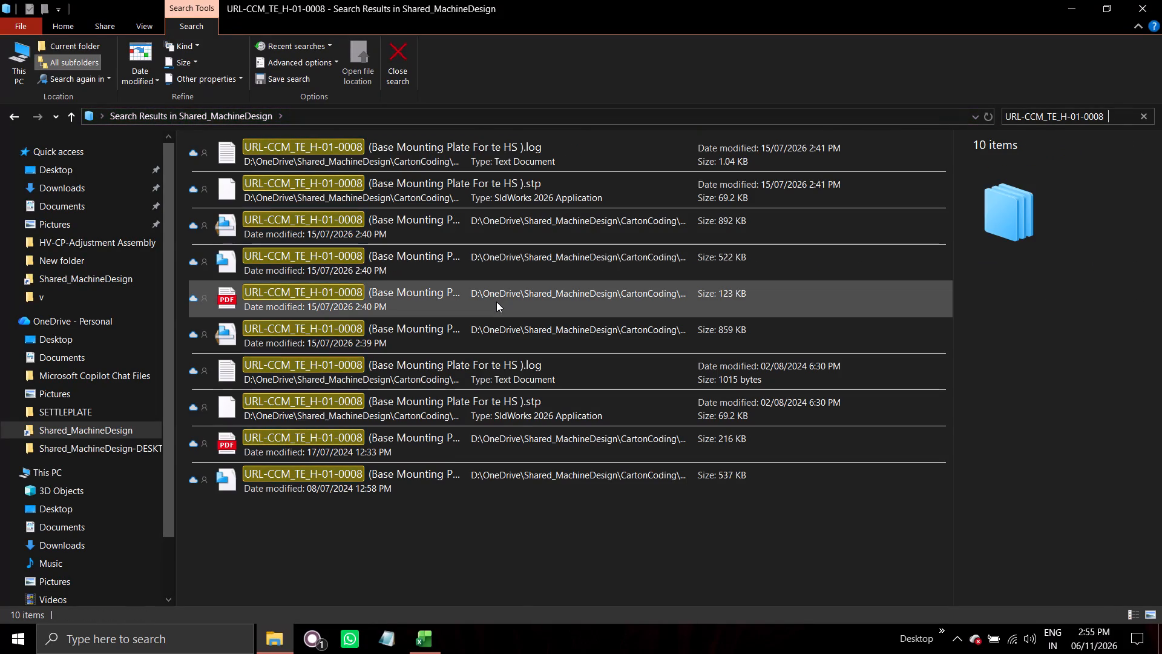
double_click(496, 302)
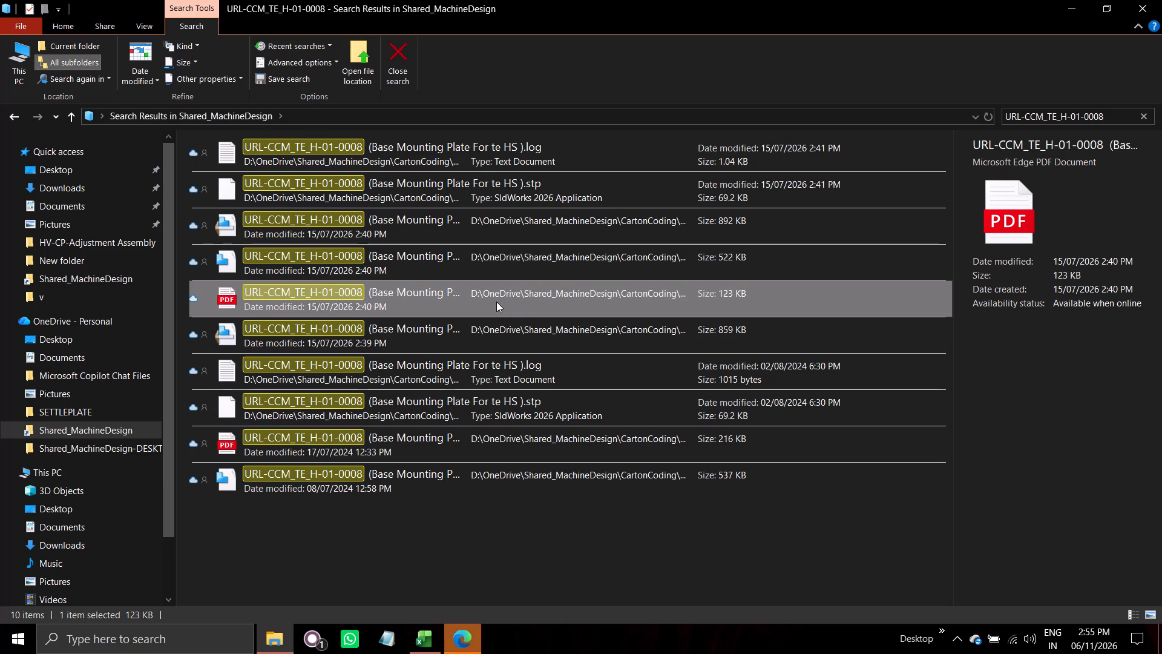
left_click(457, 641)
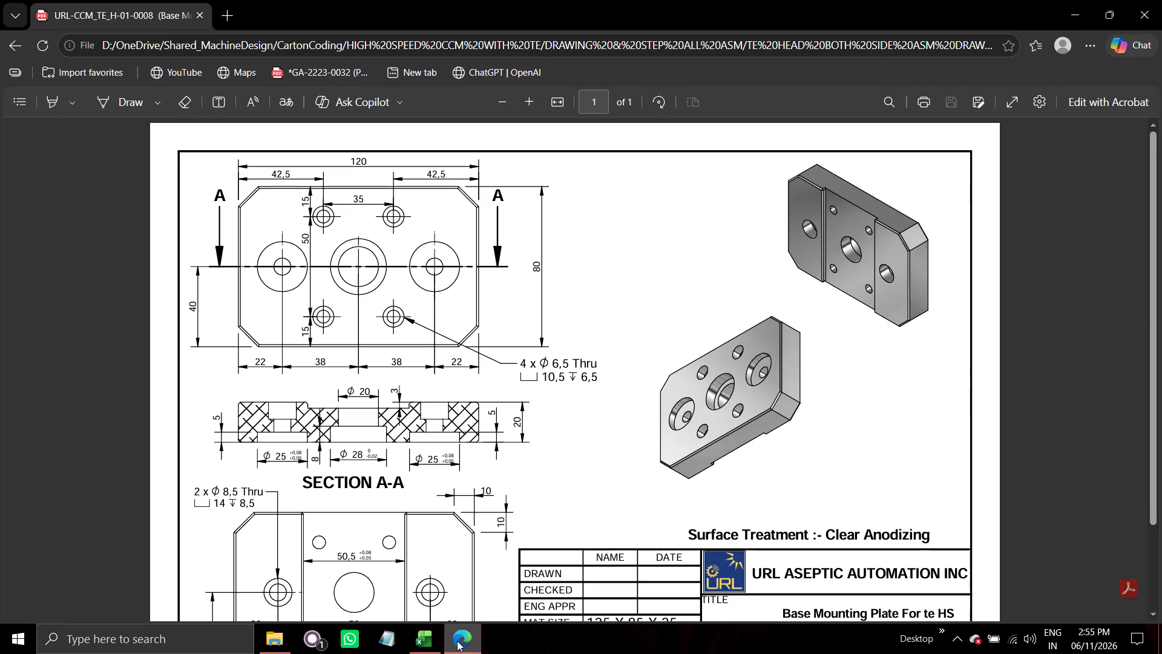
scroll(457, 641, "down", 2)
scroll(474, 405, "down", 1)
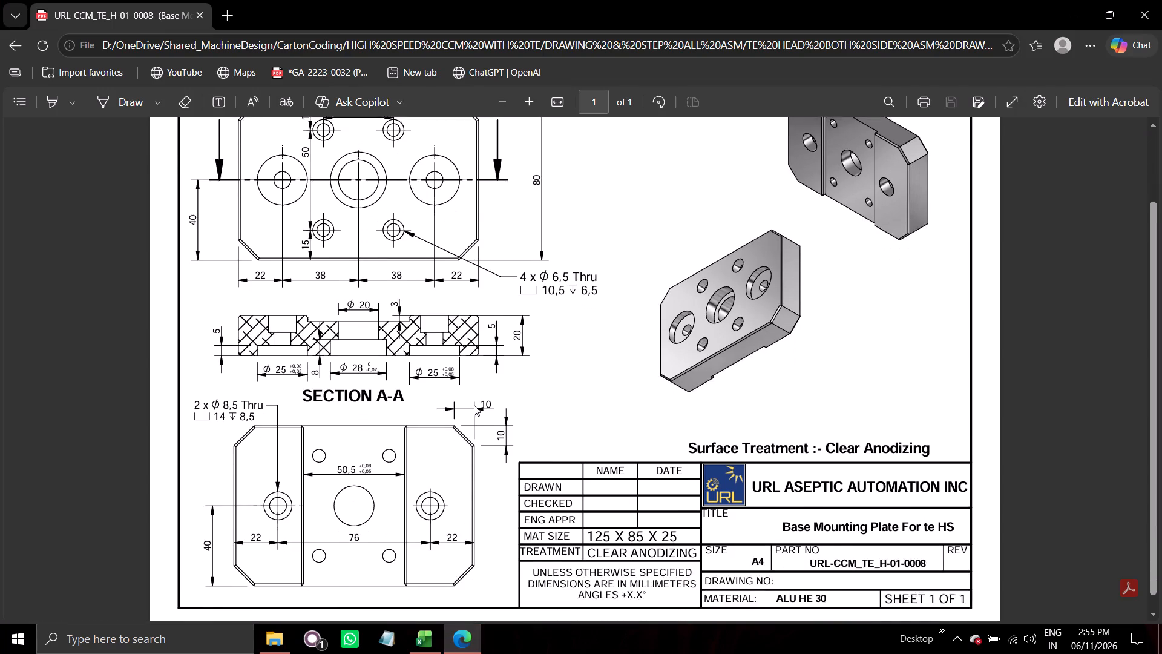
scroll(474, 405, "down", 2)
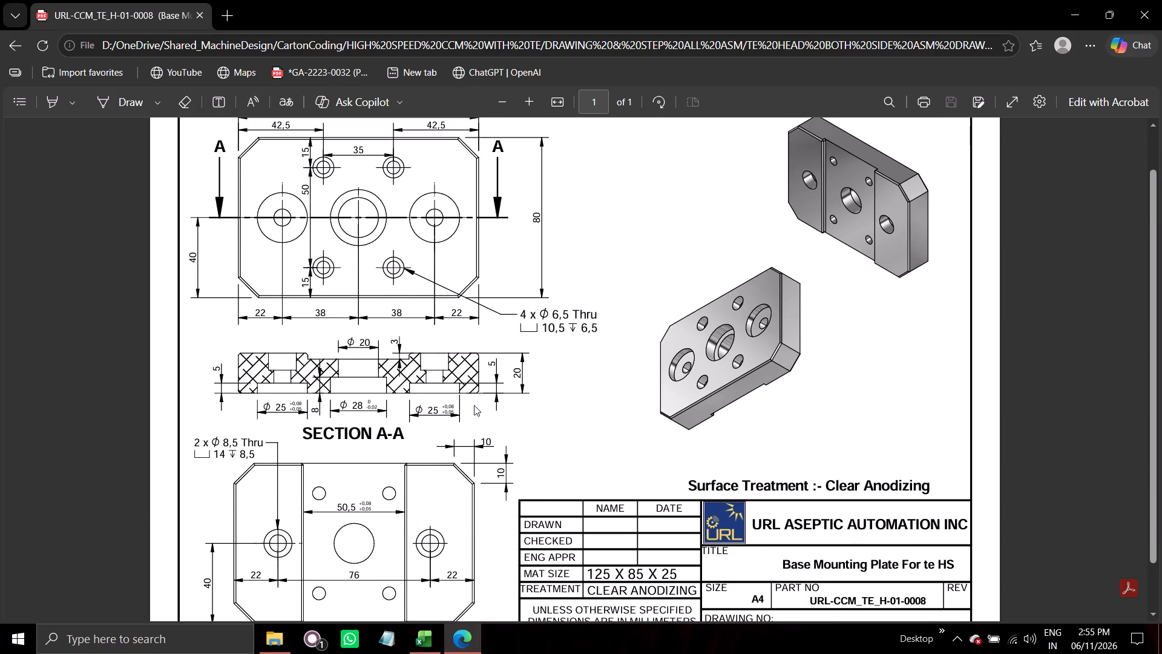
Back in the Excel BOM, enter hardik as the vendor for URL-CCM_TE_H-01-0008 (Base Mounting Plate For te HS) in row 42.
key("alt+Tab")
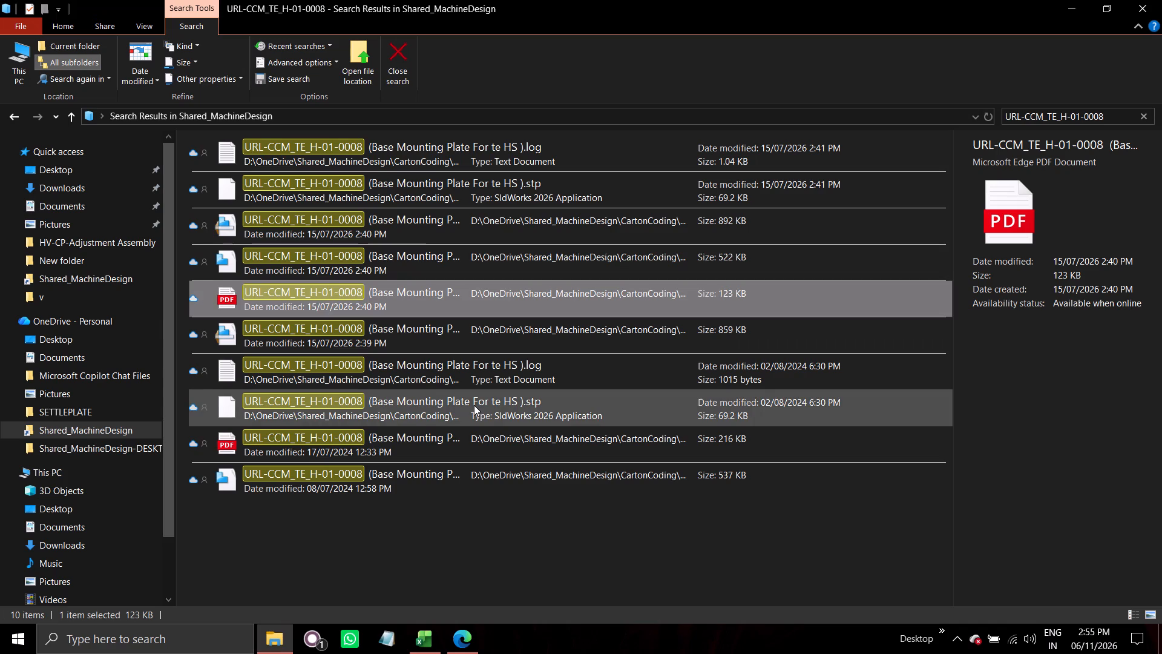
key("alt+Tab")
key("alt+Tab")
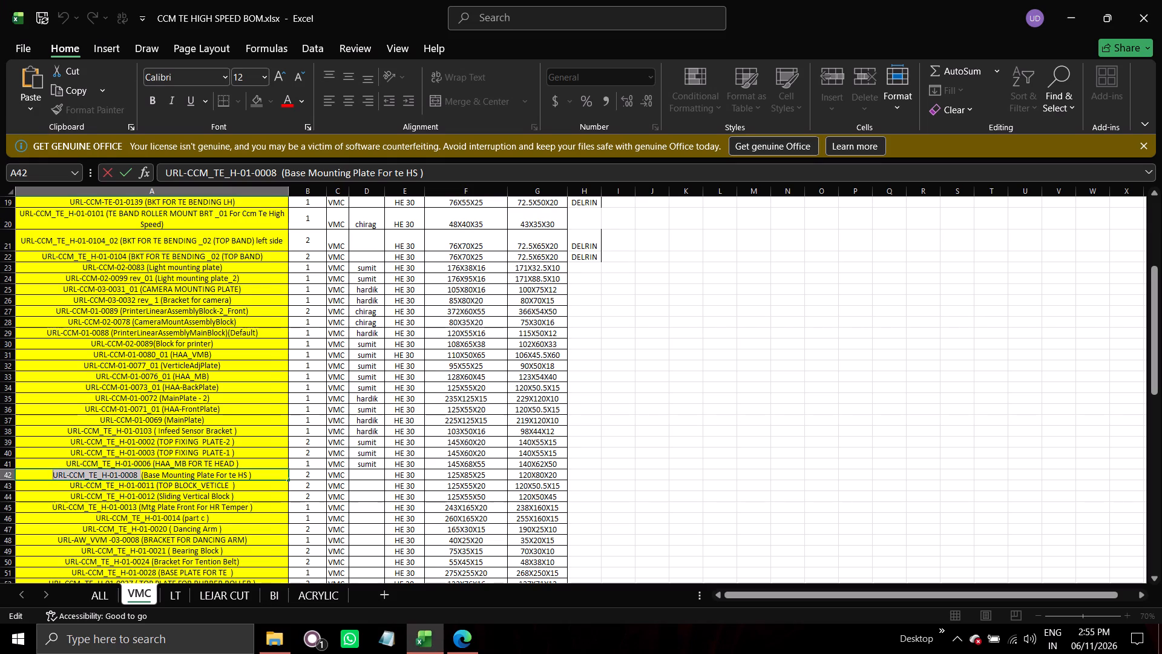
left_click(360, 476)
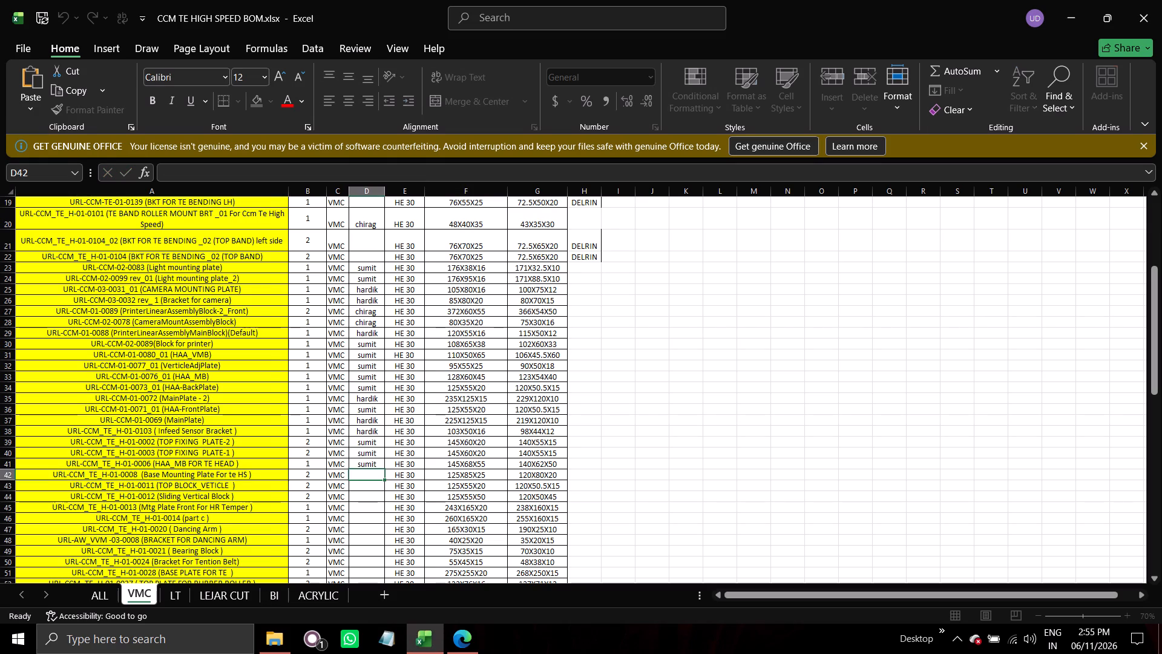
key("h")
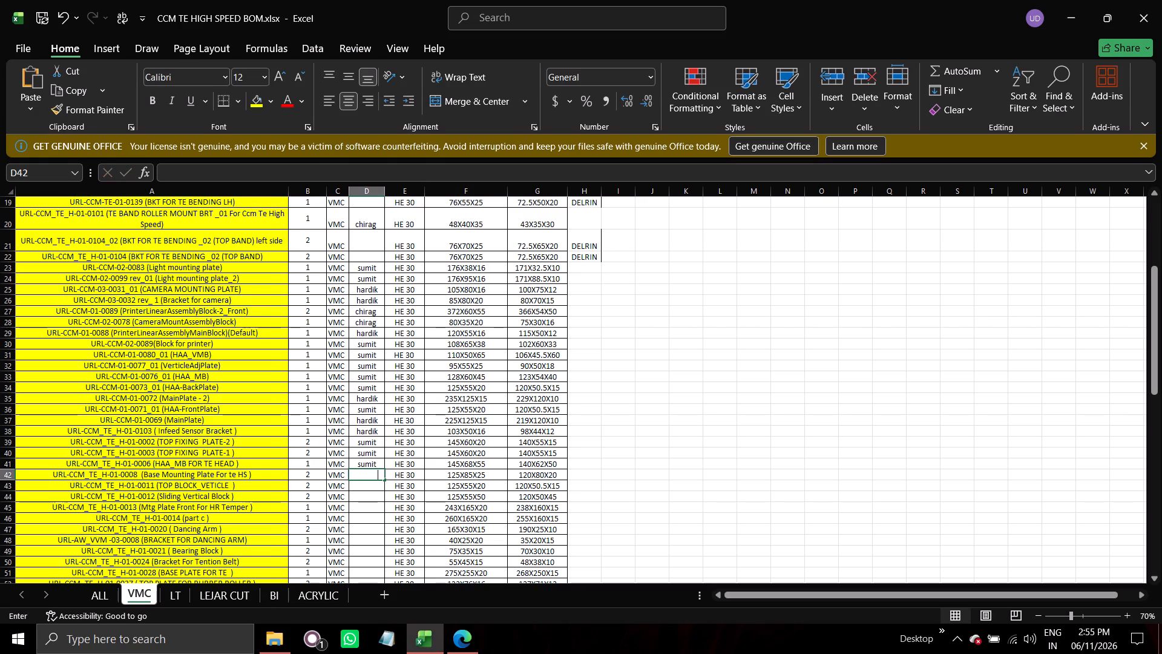
key("Return")
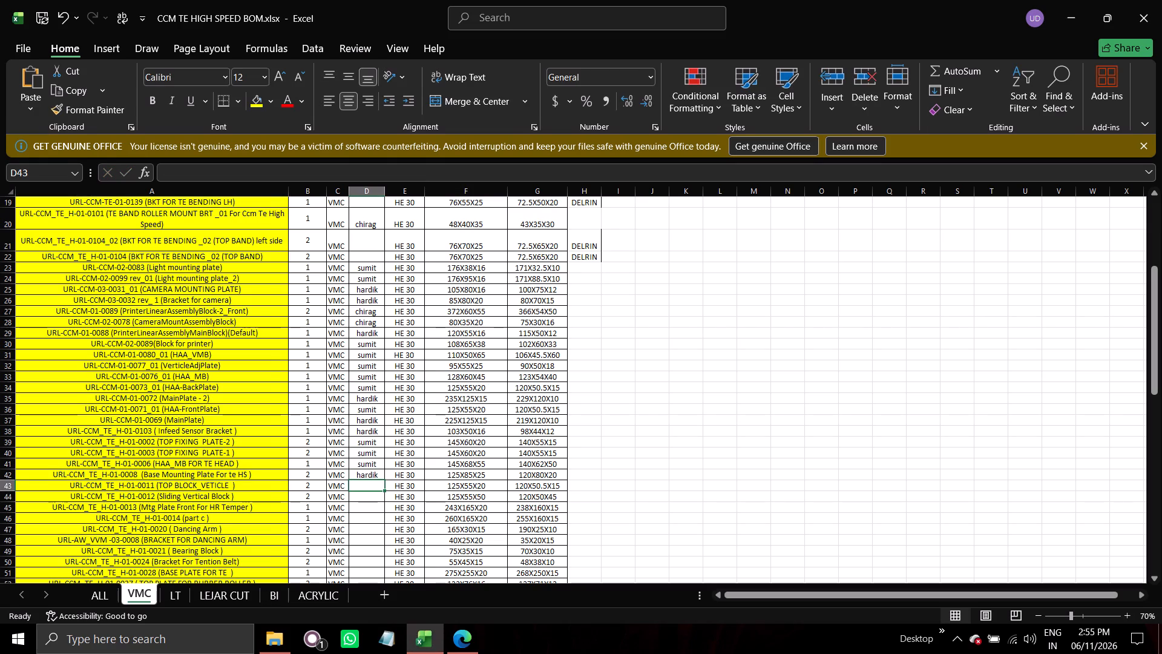
Copy part number URL-CCM_TE_H-01-0011 from row 43, search File Explorer for it, and view the TOP BLOCK_VETICLE PDF dated 15/07/2026.
left_click(241, 487)
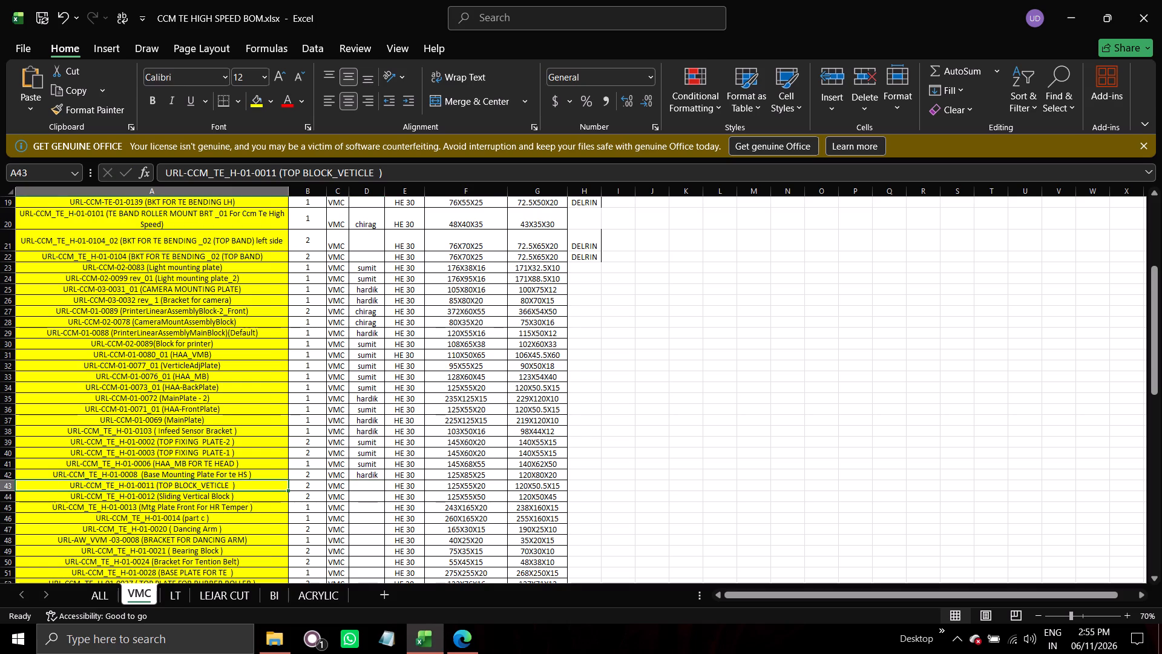
double_click(154, 486)
left_click_drag(154, 486, 125, 487)
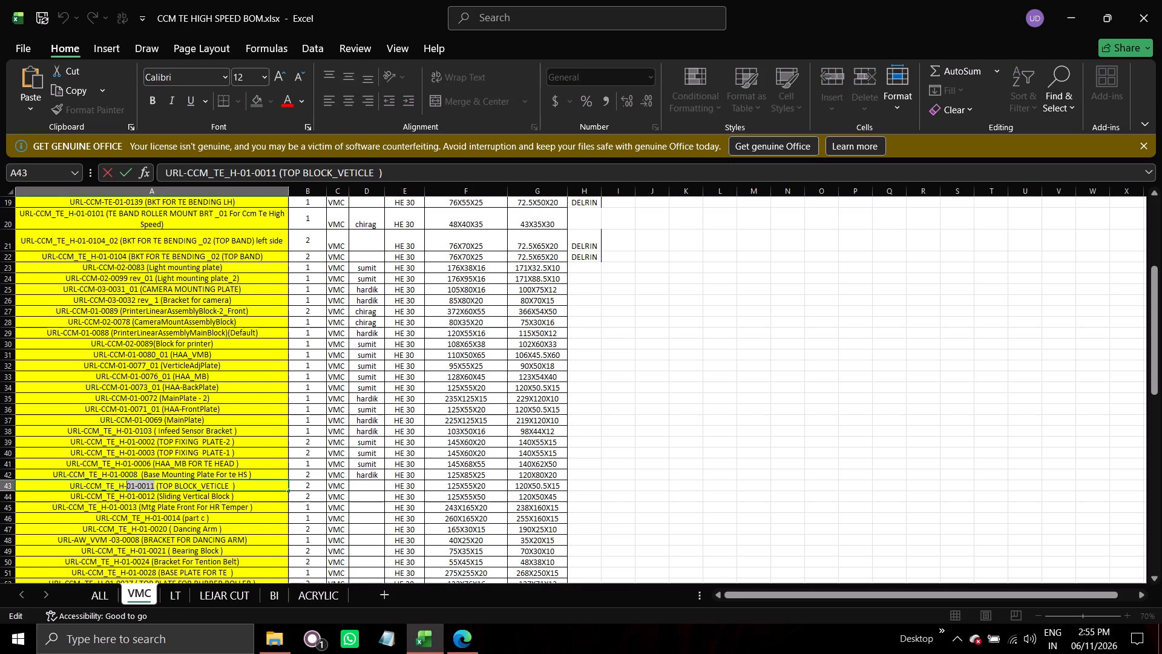
left_click_drag(125, 487, 68, 488)
key("ctrl+c")
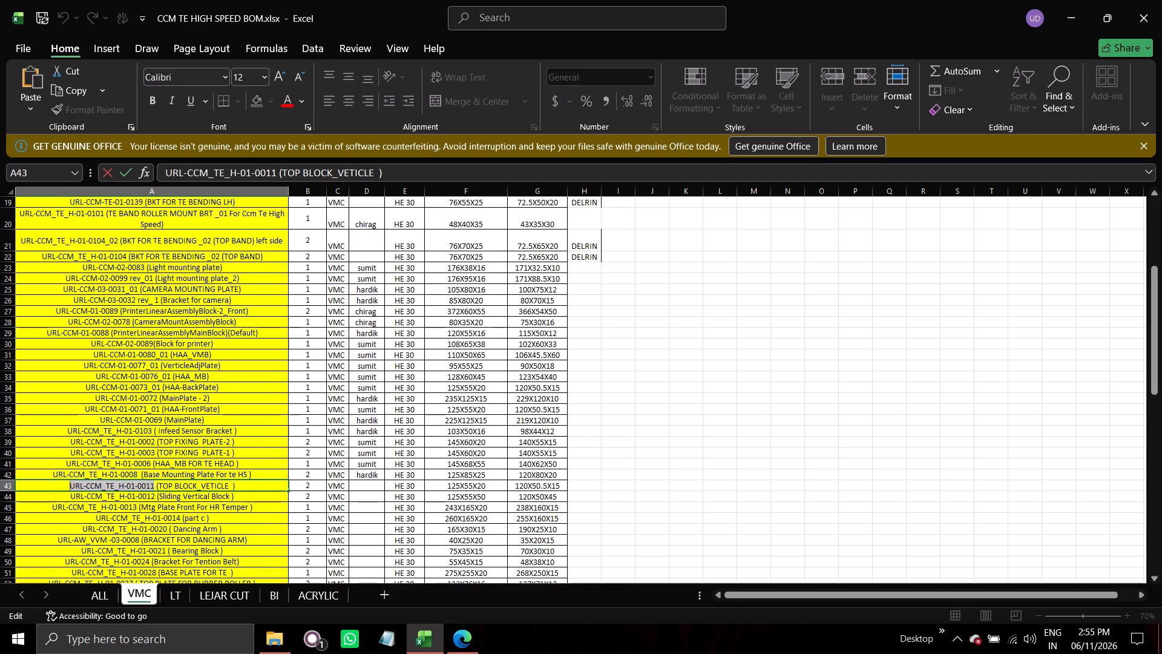
key("alt+Tab")
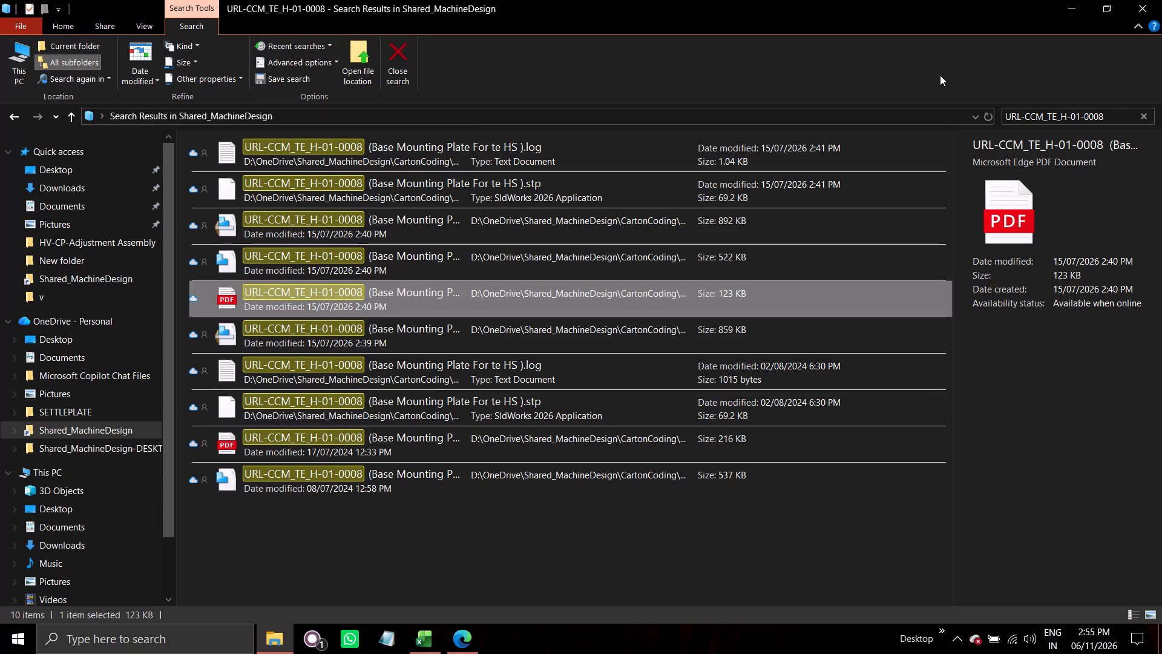
left_click(1078, 114)
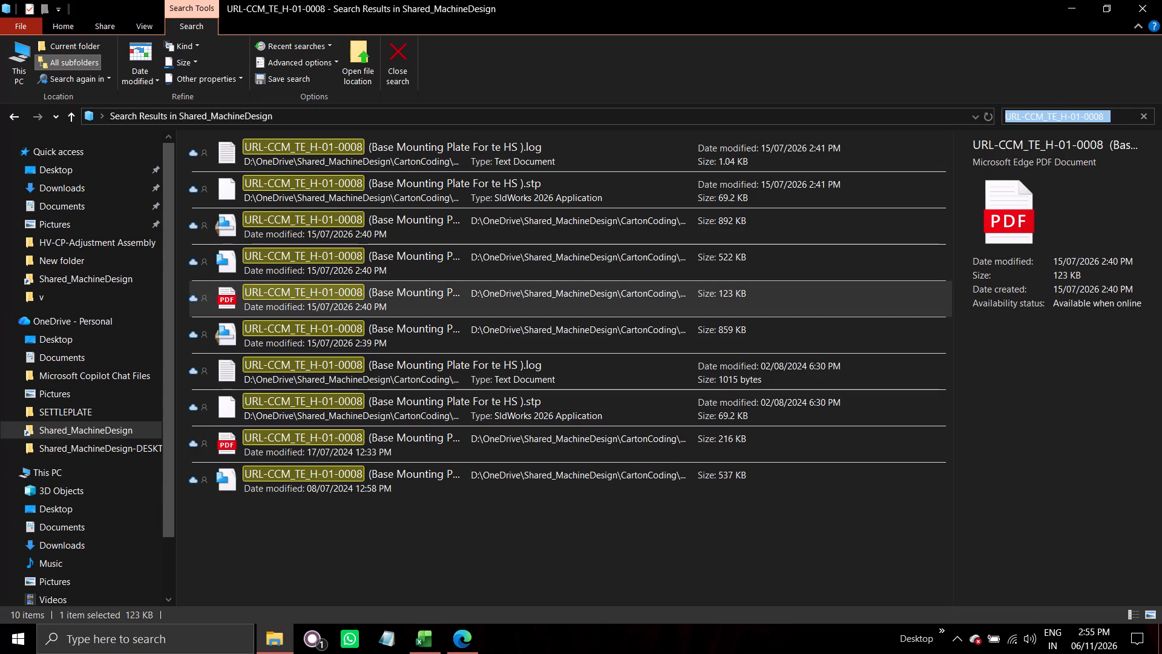
key("ctrl+v")
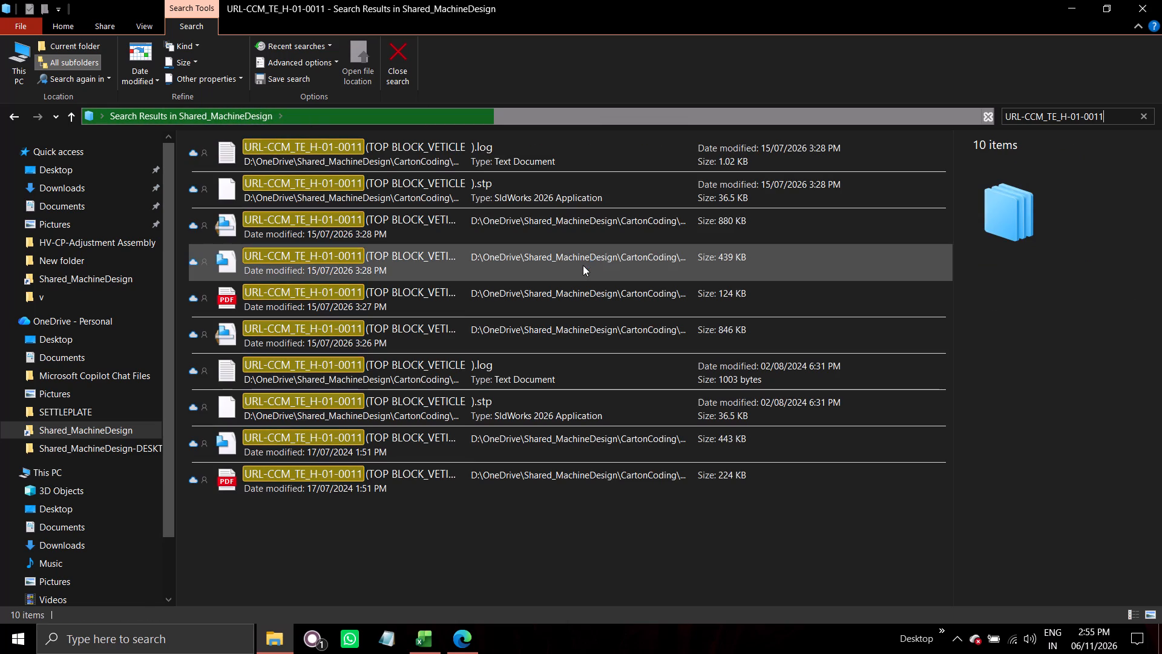
double_click(519, 293)
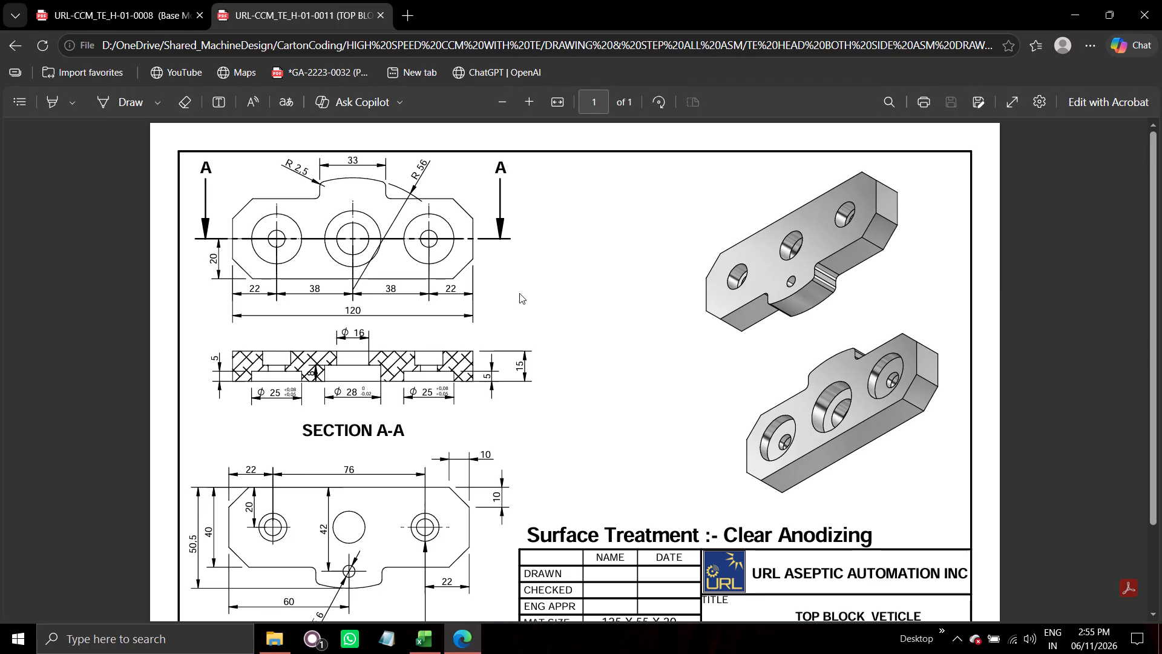
Back in the Excel BOM, enter chirag as the vendor for URL-CCM_TE_H-01-0011 (TOP BLOCK_VETICLE) in row 43.
key("alt+Tab")
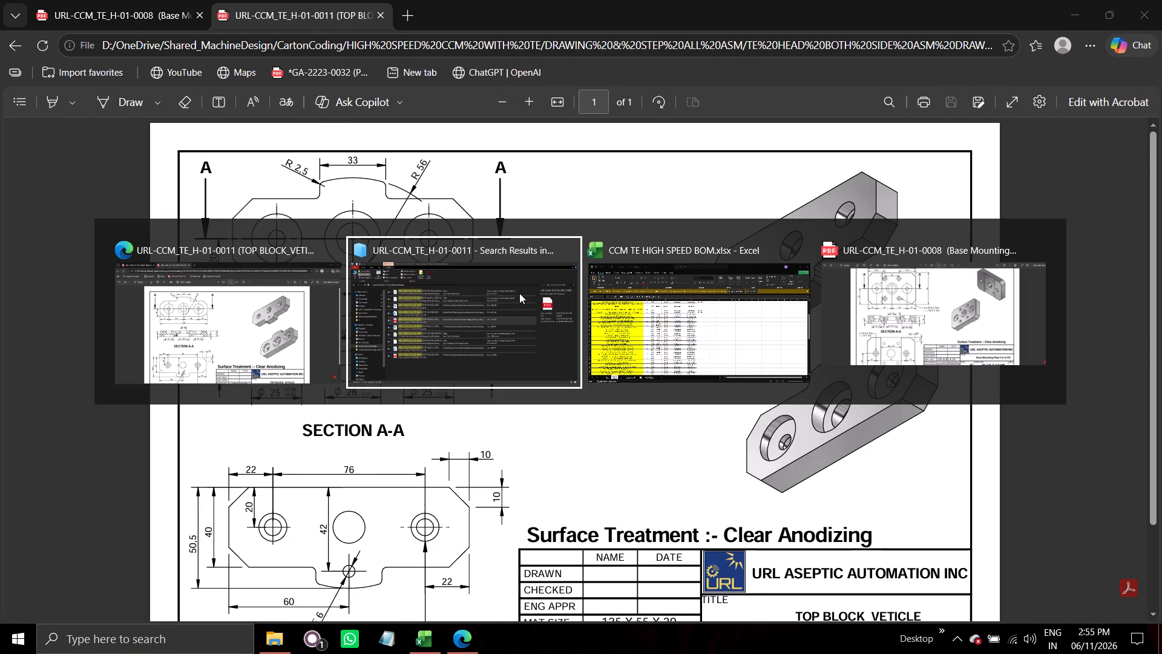
key("alt+Tab")
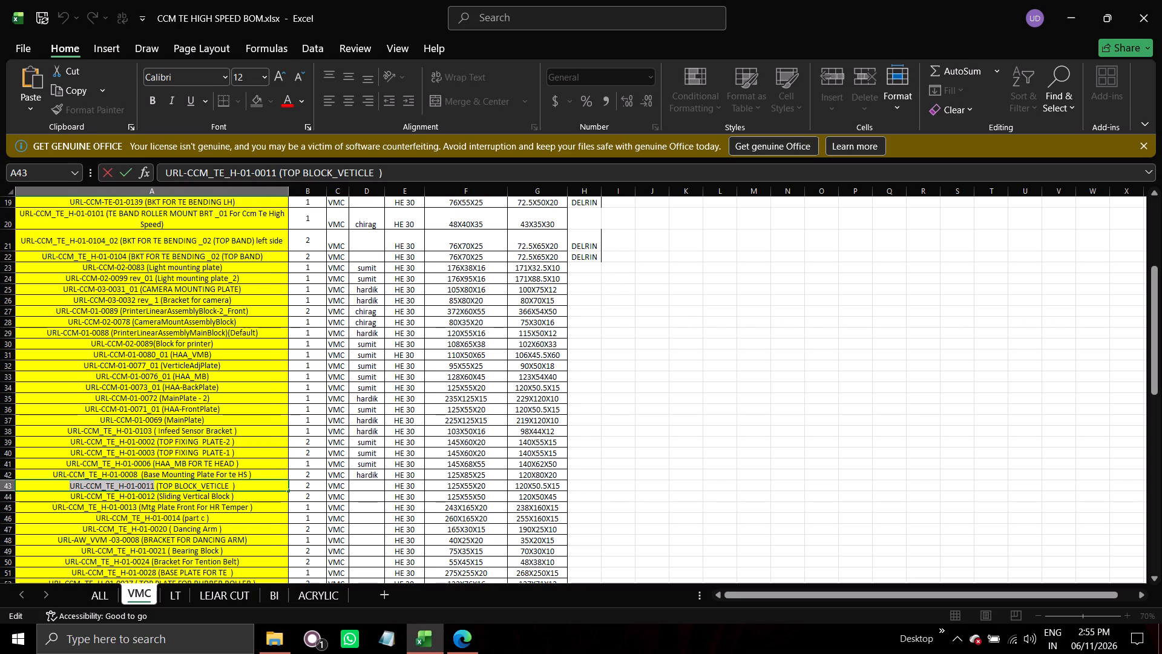
left_click(368, 483)
key("c")
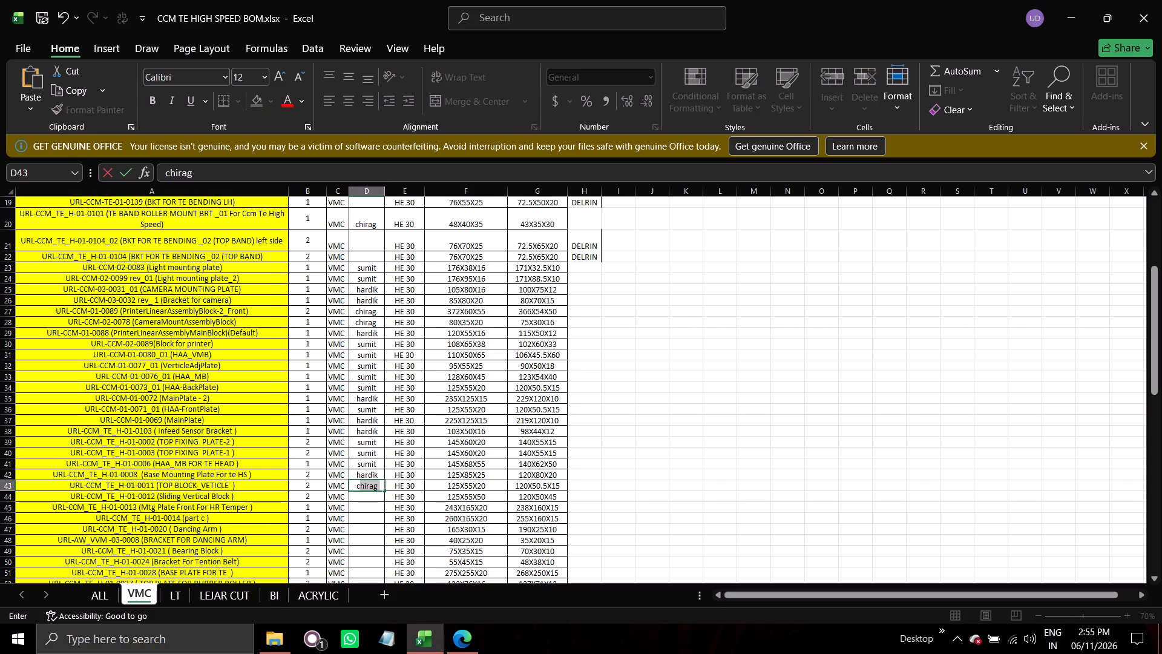
key("Return")
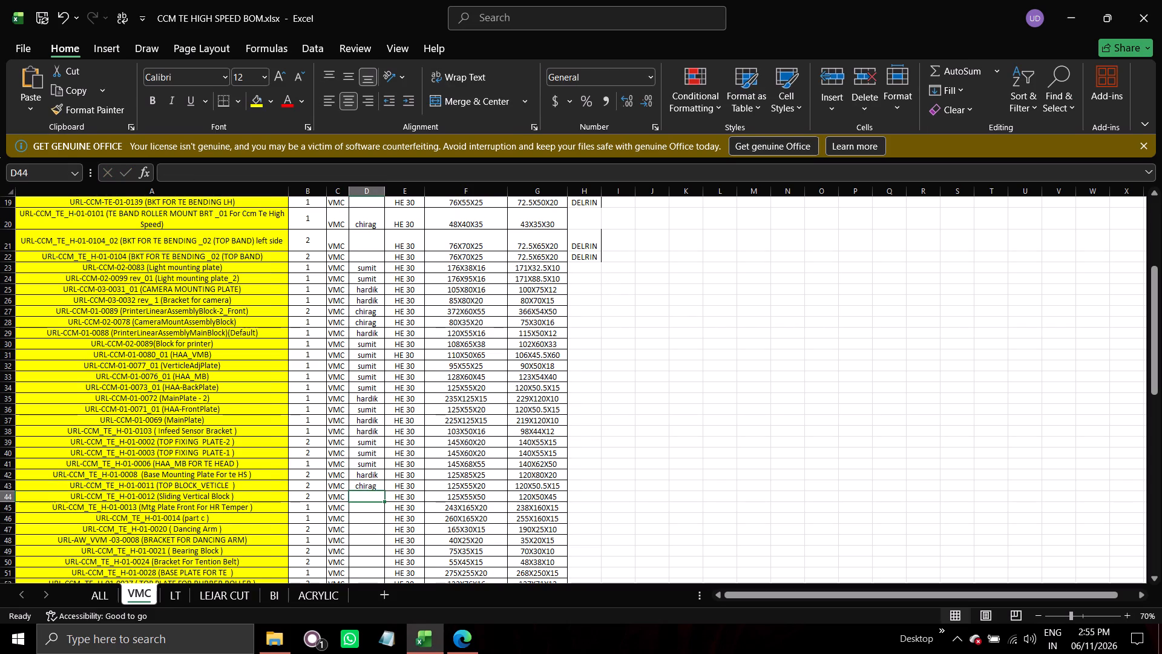
Copy part number URL-CCM_TE_H-01-0012 from row 44, search File Explorer for it, and view the Sliding Vertical Block PDF dated 06/08/2026.
double_click(155, 495)
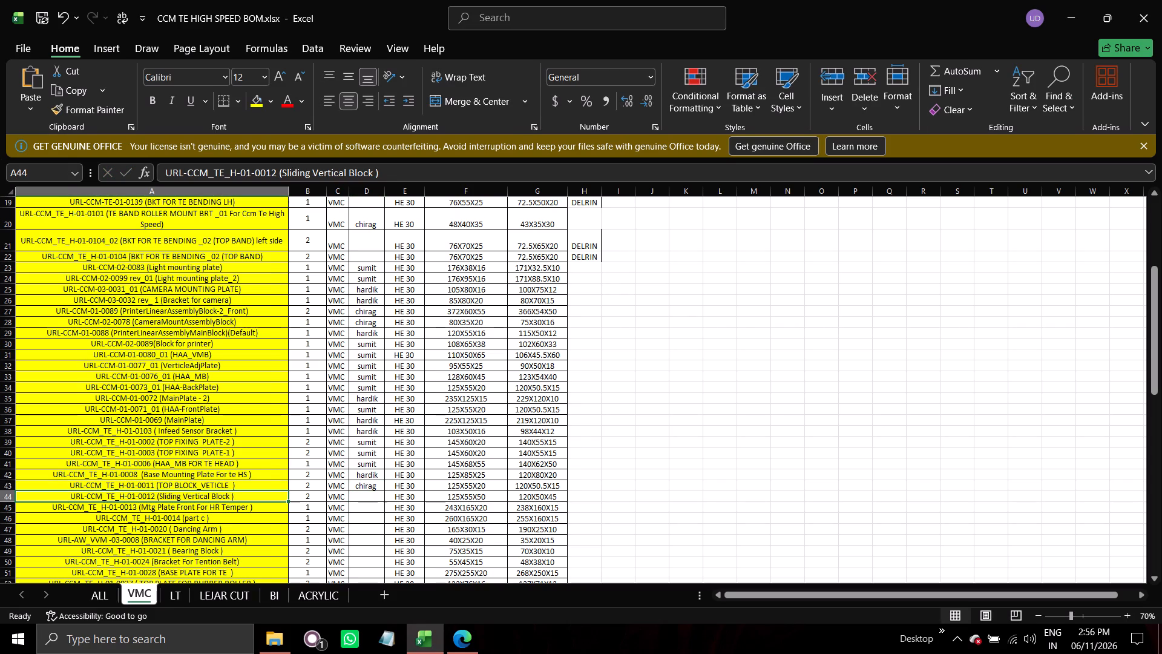
left_click_drag(155, 495, 90, 494)
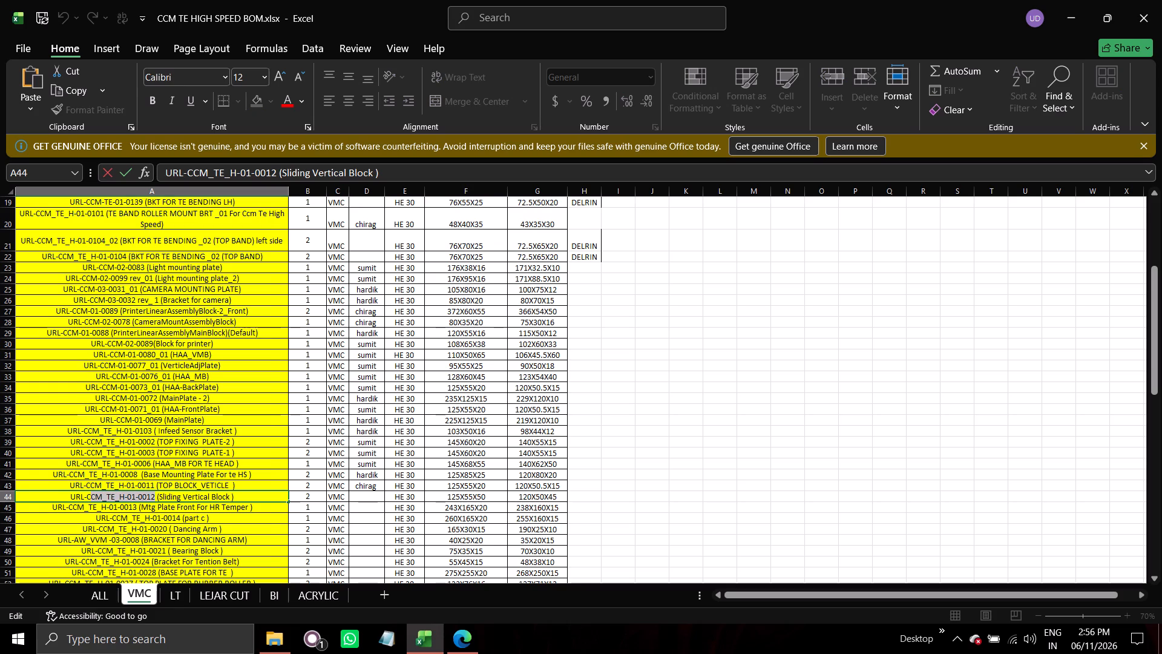
left_click_drag(90, 494, 69, 494)
key("ctrl+c")
key("alt+Tab")
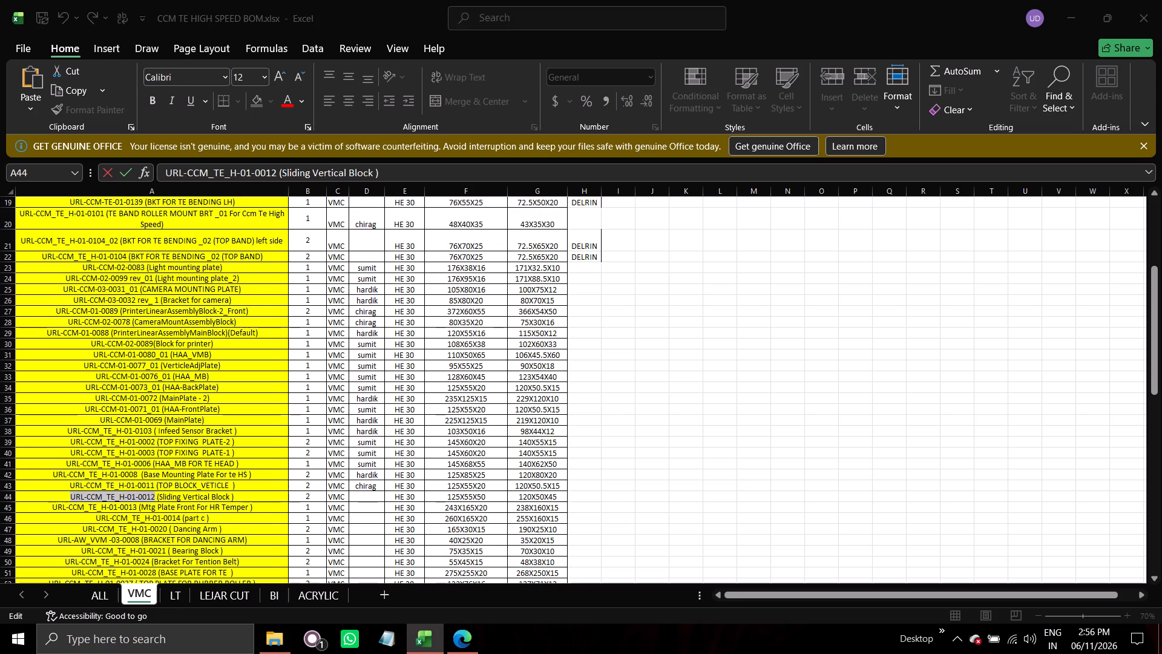
key("alt+Tab")
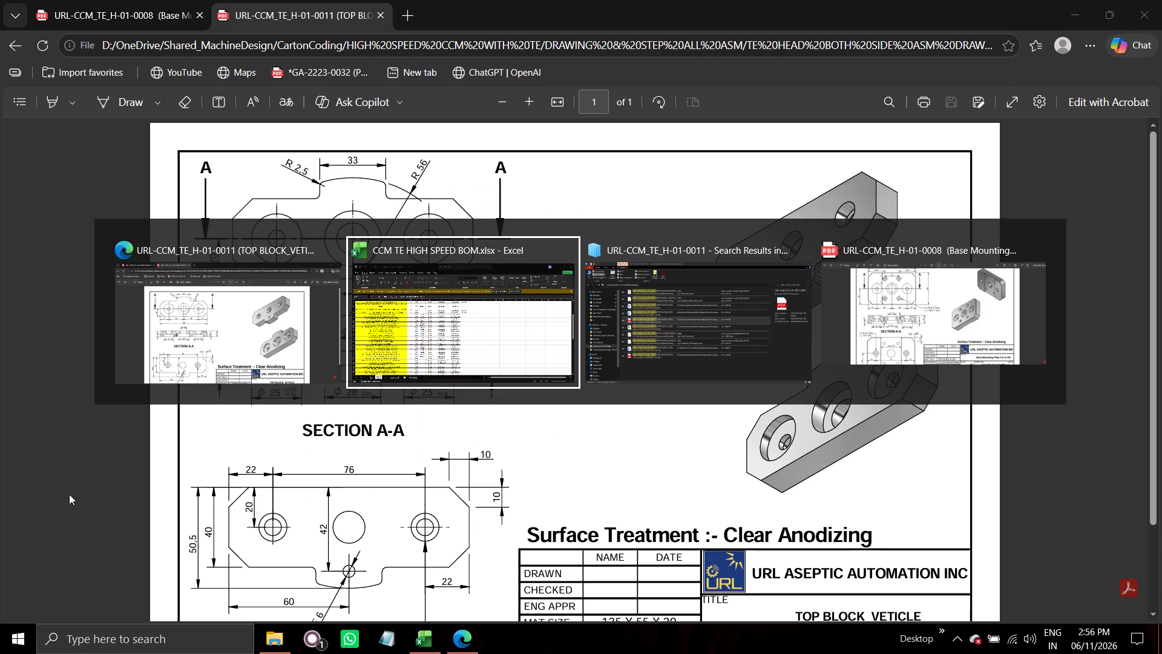
key("alt+Tab")
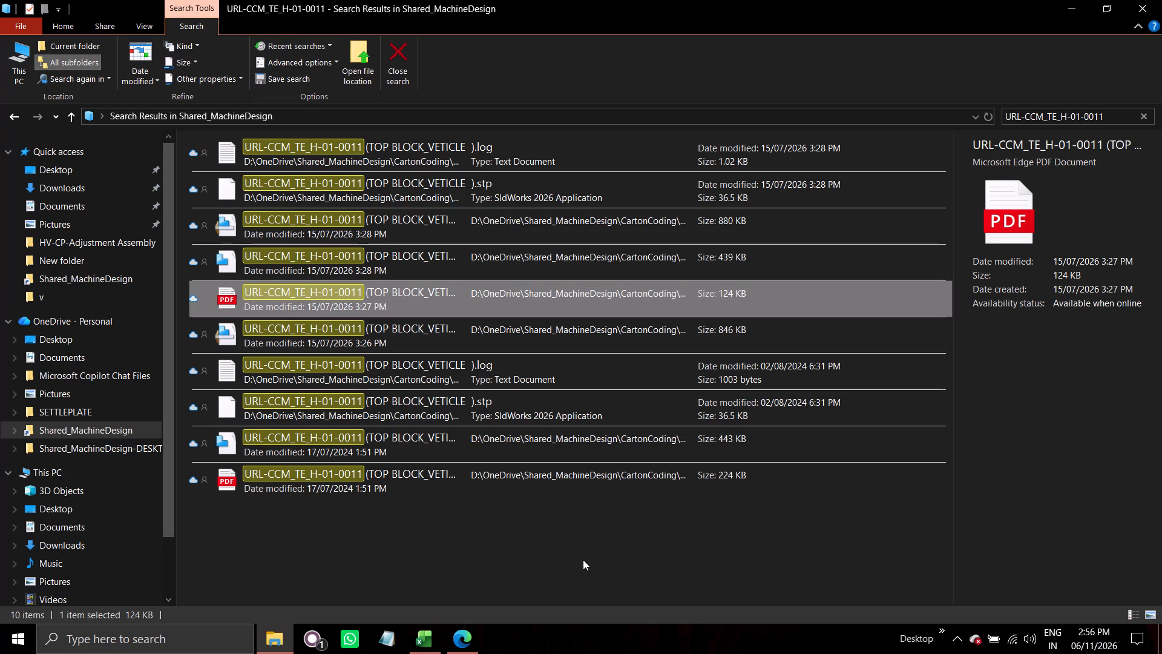
left_click(1057, 114)
key("ctrl+v")
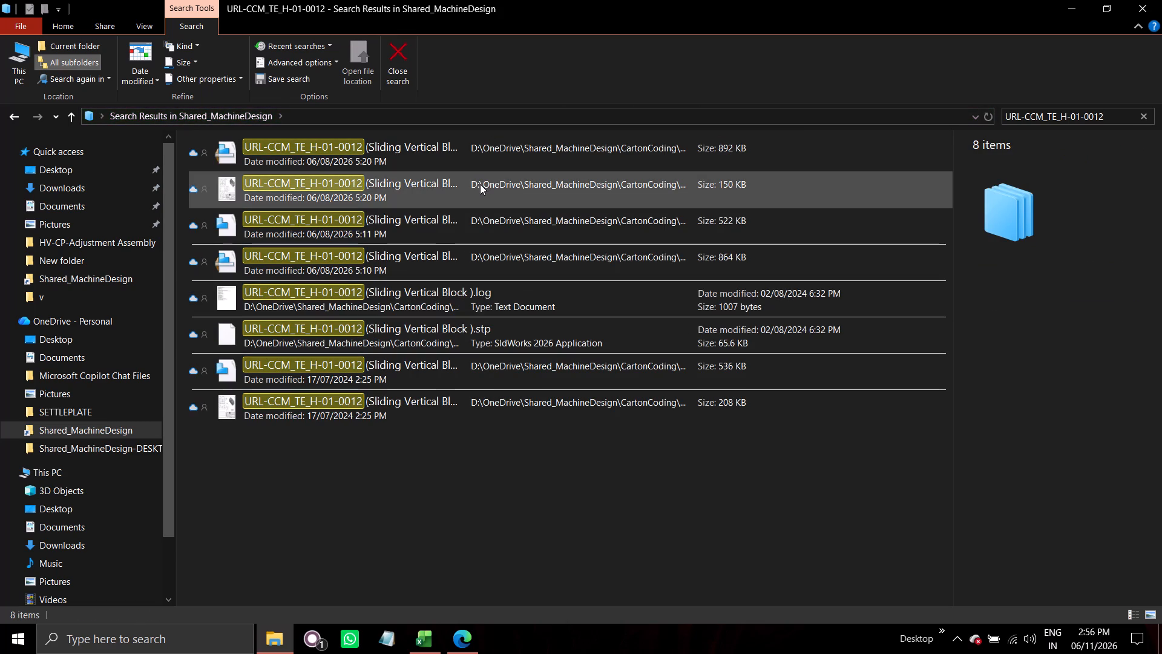
left_click(480, 184)
double_click(480, 184)
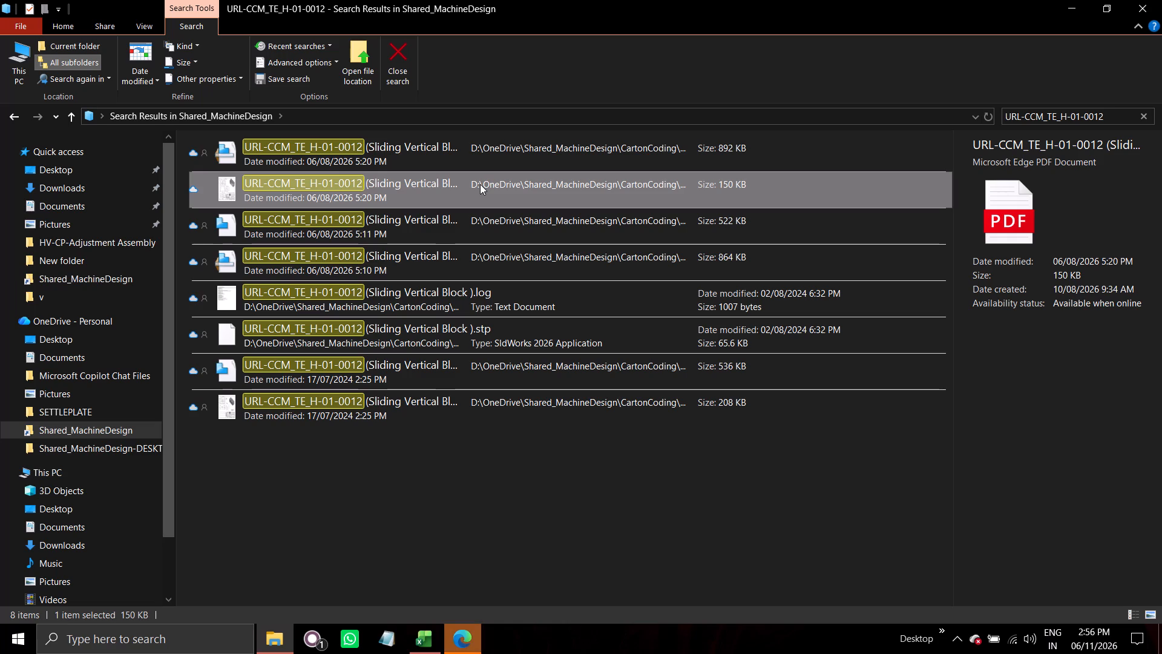
left_click(463, 624)
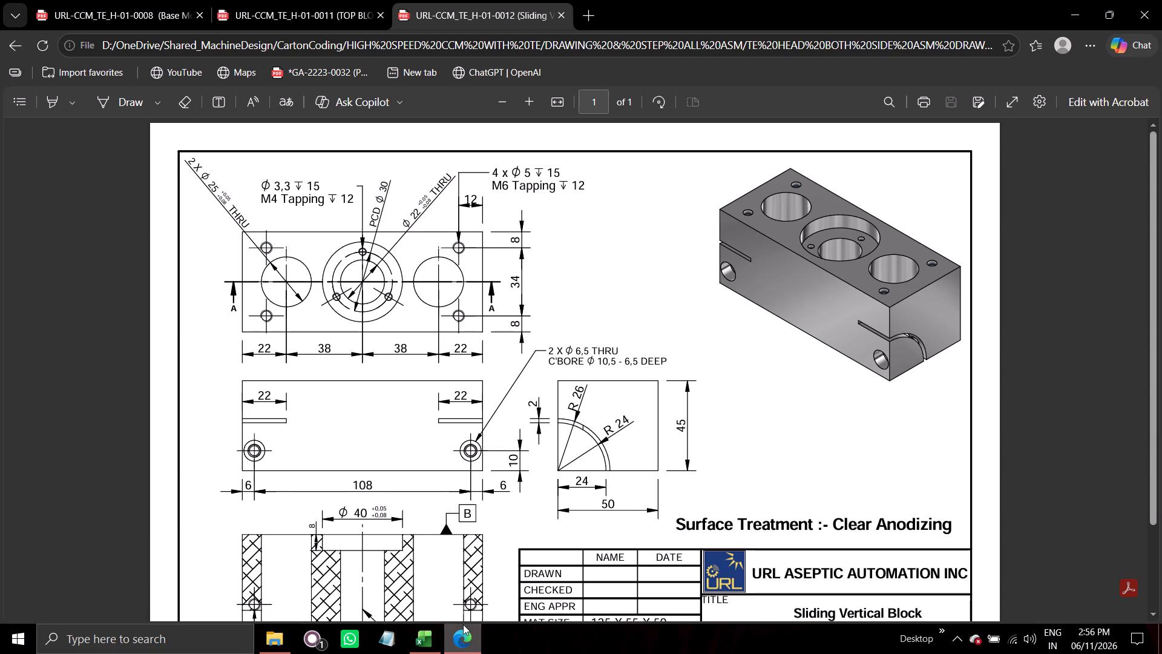
scroll(444, 481, "down", 1)
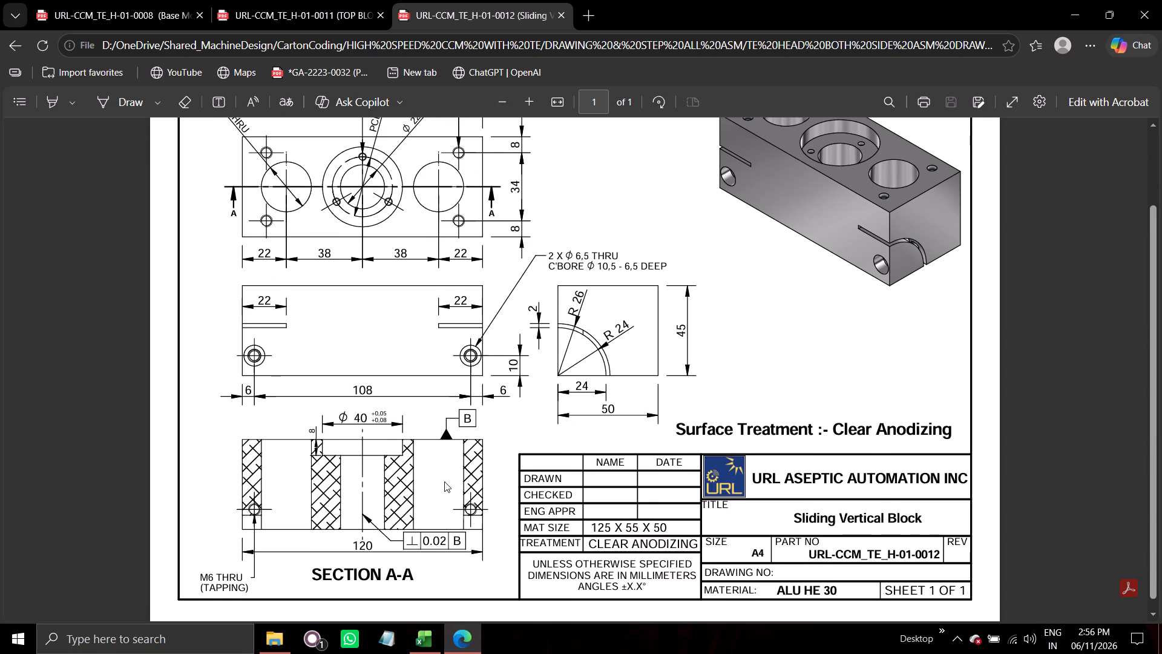
scroll(444, 481, "down", 2)
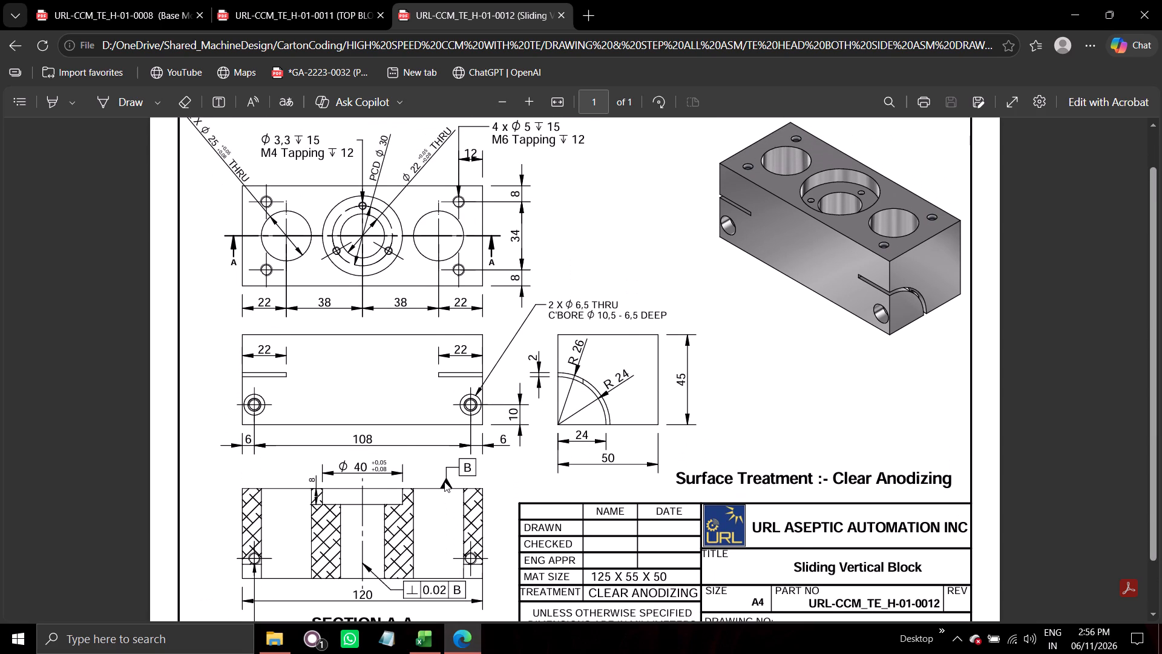
Back in the Excel BOM, enter sumit as the vendor for URL-CCM_TE_H-01-0012 (Sliding Vertical Block) in row 44.
key("alt+Tab")
key("alt+Tab")
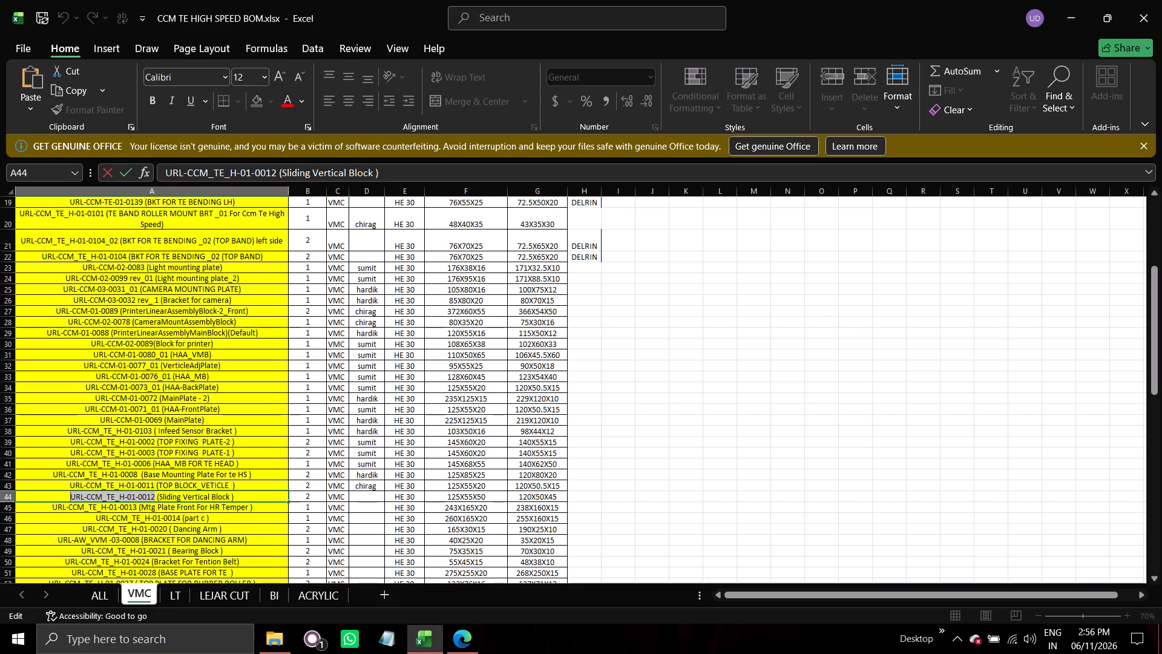
left_click(375, 497)
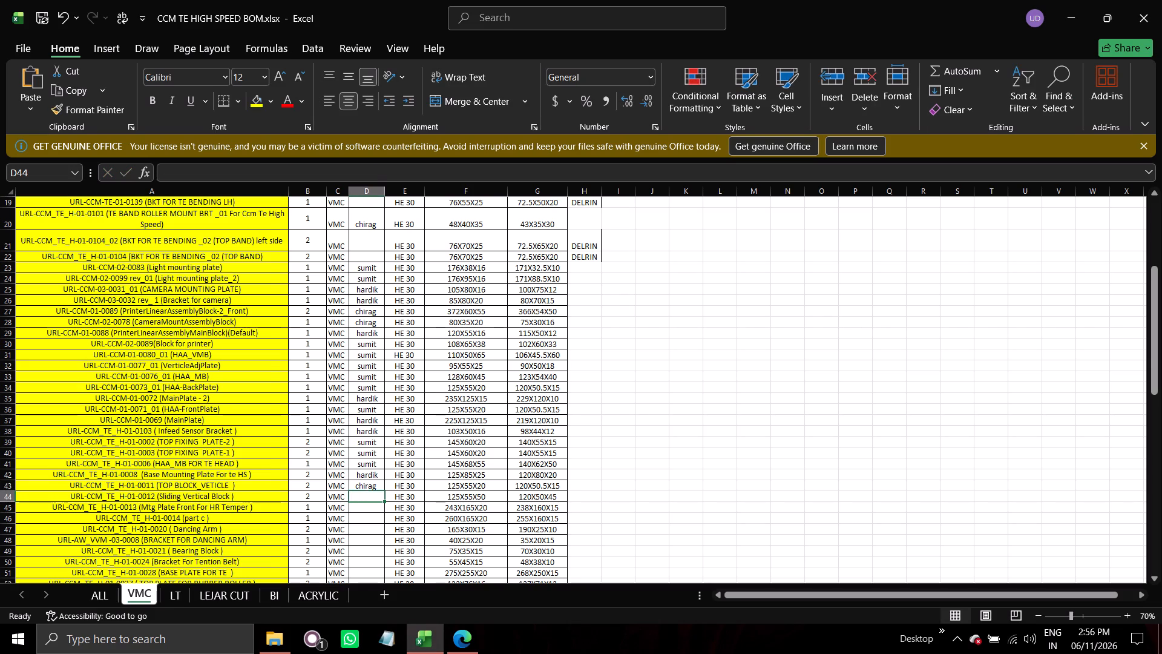
key("s")
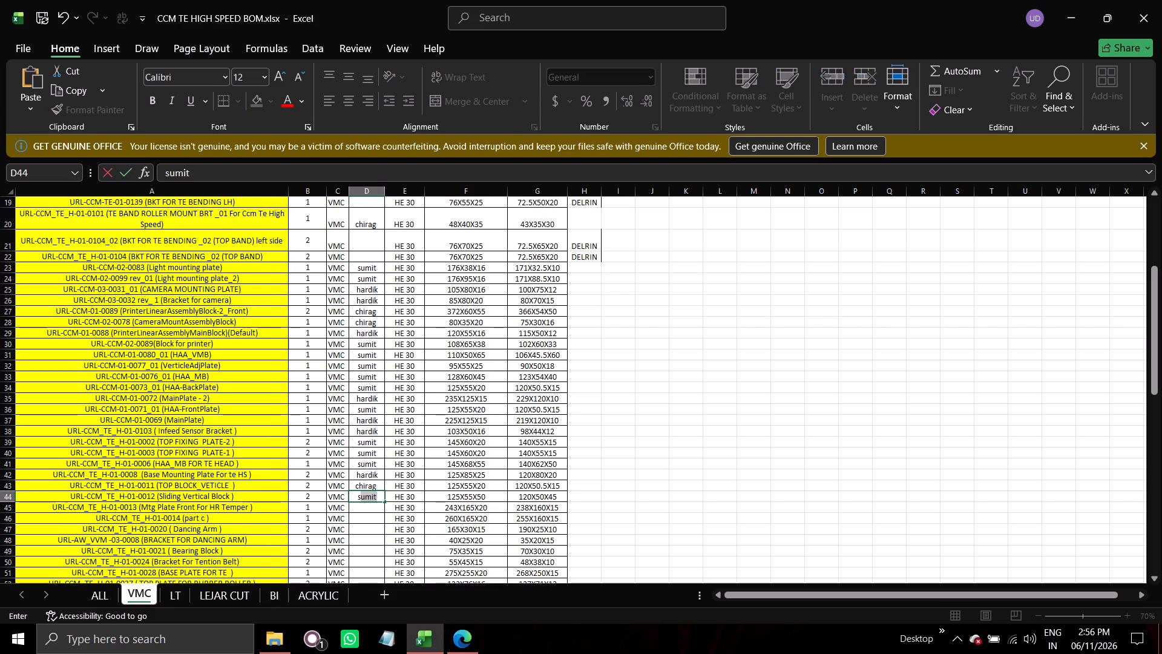
key("backslash")
key("Return")
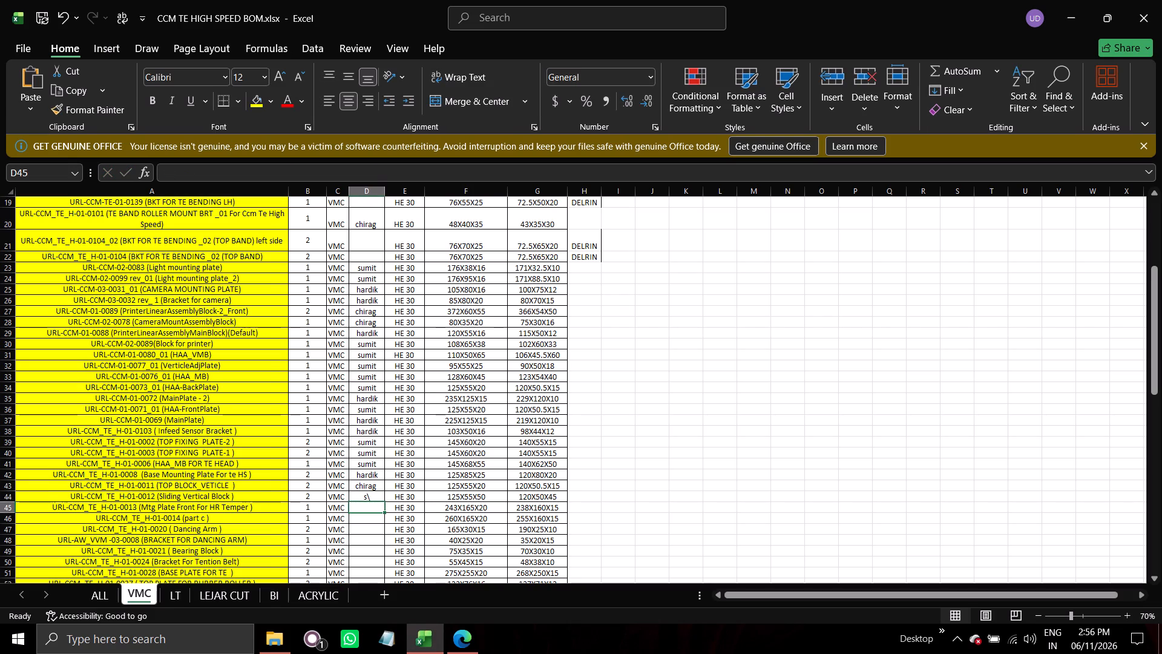
double_click(376, 495)
key("BackSpace")
key("BackSpace")
key("BackSpace")
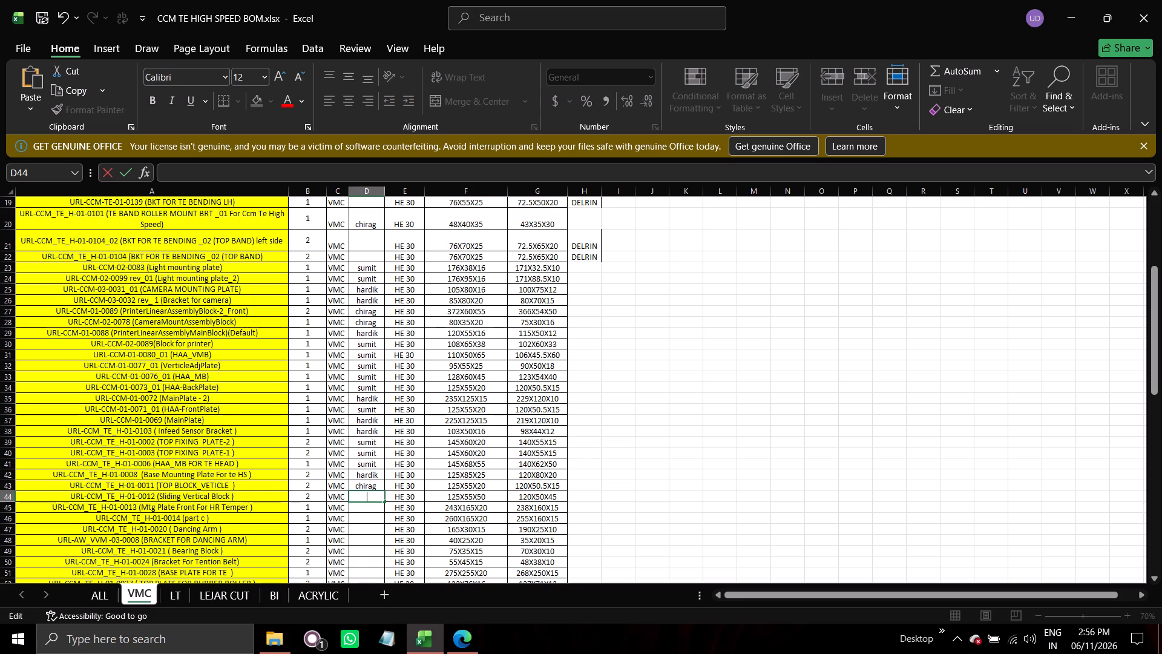
key("s")
key("Return")
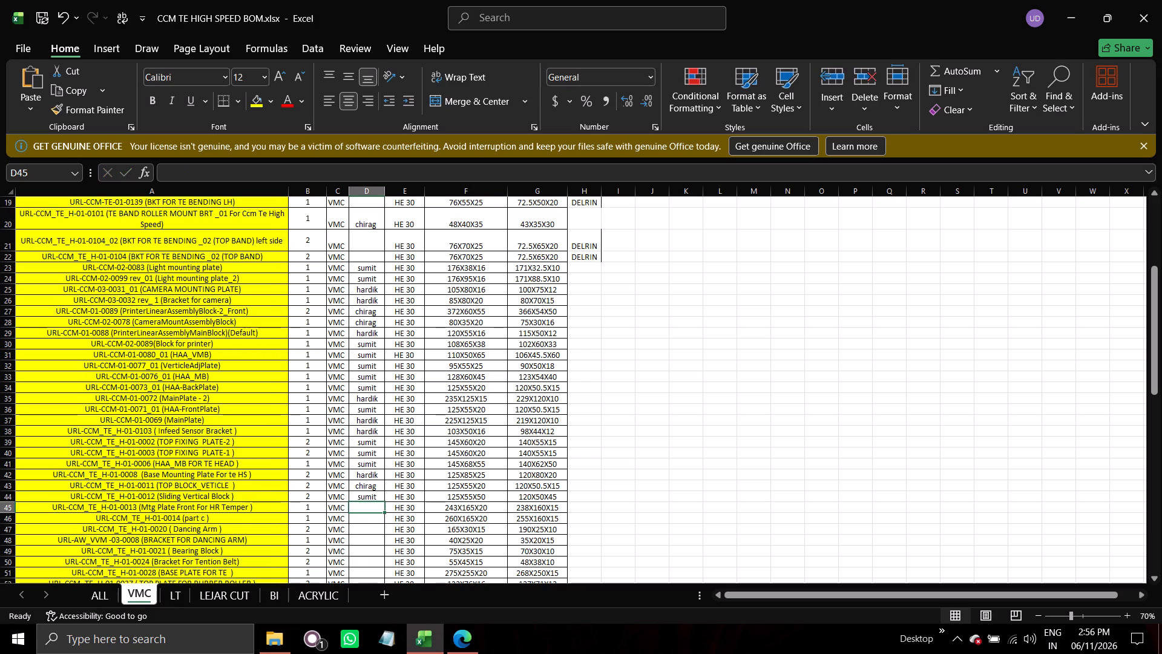
Copy part number URL-CCM_TE_H-01-0013 from row 45, search File Explorer for it, and view the Mtg Plate Front For HR Temper PDF dated 09/09/2026.
double_click(137, 506)
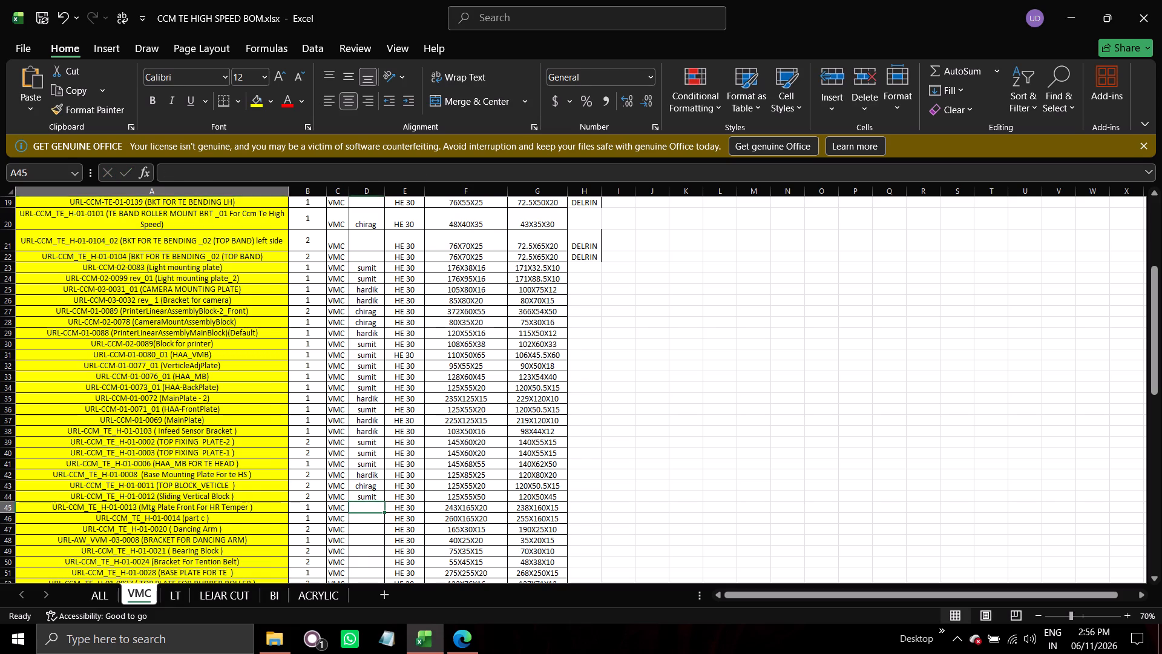
left_click_drag(137, 506, 110, 497)
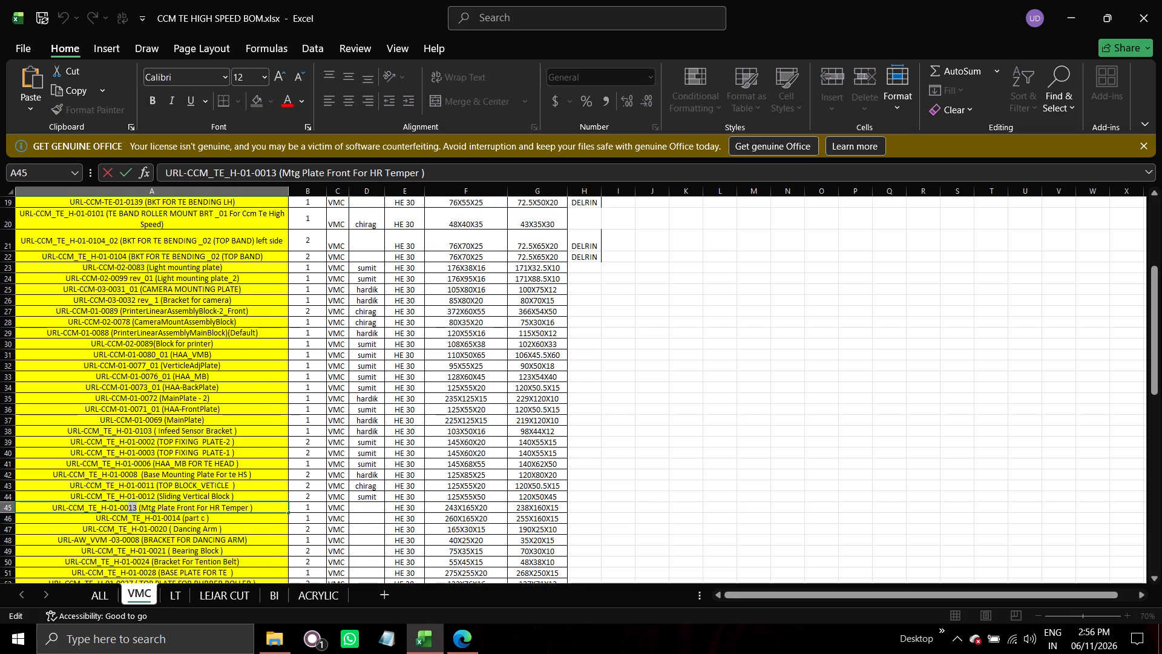
left_click_drag(110, 497, 44, 511)
key("ctrl+c")
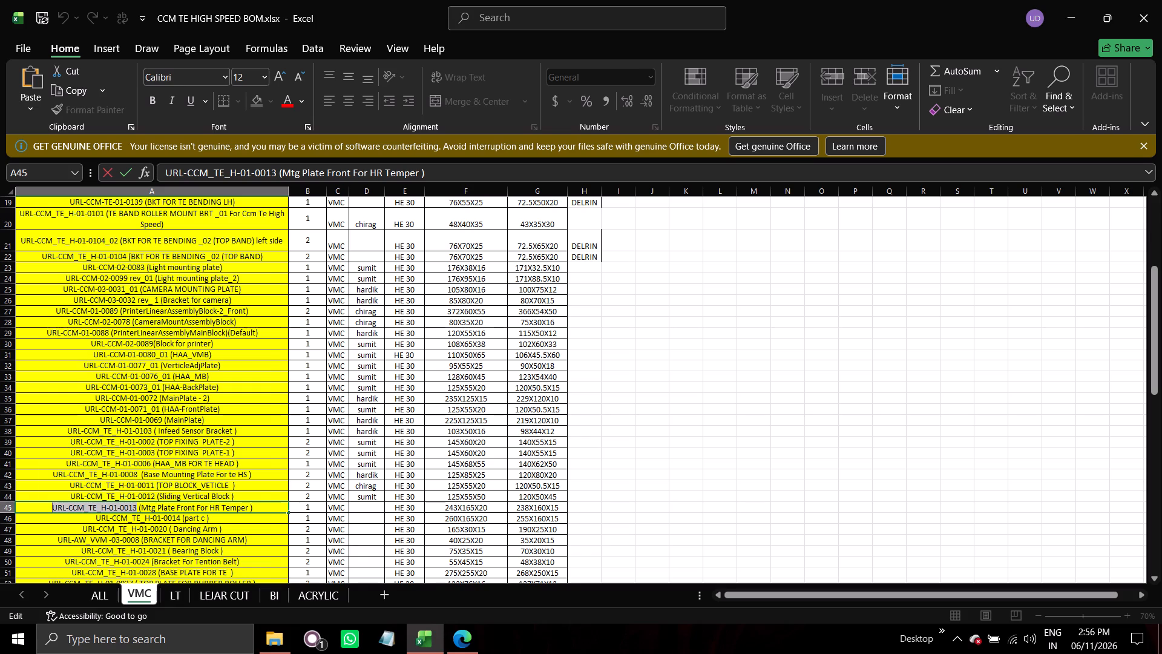
key("alt+Tab")
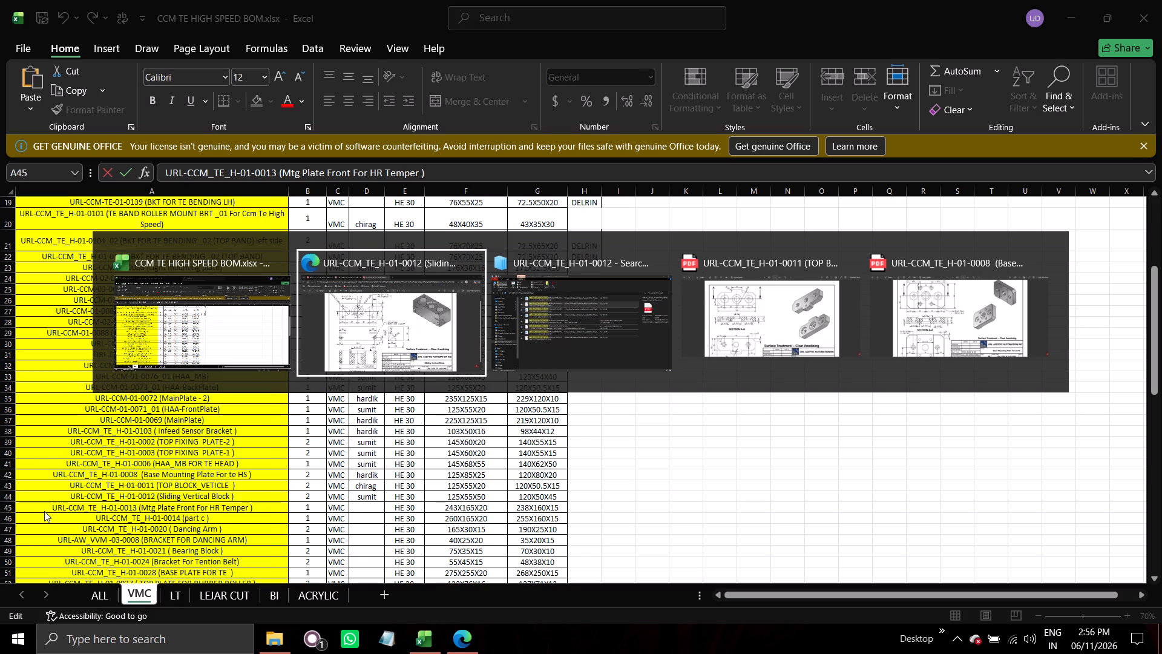
key("alt+Tab")
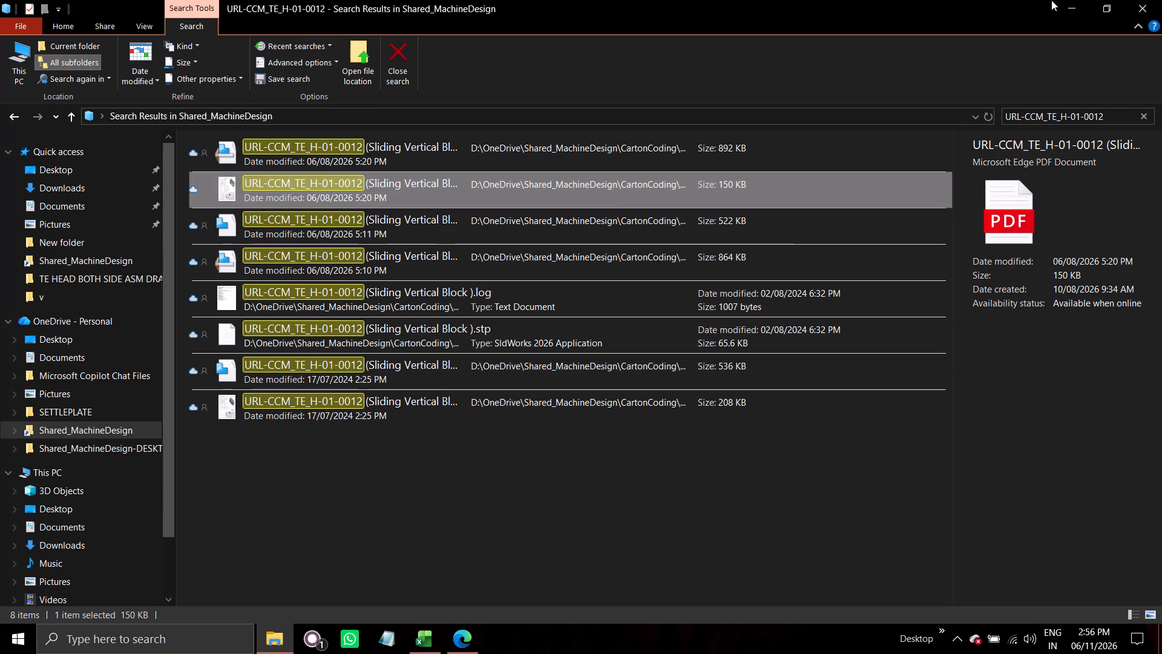
left_click(1083, 113)
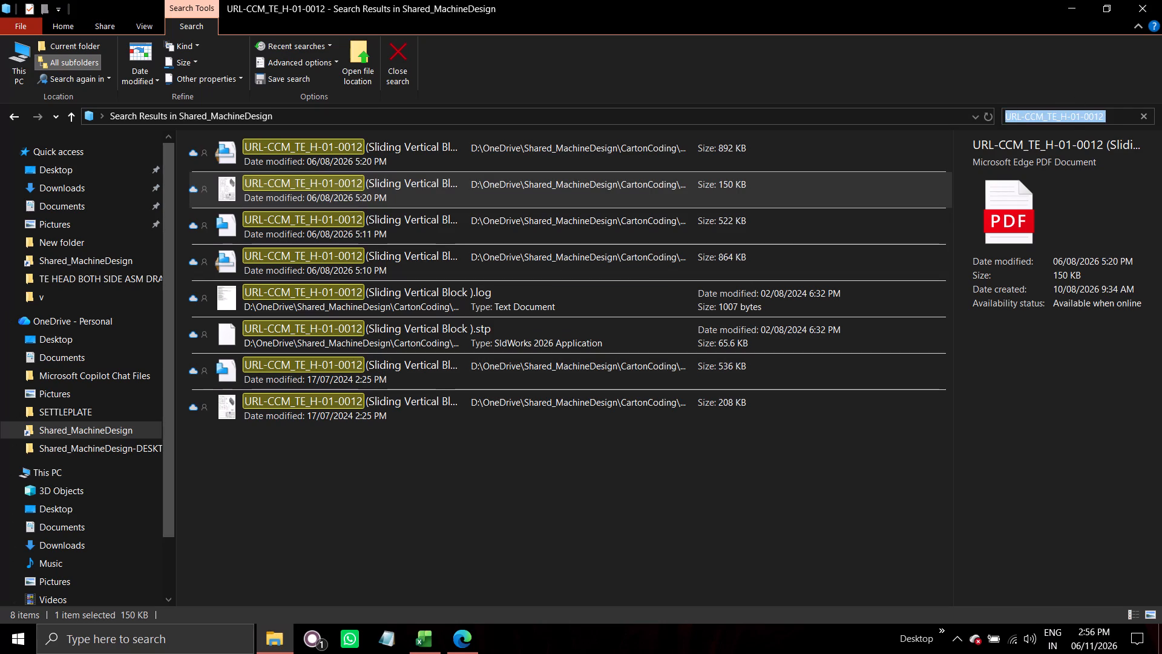
key("ctrl+v")
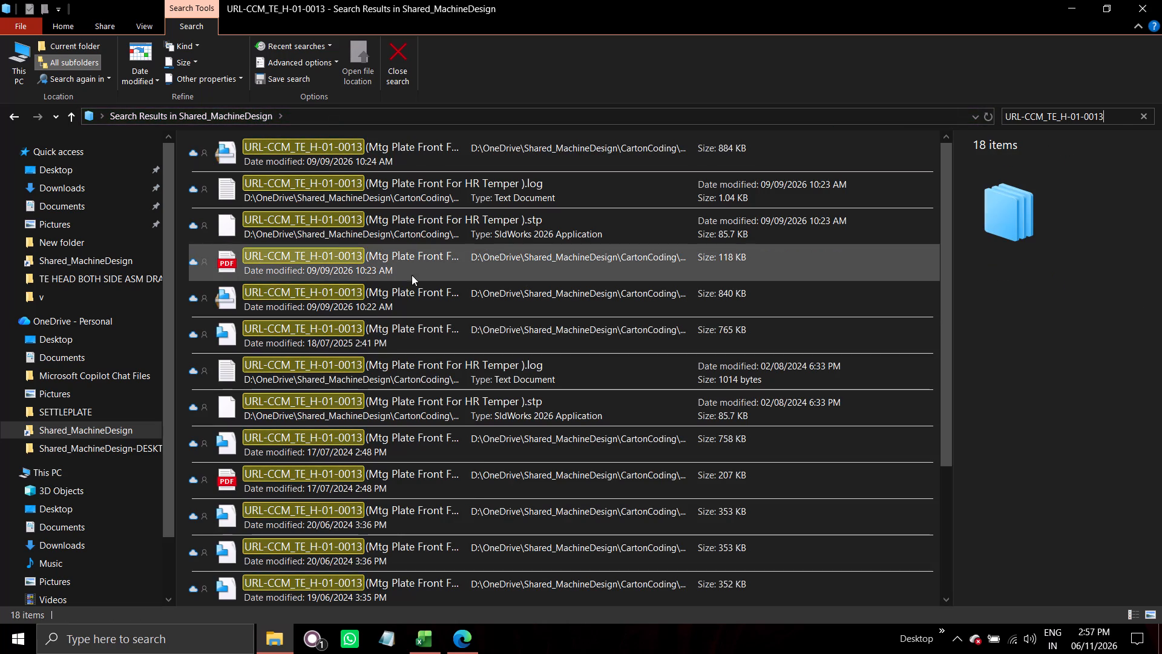
double_click(418, 262)
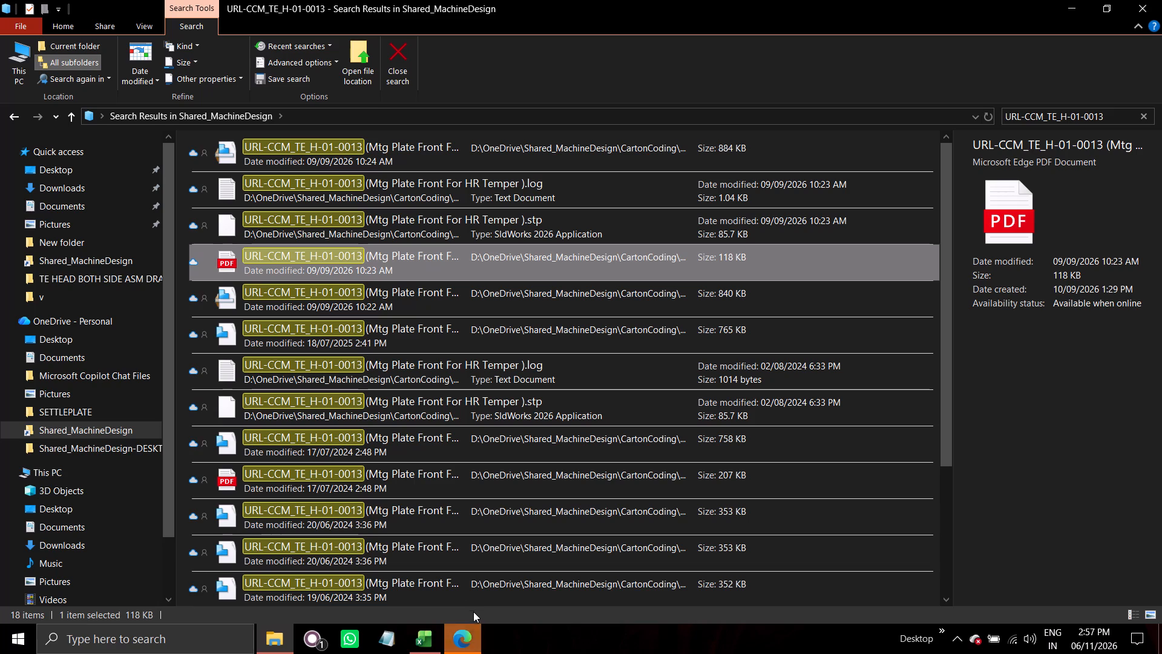
left_click(475, 639)
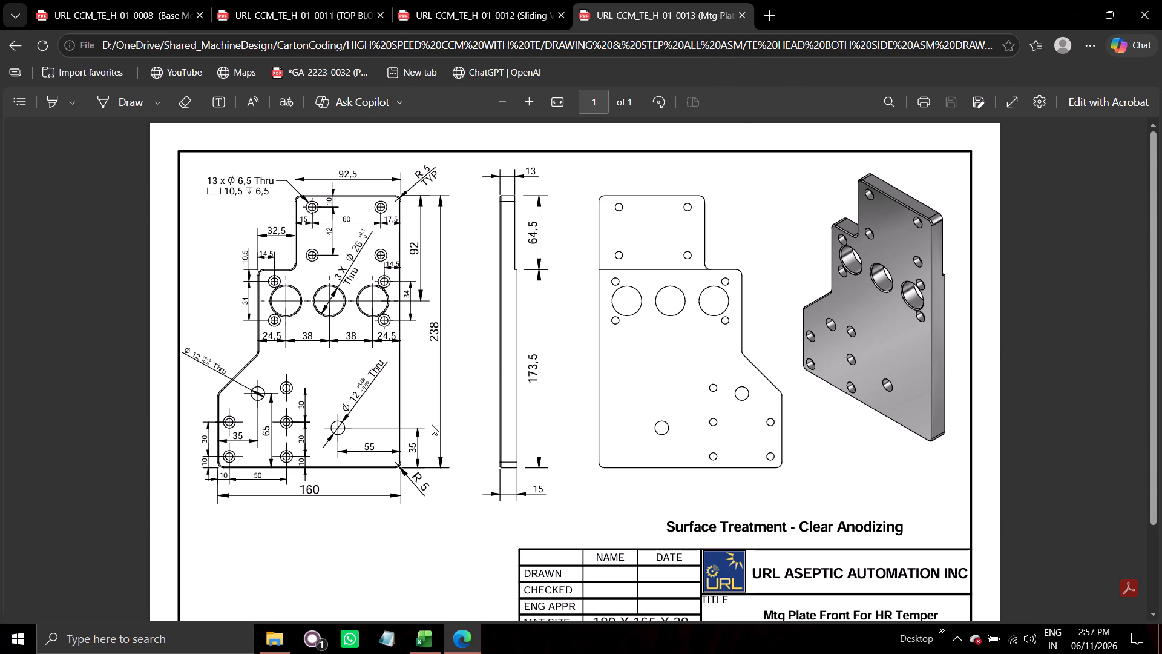
Back in the Excel BOM, enter sumit as the vendor for URL-CCM_TE_H-01-0013 (Mtg Plate Front For HR Temper) in row 45.
key("alt+Tab")
key("alt+Tab")
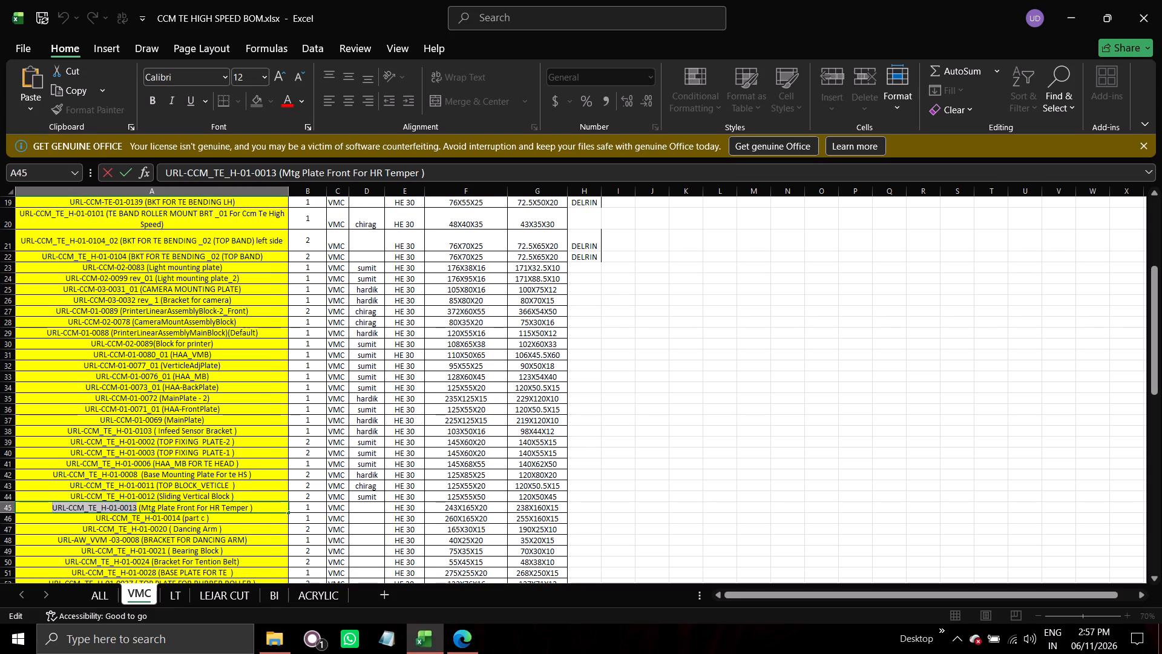
left_click(370, 509)
key("s")
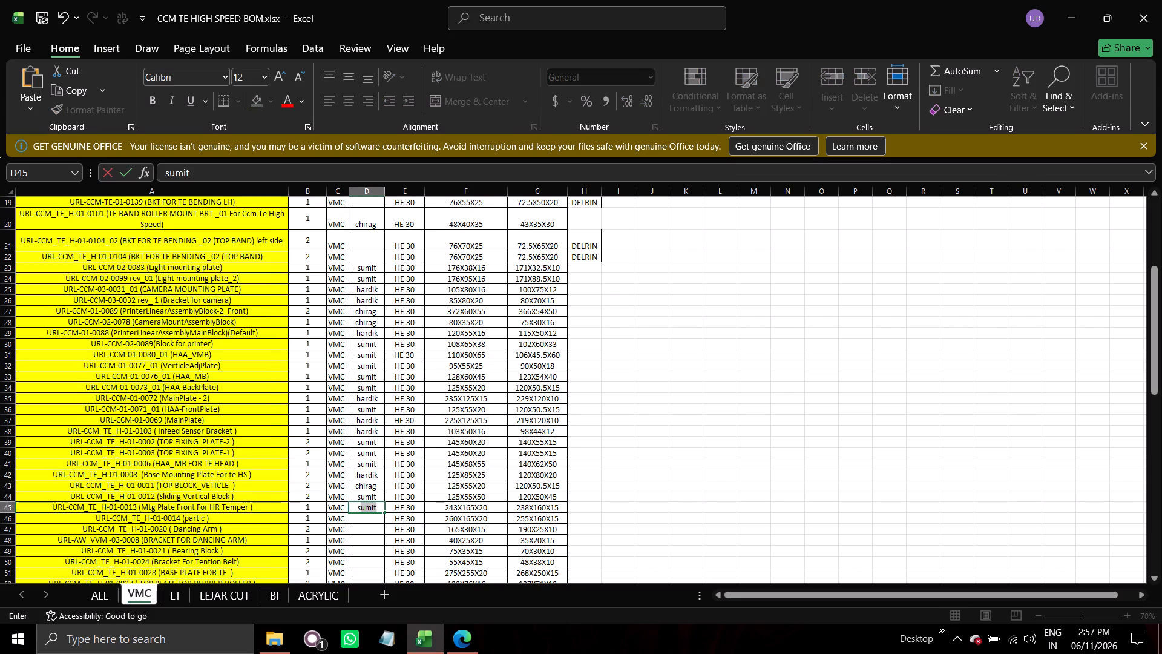
key("Return")
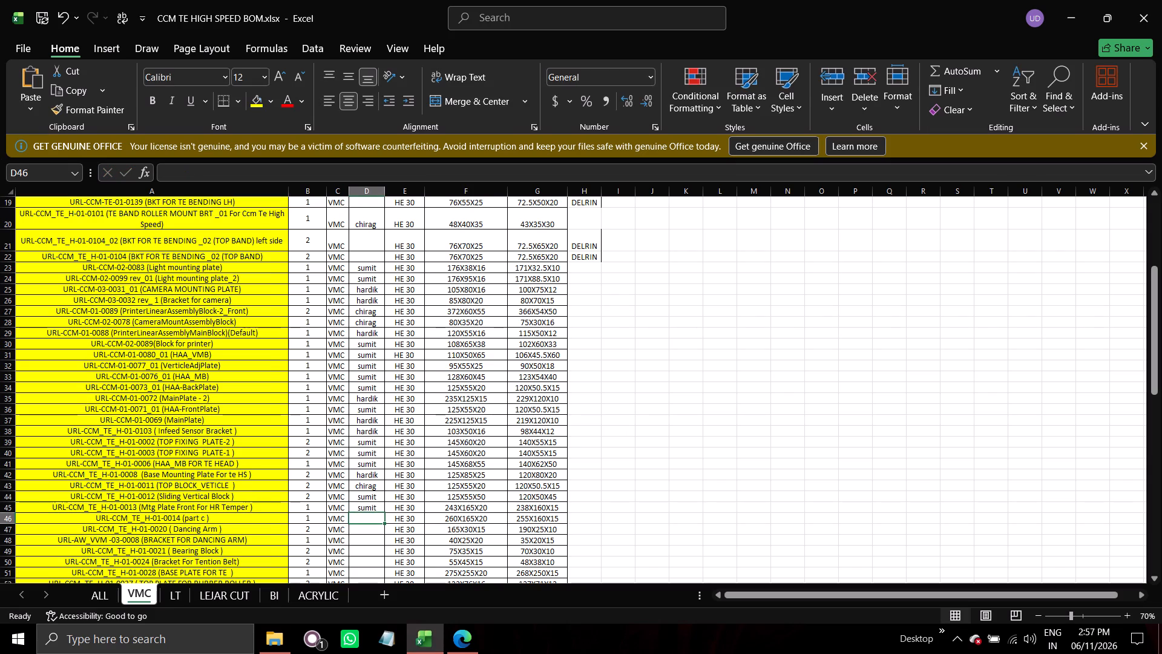
Copy part number URL-CCM_TE_H-01-0014 from row 46, search File Explorer for it, and view the part c PDF dated 09/09/2026.
double_click(183, 517)
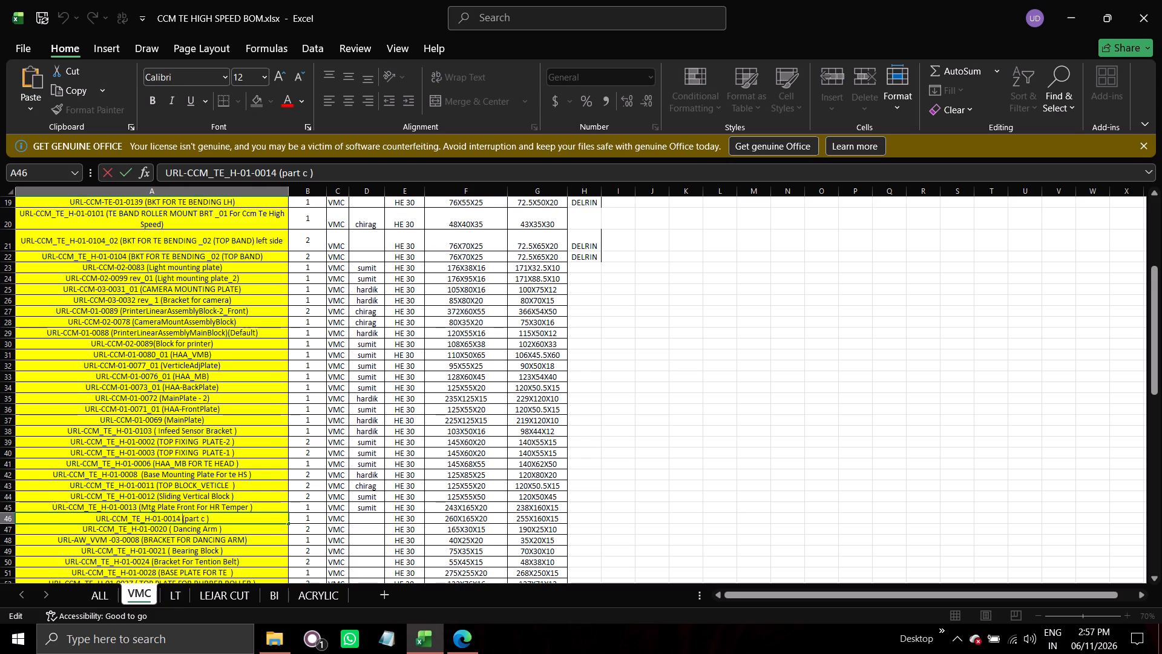
left_click_drag(182, 516, 126, 512)
left_click_drag(126, 512, 91, 526)
key("ctrl+c")
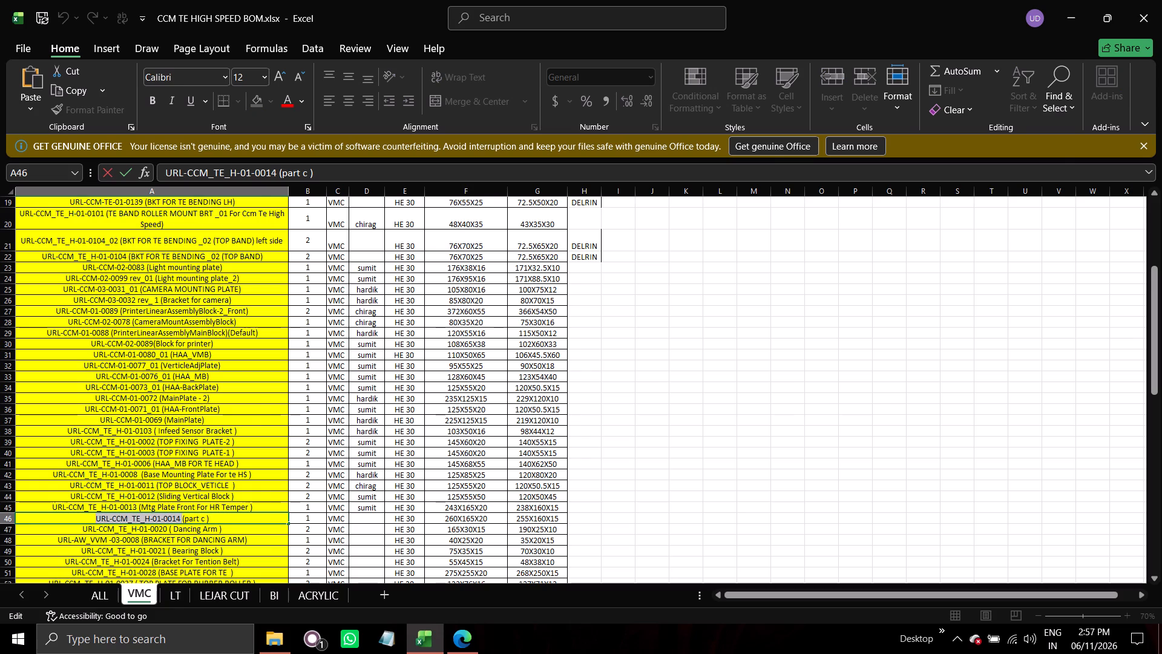
key("alt+Tab")
key("alt+Tab")
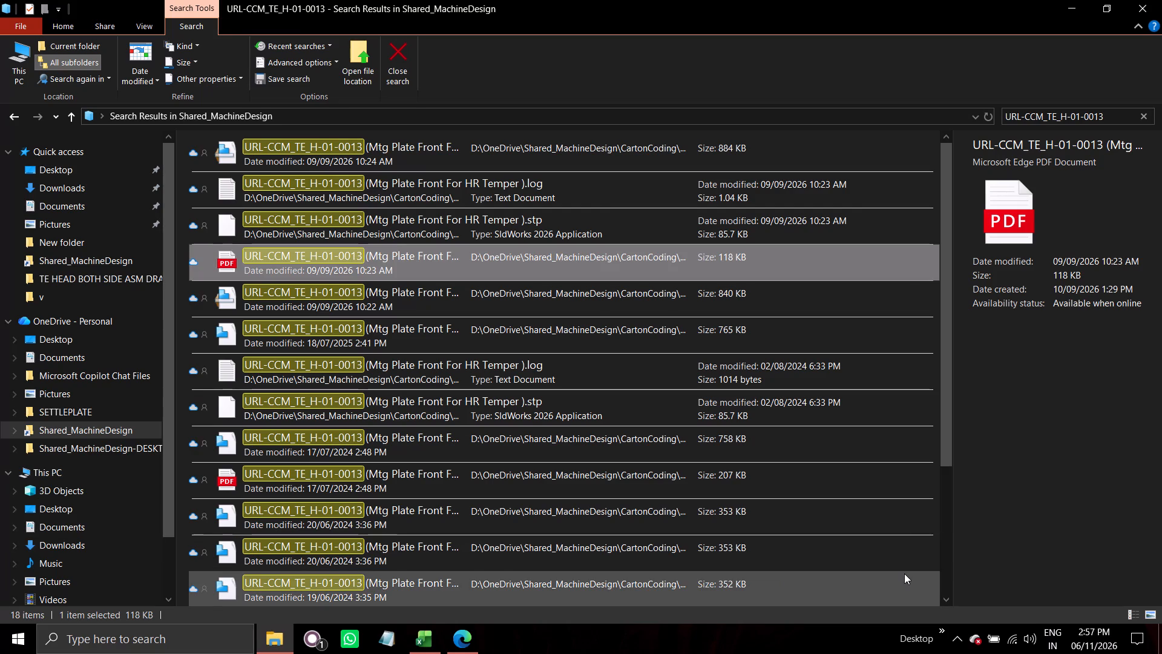
left_click(1081, 117)
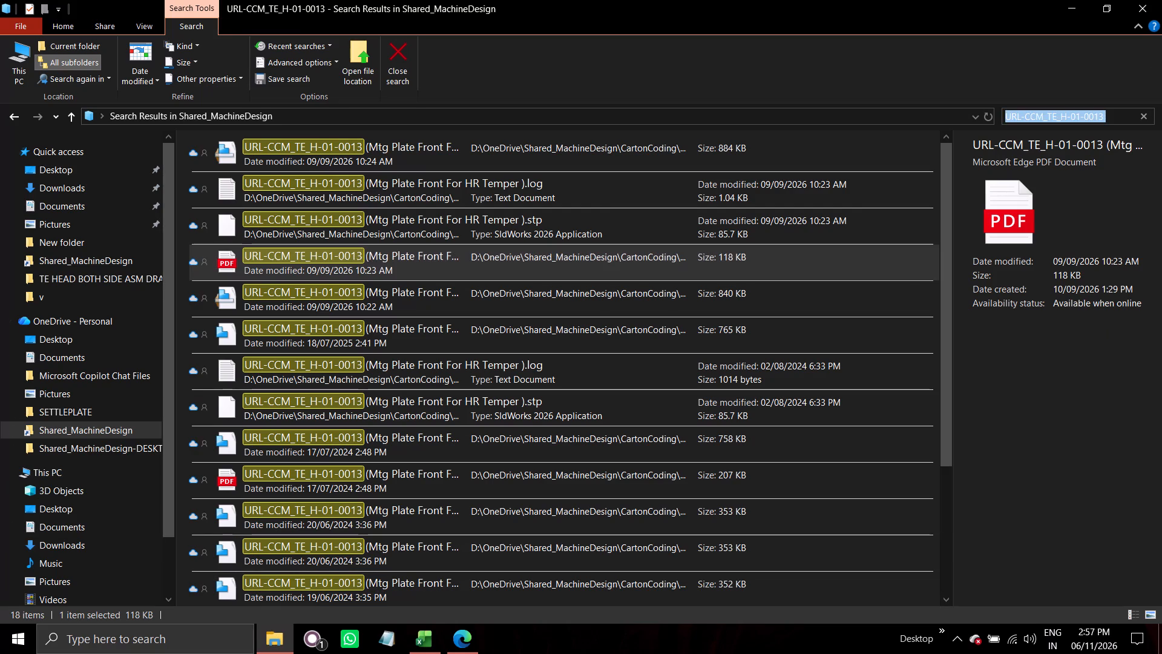
key("ctrl+v")
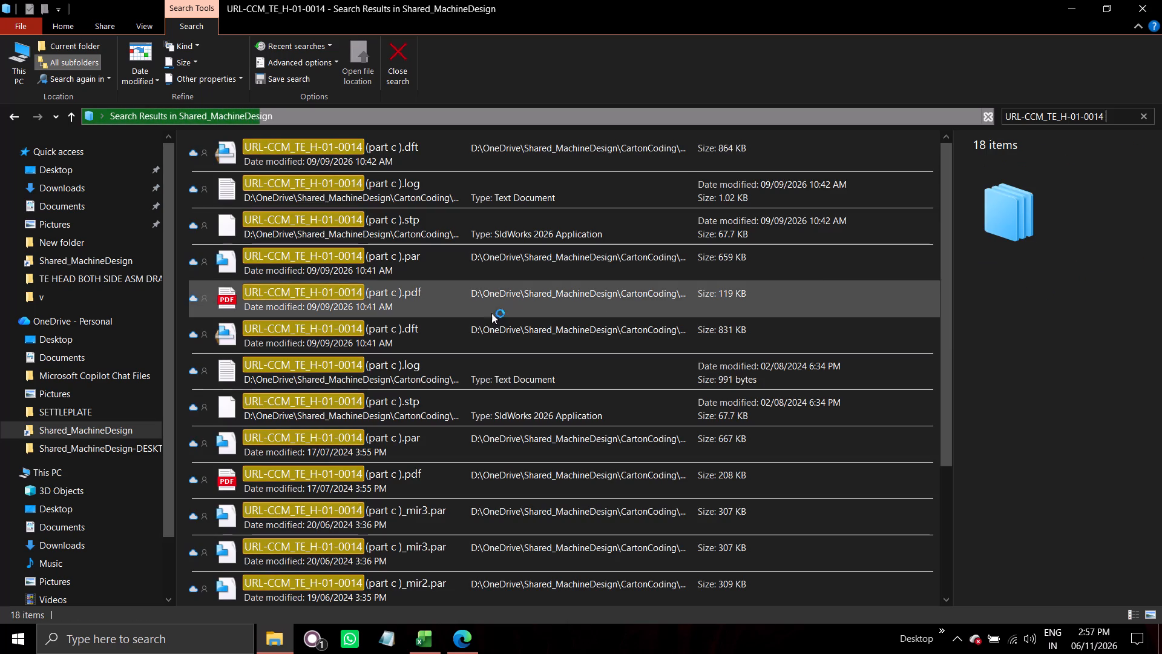
double_click(488, 308)
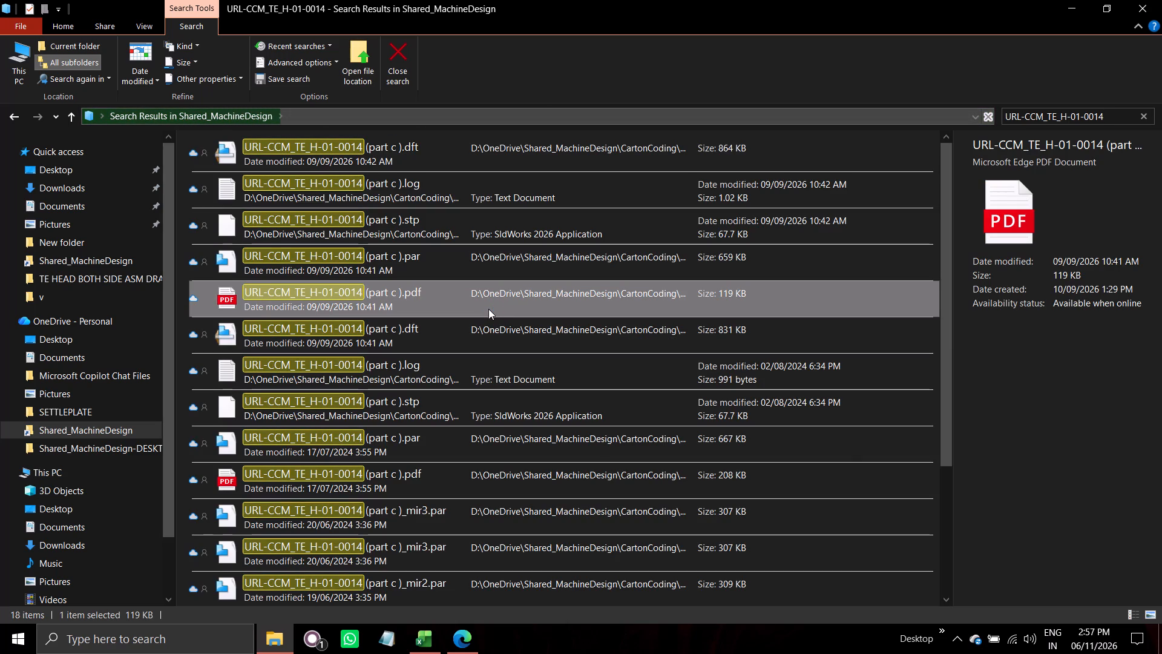
left_click(464, 653)
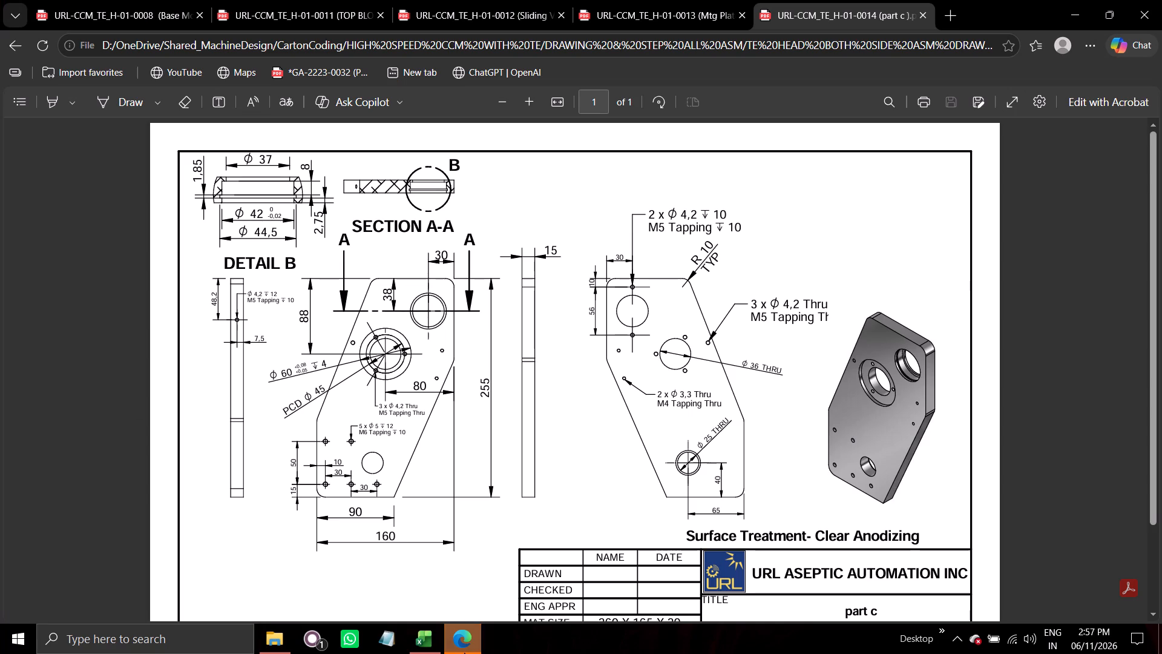
Back in the Excel BOM, enter chirag as the vendor for URL-CCM_TE_H-01-0014 (part c) in row 46.
key("alt+Tab")
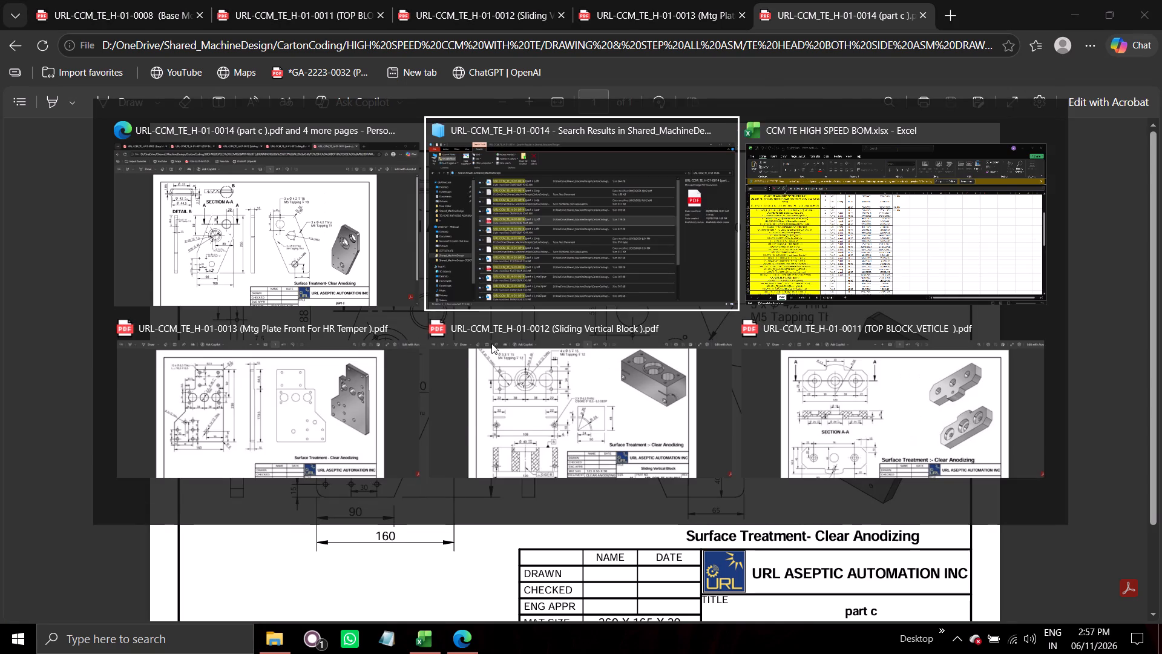
key("alt+Tab")
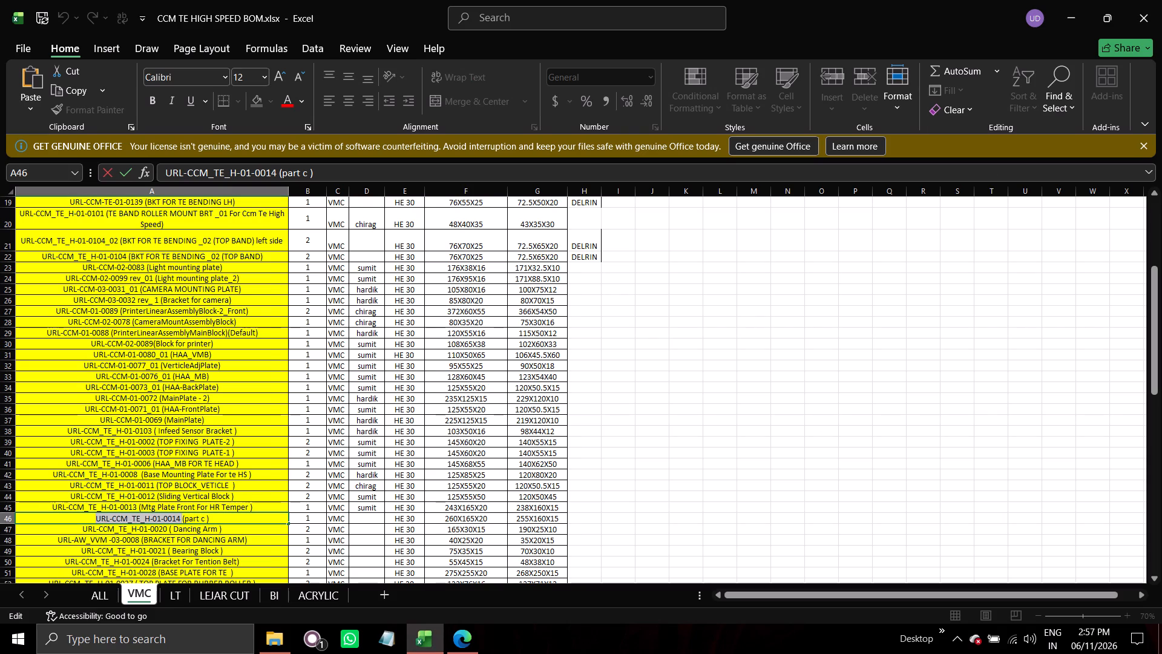
left_click(372, 518)
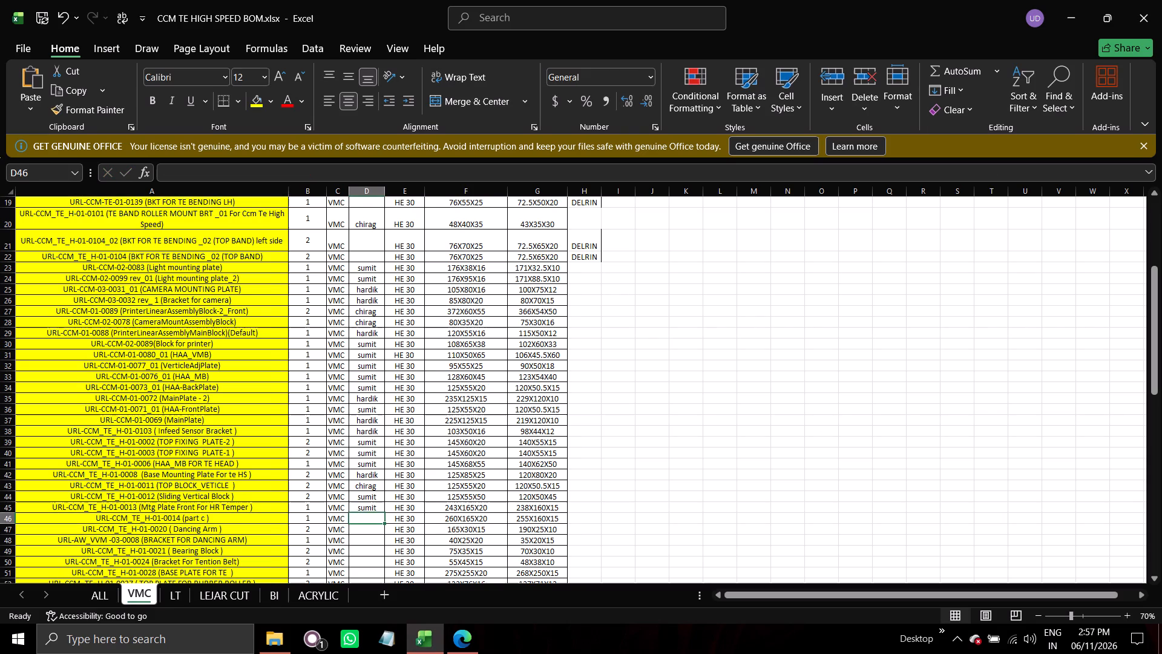
key("c")
key("Return")
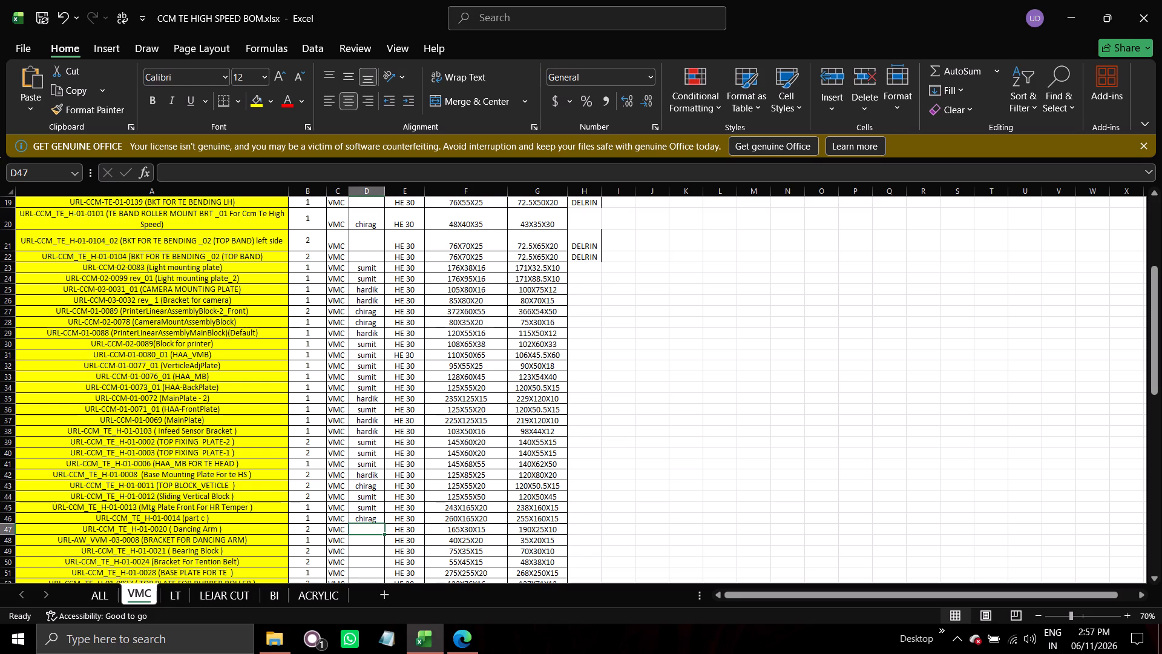
Copy part number URL-CCM_TE_H-01-0020 from row 47, search File Explorer for it, and view the Dancing Arm PDF dated 16/07/2026.
double_click(168, 528)
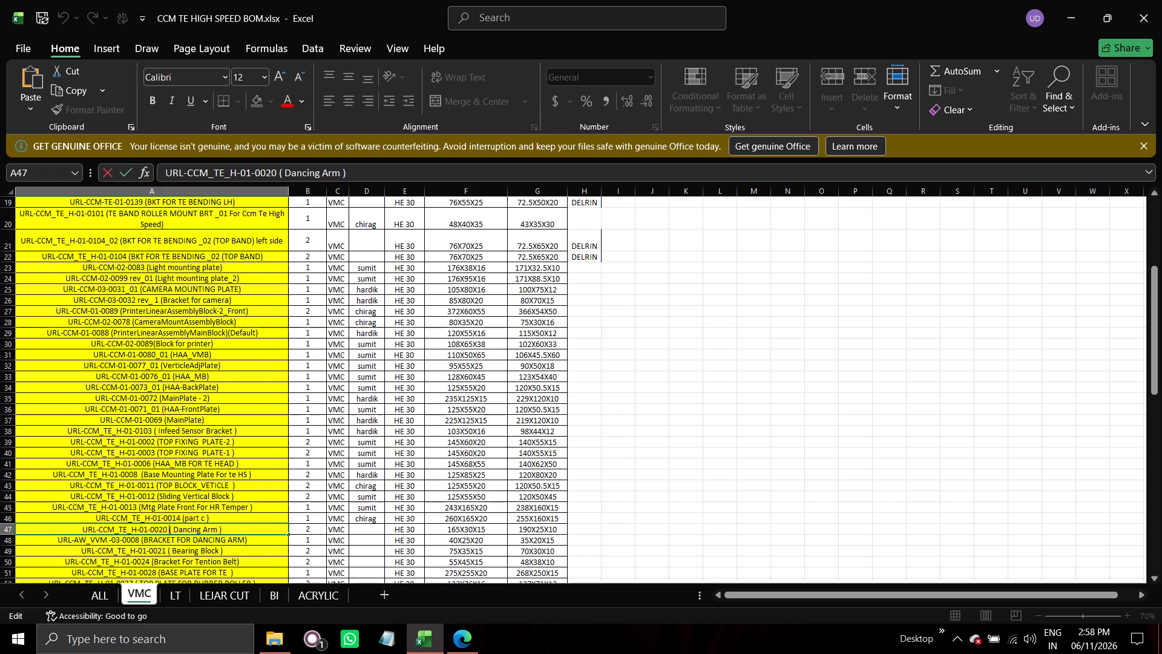
left_click_drag(169, 526, 84, 530)
key("ctrl+c")
key("alt+Tab")
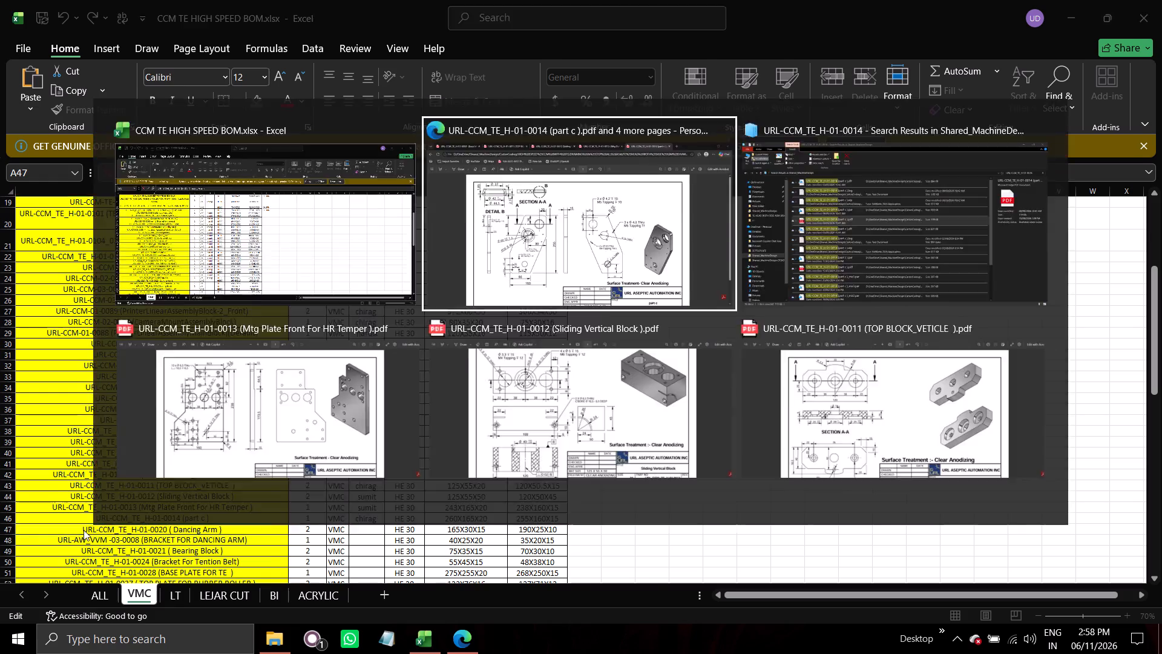
key("alt+Tab")
key("alt+Tab")
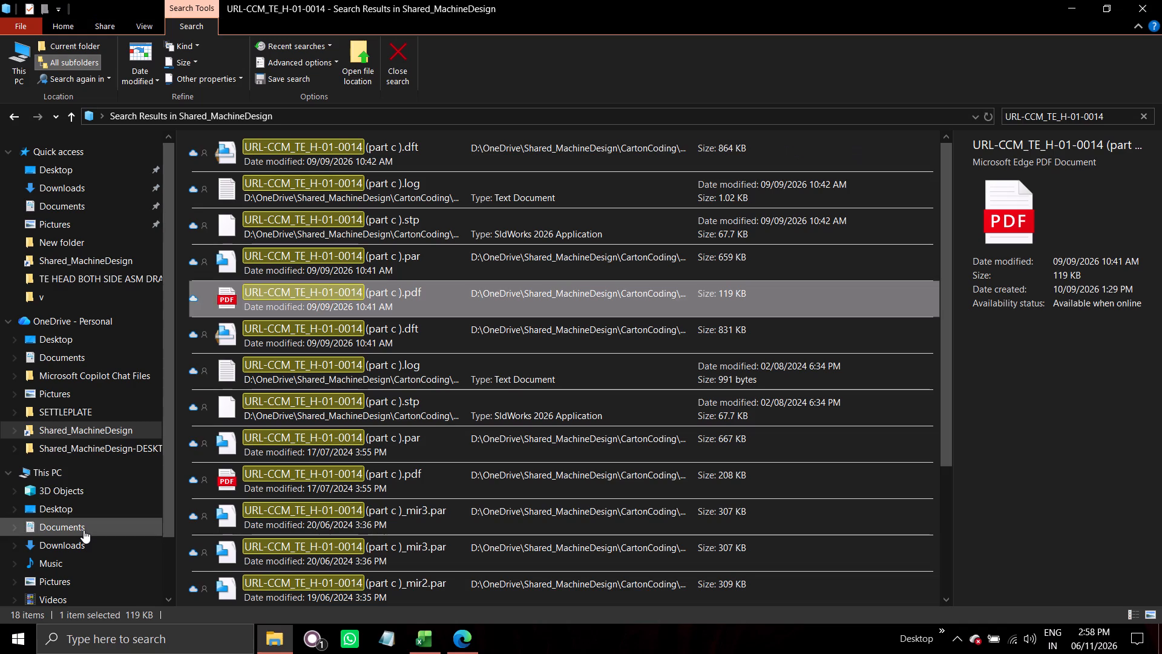
left_click(1081, 114)
key("ctrl+v")
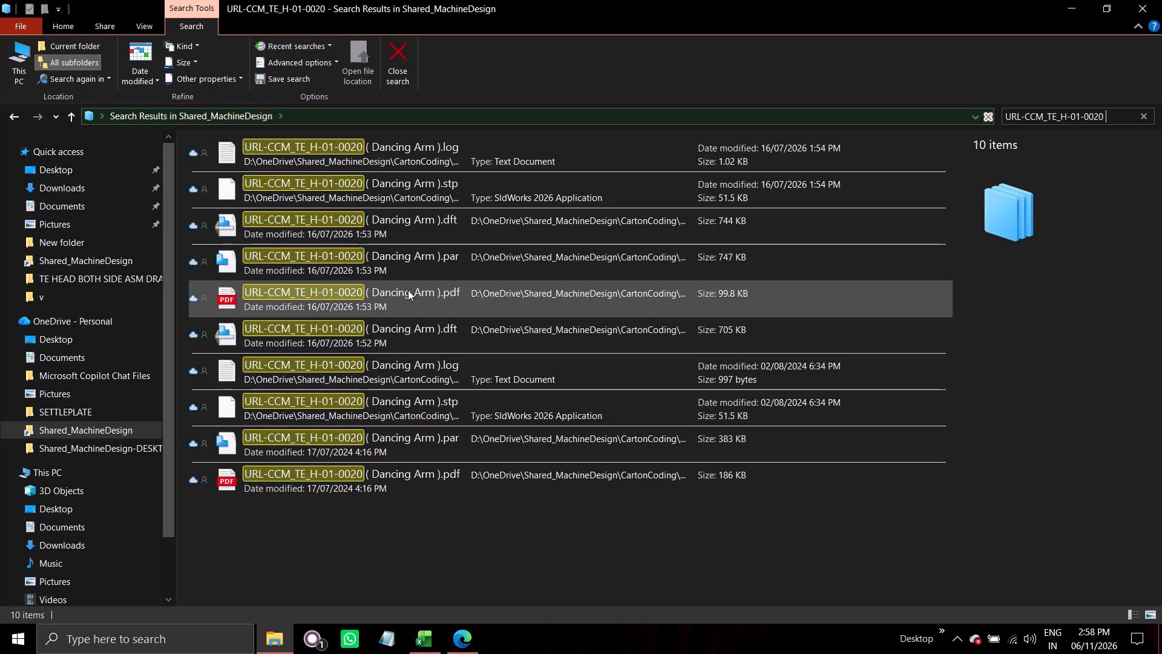
double_click(409, 296)
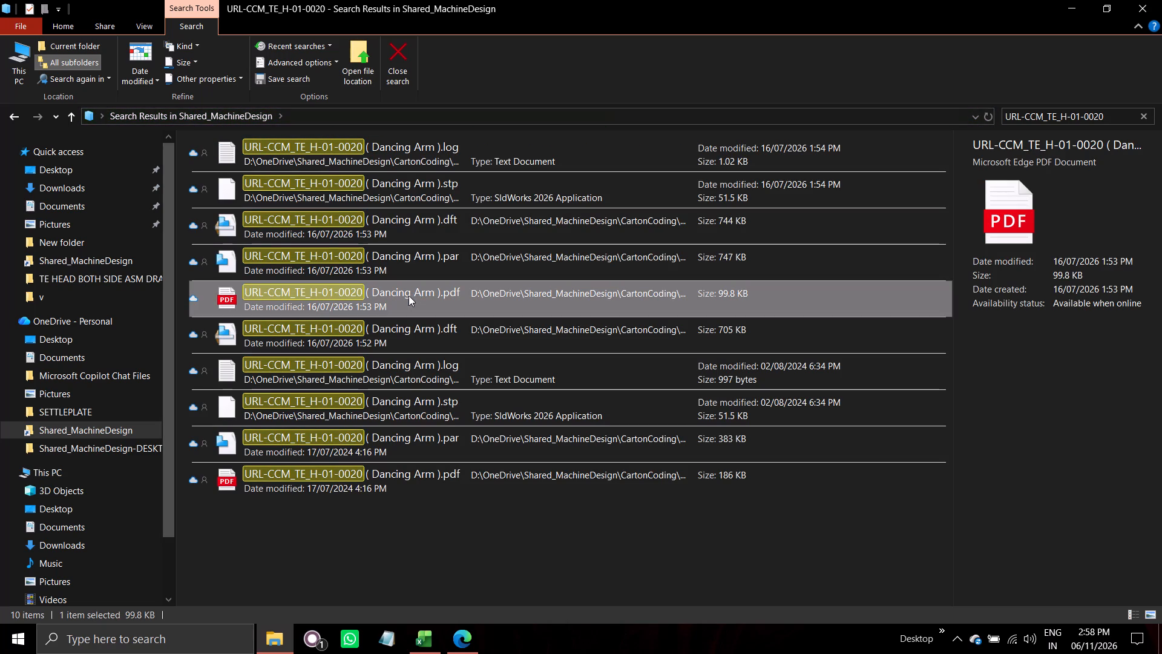
left_click(451, 644)
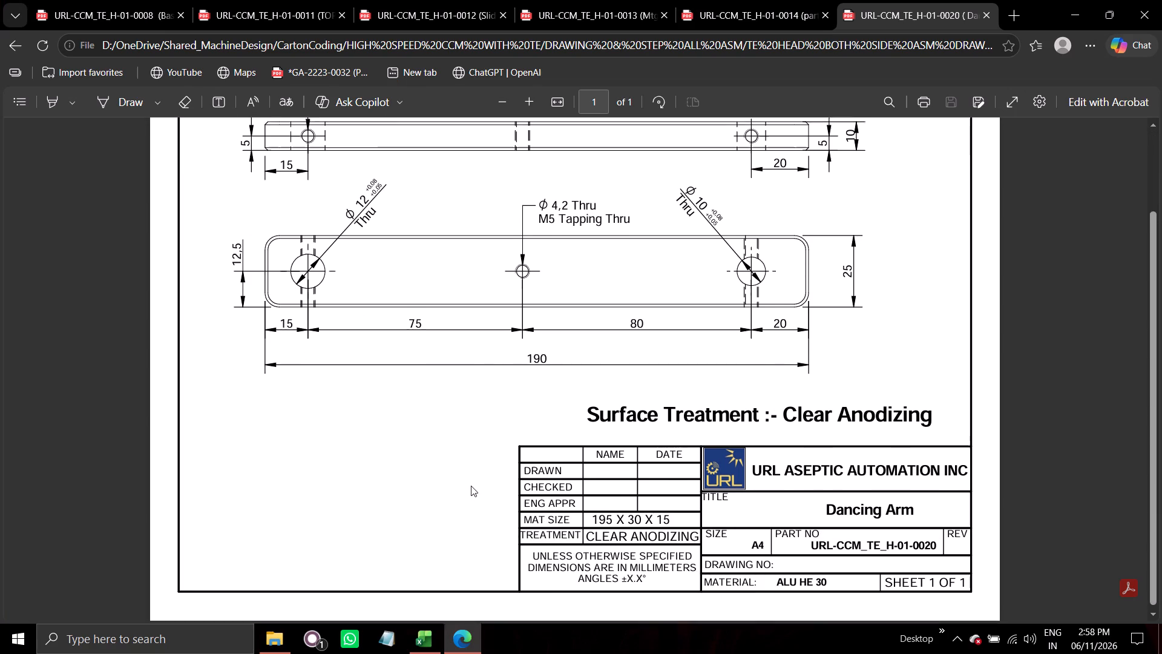
Back in the Excel BOM, enter chirag as the vendor for URL-CCM_TE_H-01-0020 (Dancing Arm) in row 47.
key("alt+Tab")
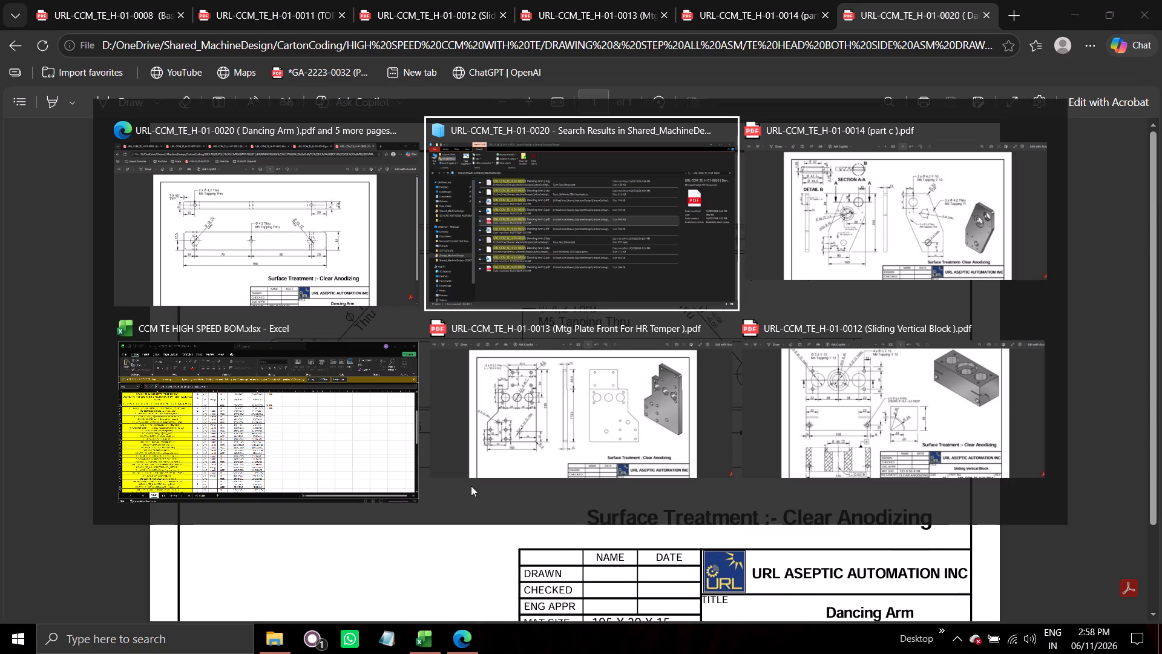
key("alt+Tab")
key("alt+Tab")
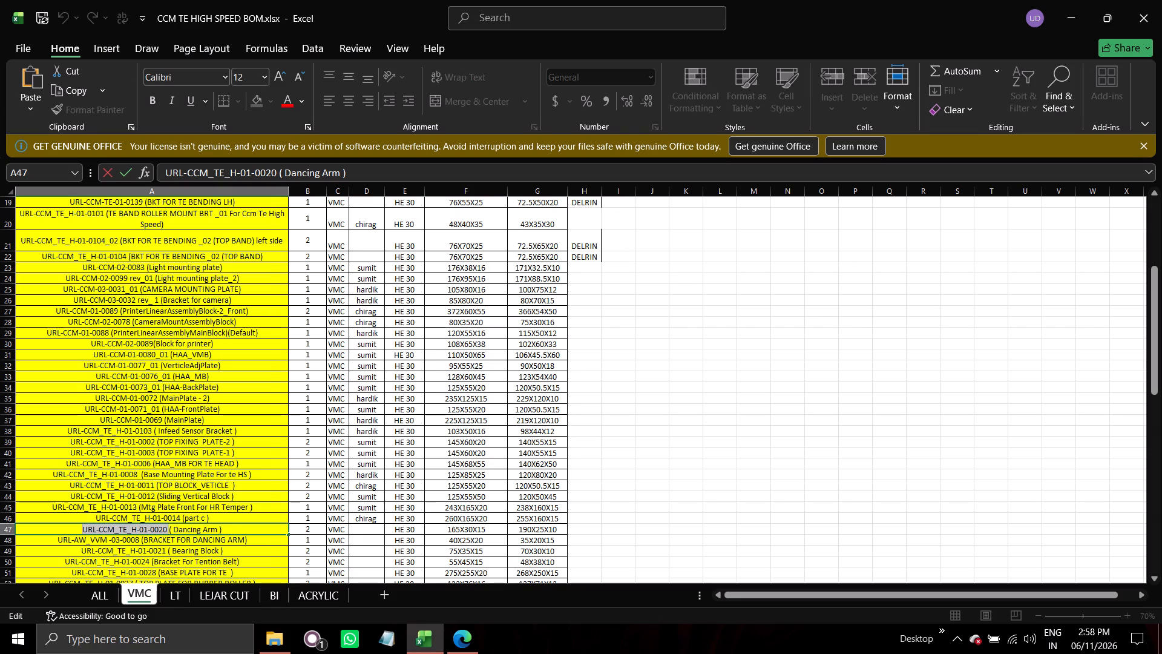
left_click(367, 532)
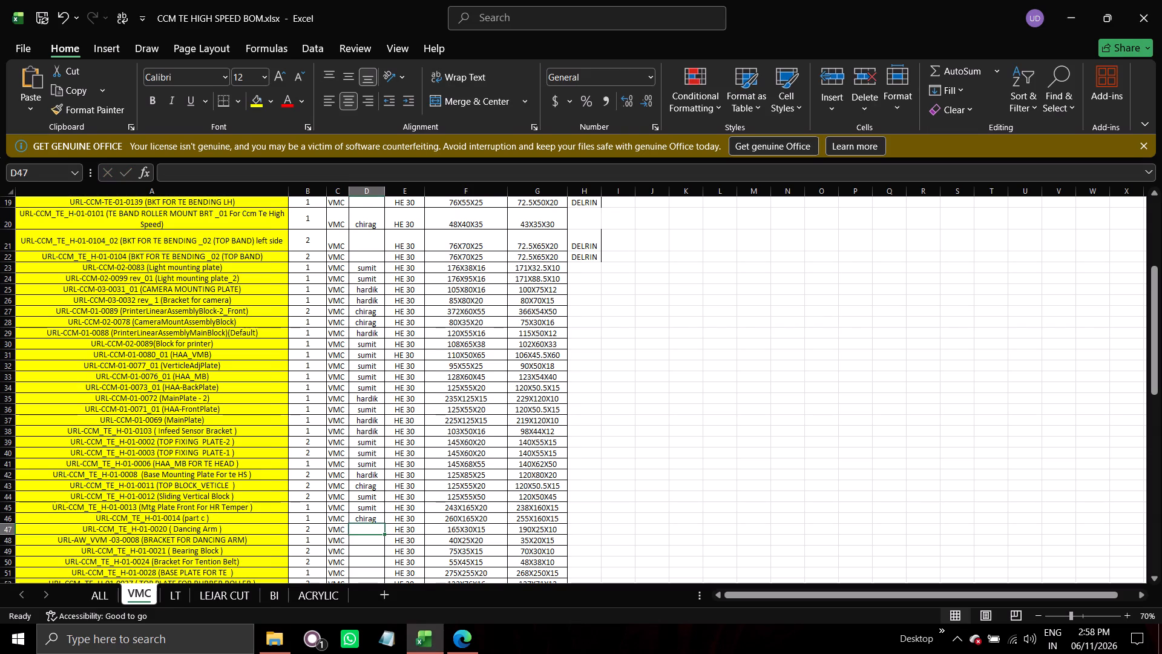
key("c")
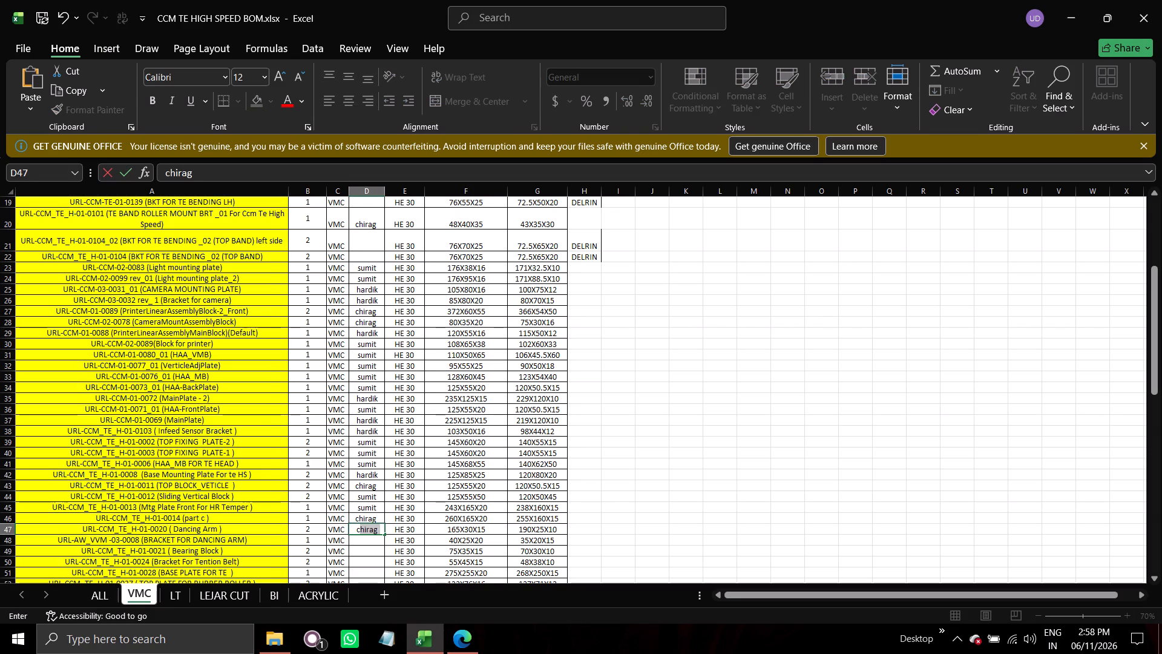
key("Return")
Copy part number URL-AW_VVM -03-0008 (BRACKET FOR DANCING ARM) from row 48 and search File Explorer for it.
scroll(365, 534, "down", 2)
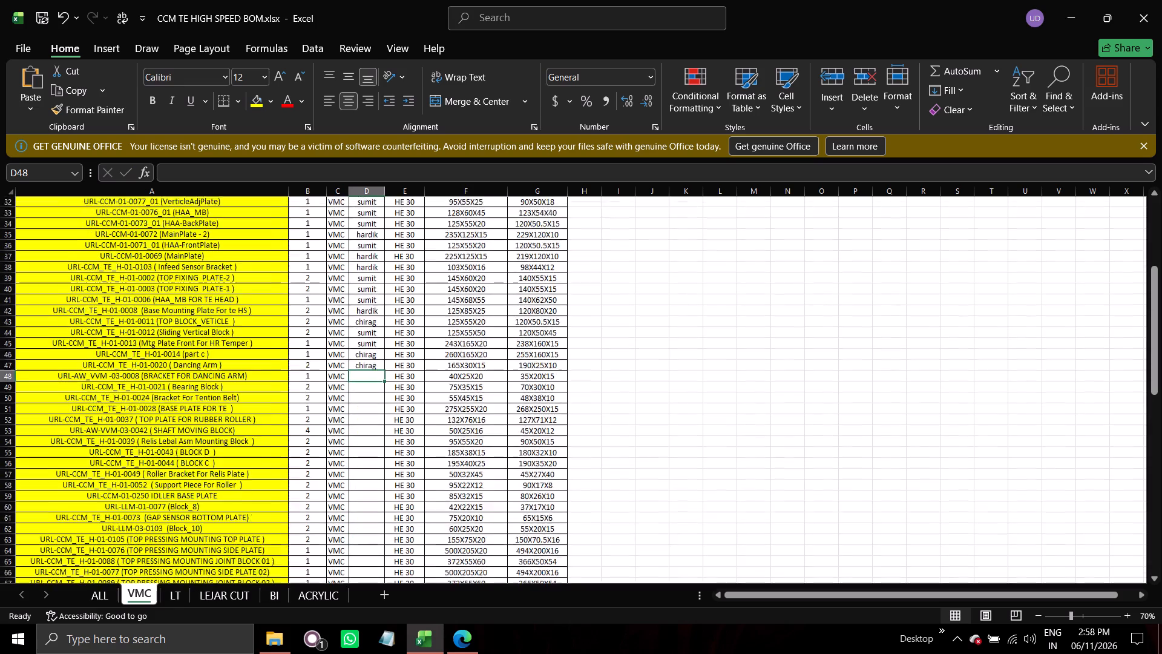
scroll(365, 534, "down", 6)
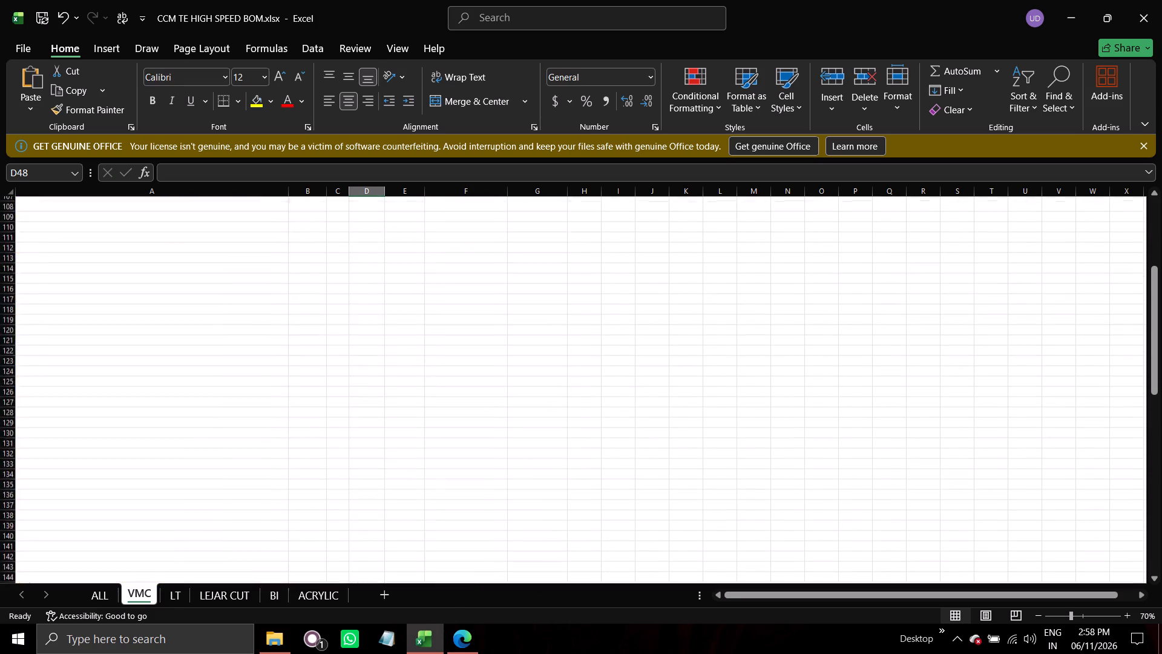
scroll(365, 534, "up", 4)
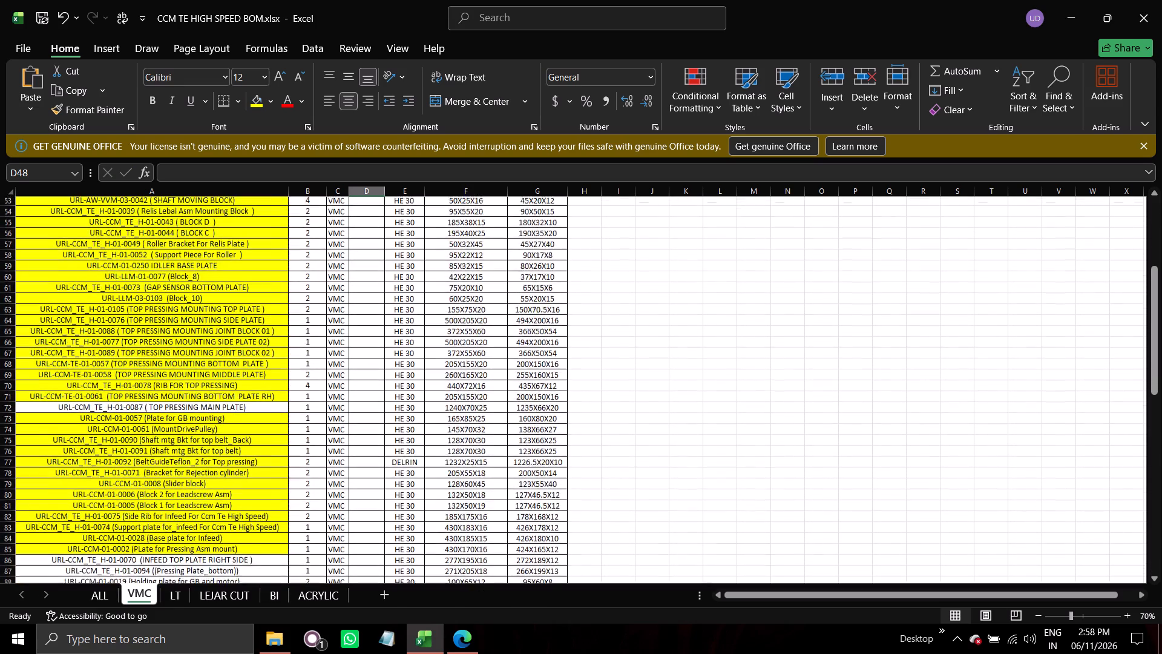
scroll(365, 534, "up", 2)
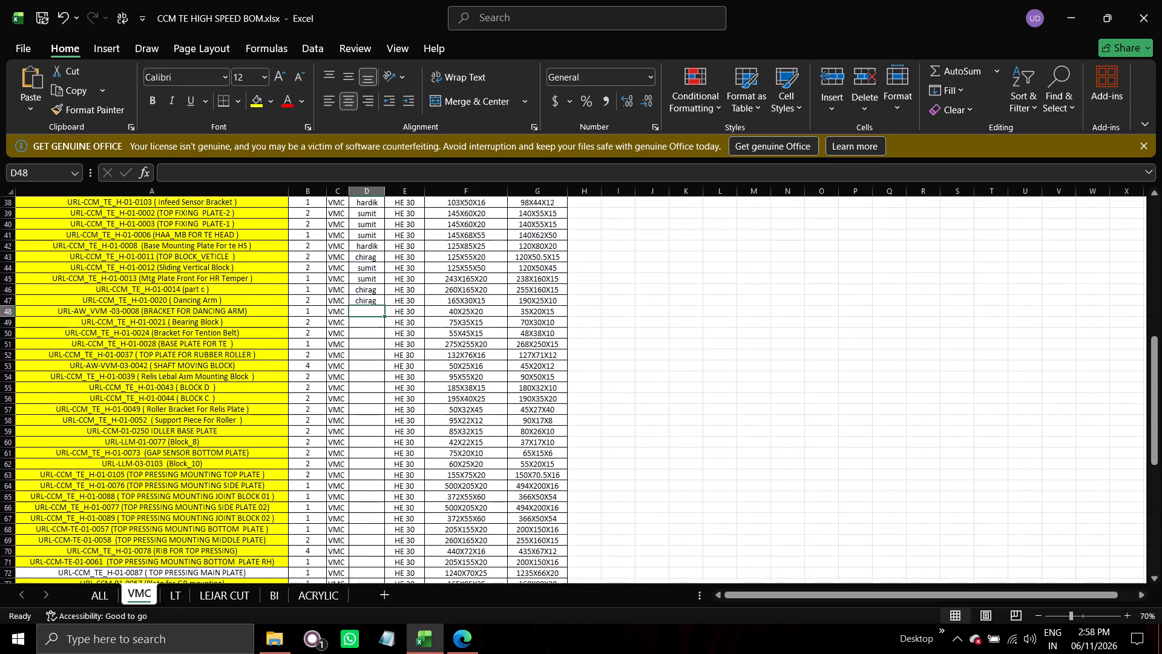
left_click(143, 312)
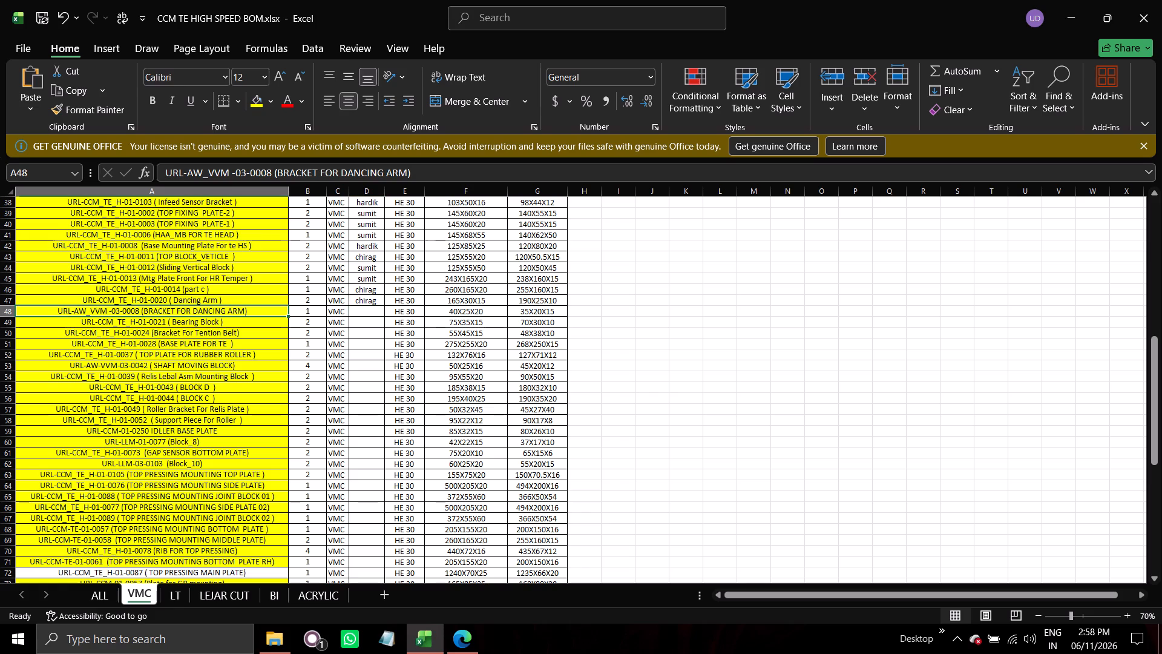
double_click(139, 312)
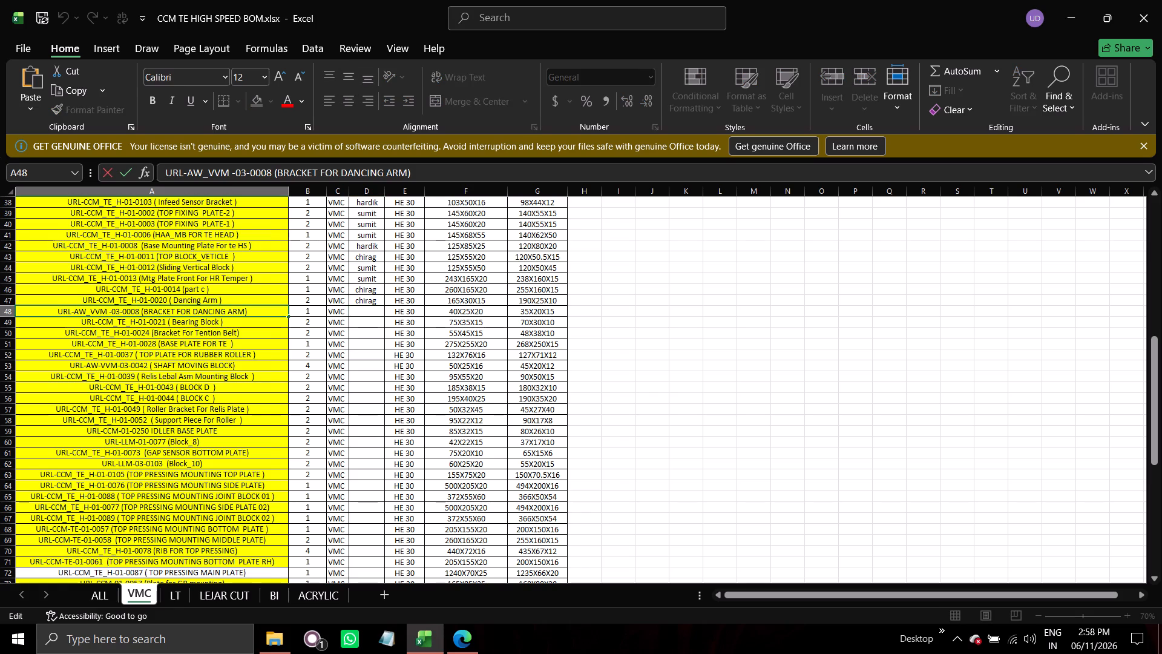
left_click_drag(139, 312, 54, 311)
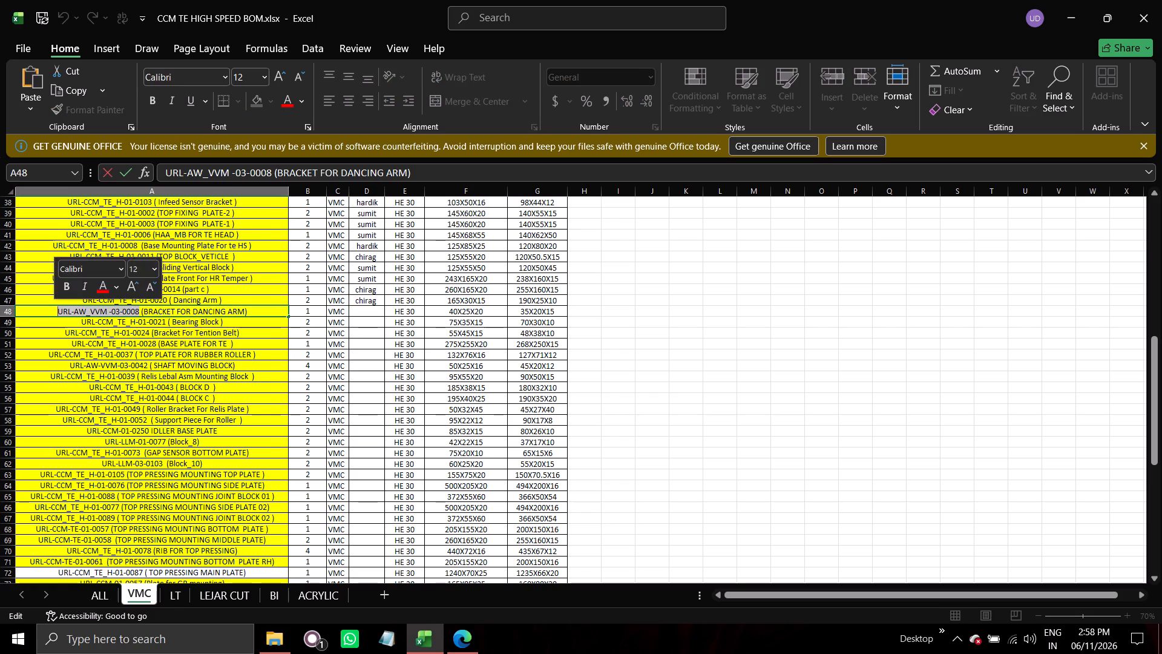
key("ctrl+c")
key("alt+Tab")
key("alt+Tab")
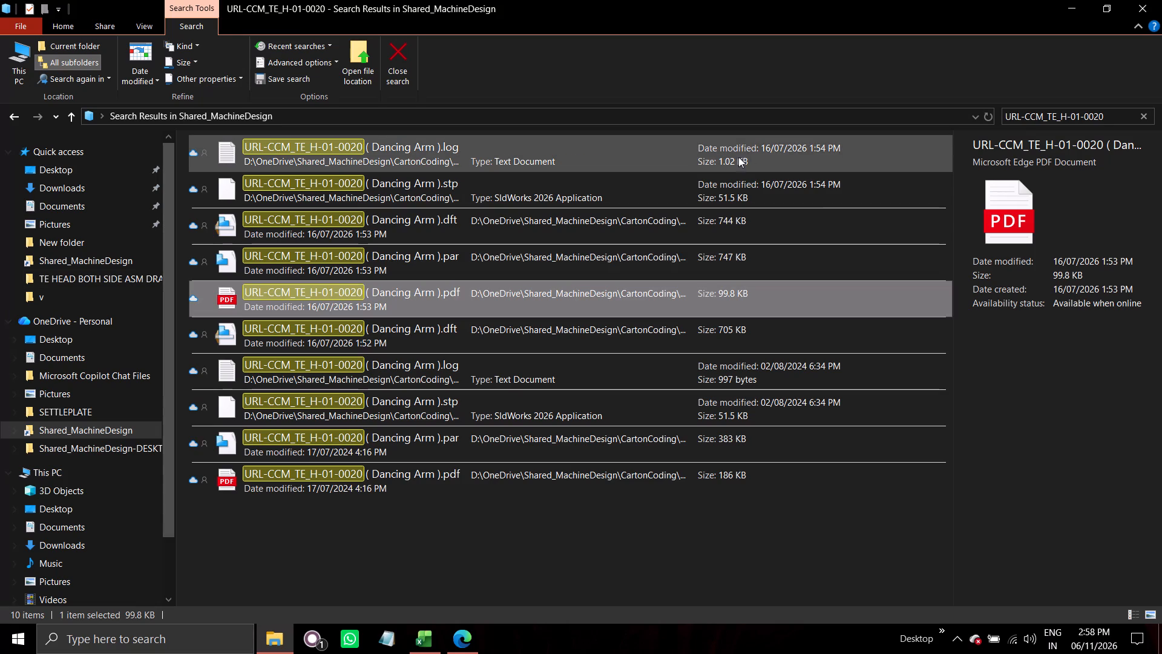
left_click(1069, 121)
key("ctrl+v")
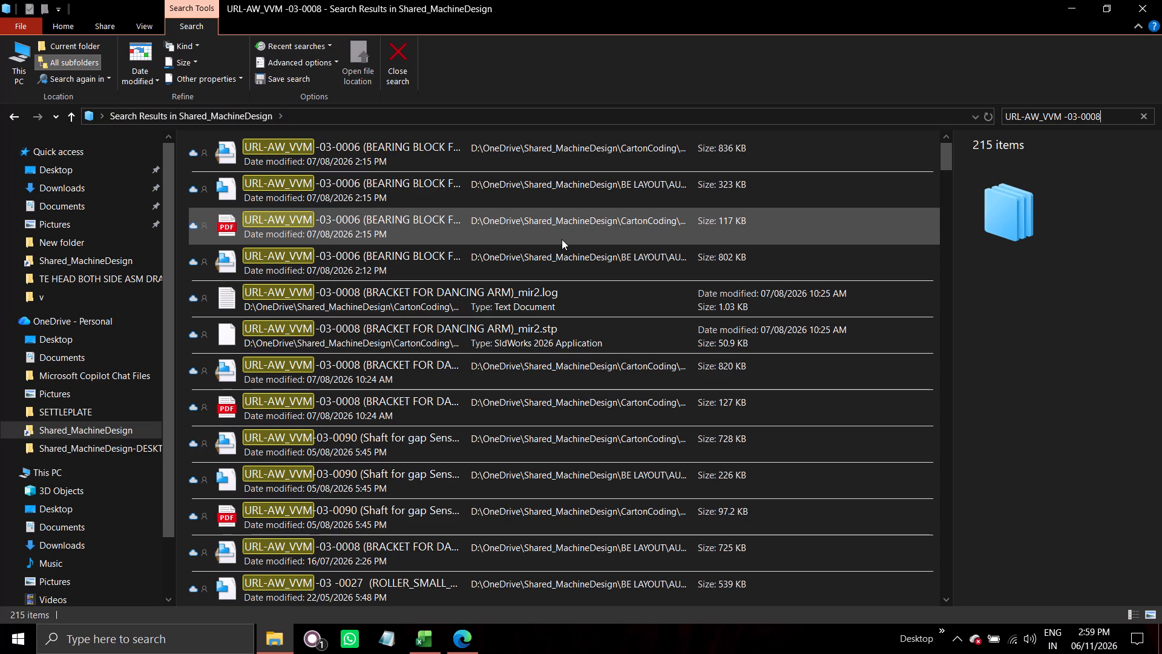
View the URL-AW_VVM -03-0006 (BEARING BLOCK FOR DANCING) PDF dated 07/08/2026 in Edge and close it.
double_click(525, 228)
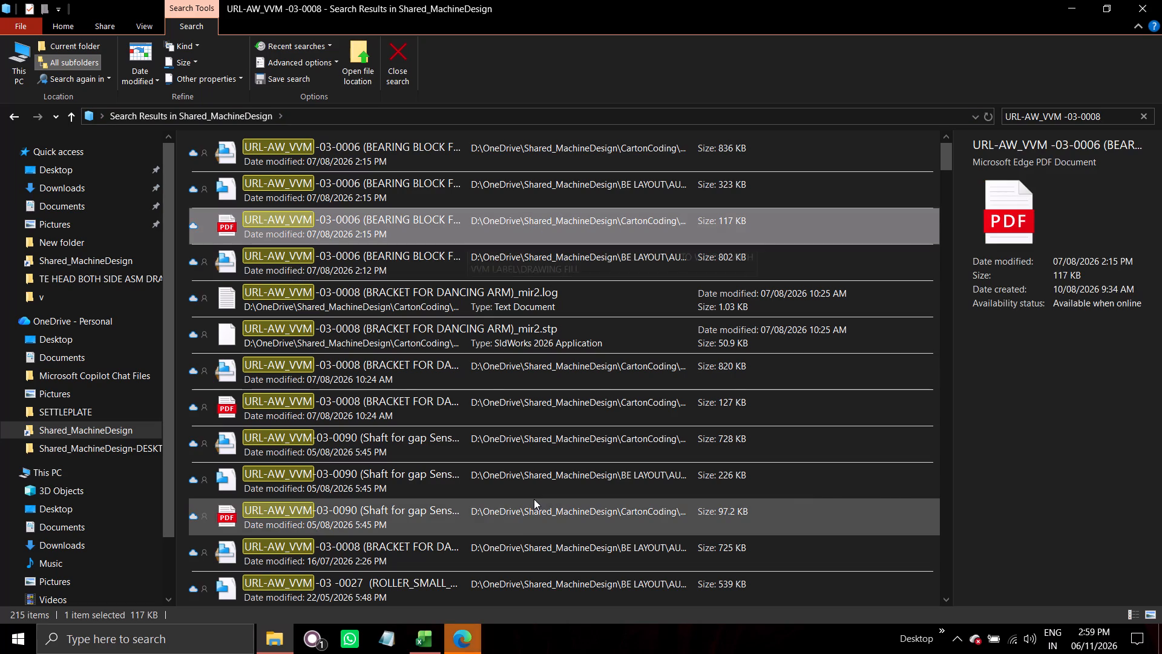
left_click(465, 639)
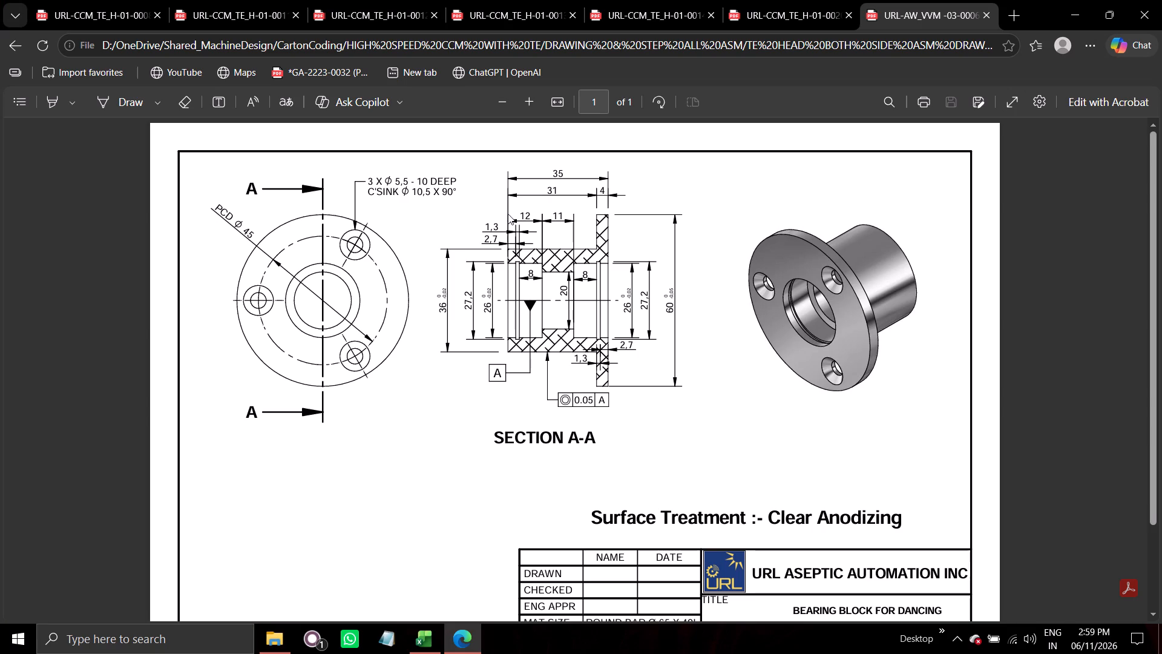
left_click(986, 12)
Close all the part drawing PDFs still open in Edge.
left_click(990, 16)
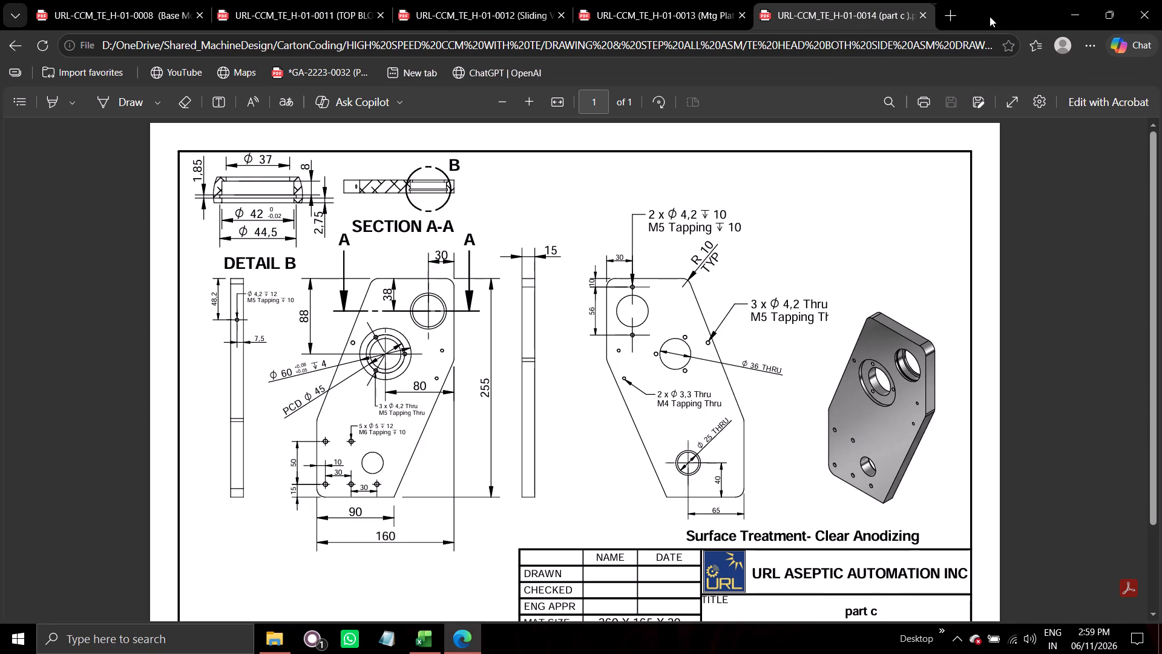
left_click(200, 17)
left_click(200, 17)
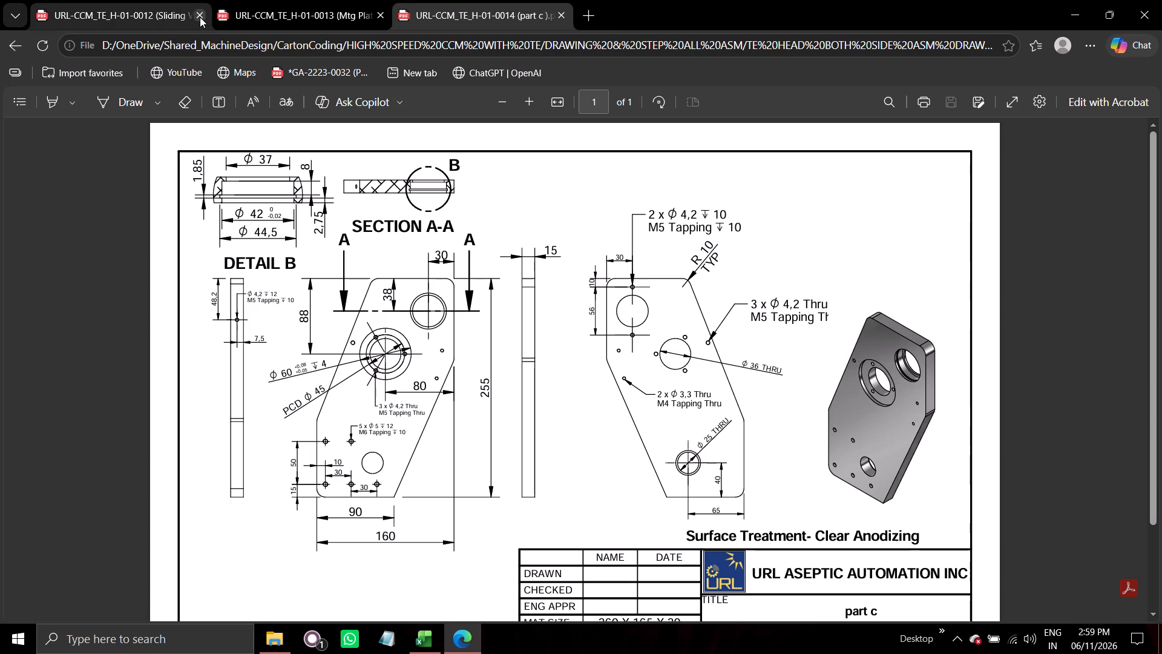
left_click(200, 17)
left_click(200, 17)
left_click(200, 17)
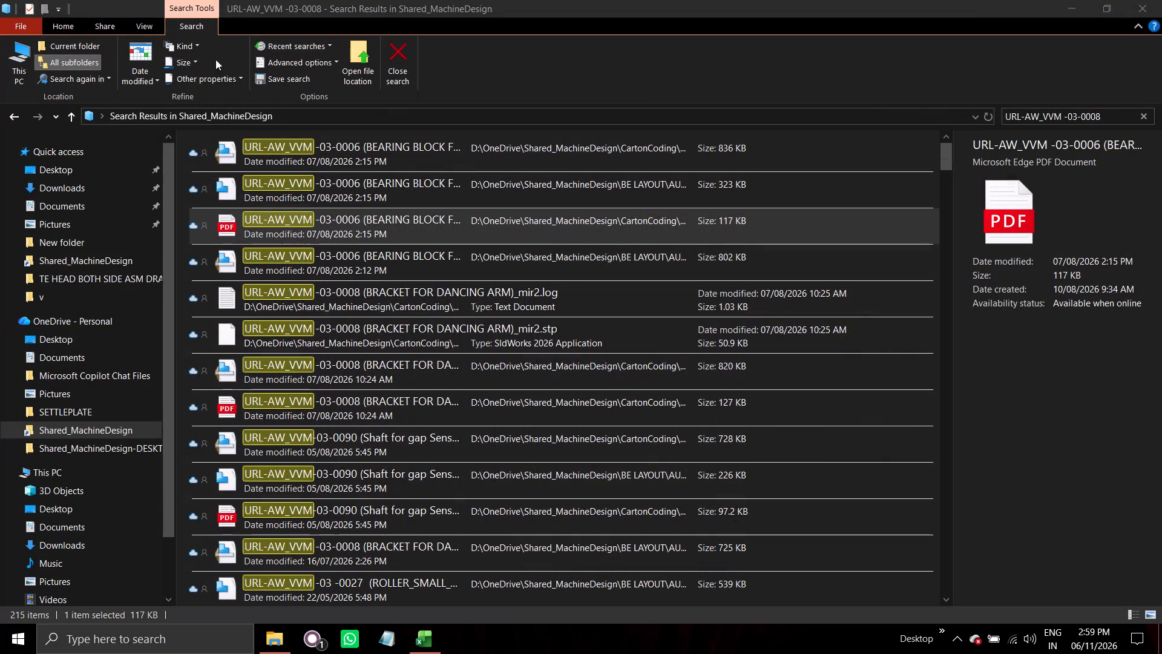
Open the URL-AW_VVM -03-0008 (BRACKET FOR DANCING ARM) PDF dated 07/08/2026 and read its drawing down to the title block.
double_click(393, 397)
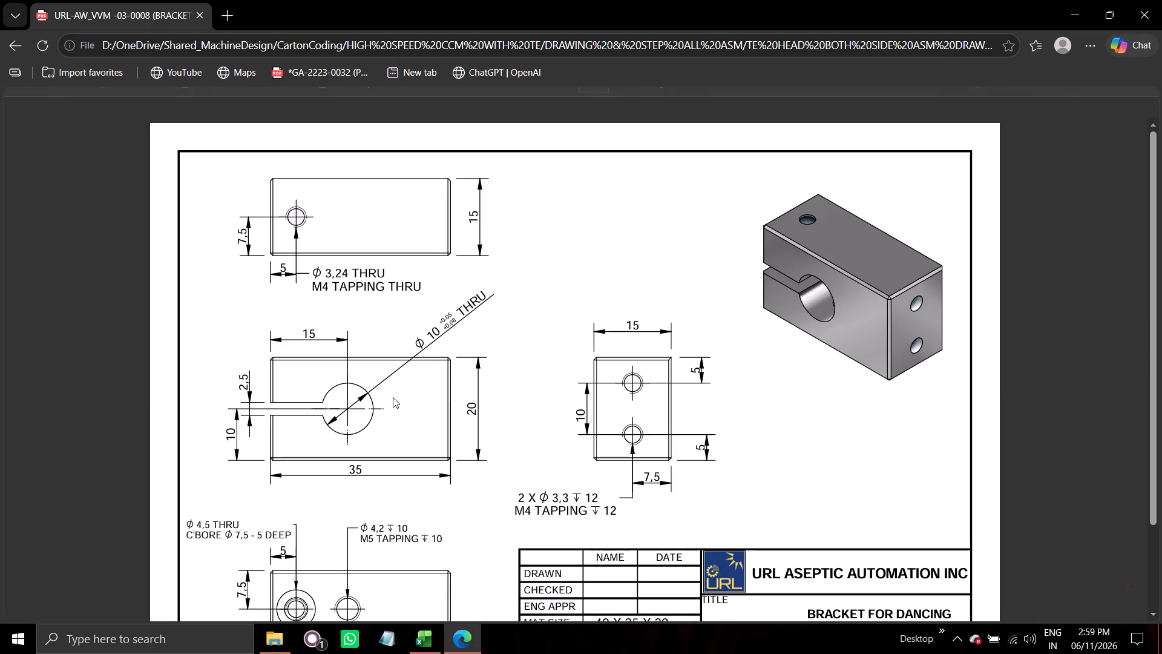
scroll(393, 397, "down", 2)
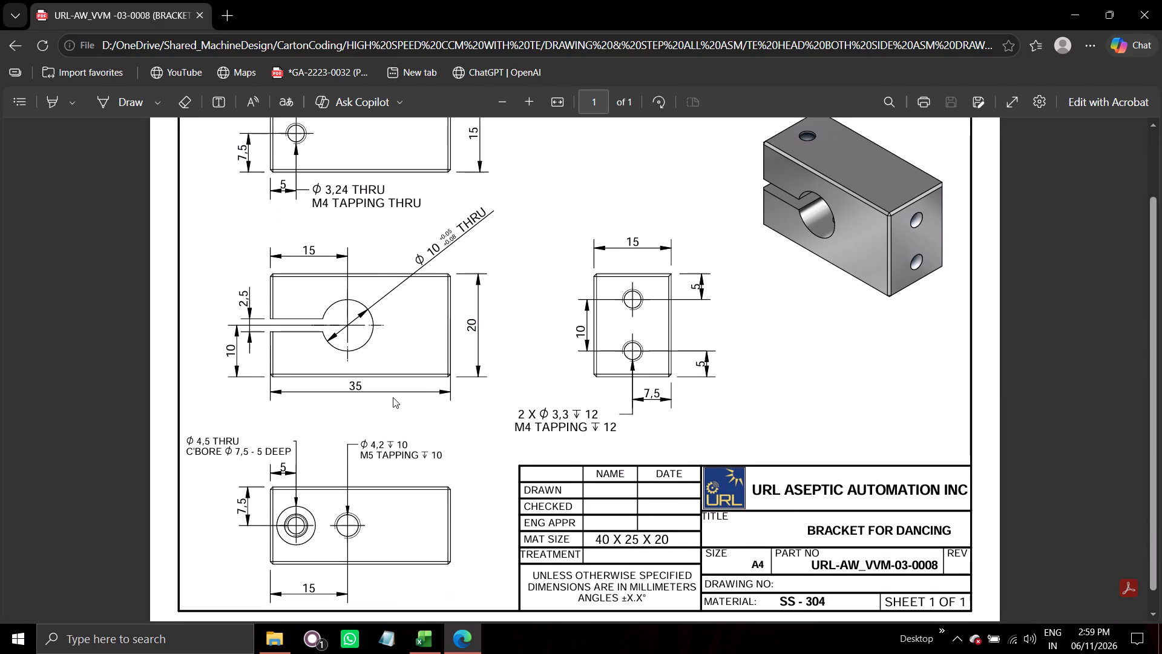
scroll(393, 397, "down", 2)
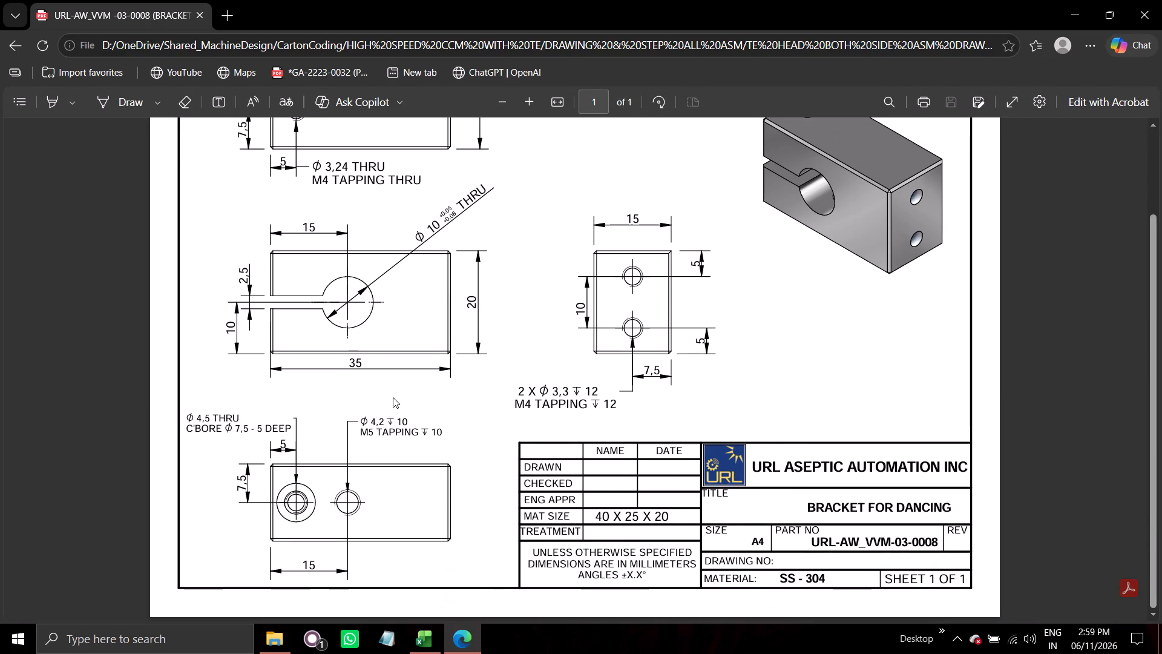
Back in the Excel BOM, set the material of URL-AW_VVM -03-0008 (BRACKET FOR DANCING ARM) in row 48 to S.S 304.
key("alt+Tab")
key("alt+Tab")
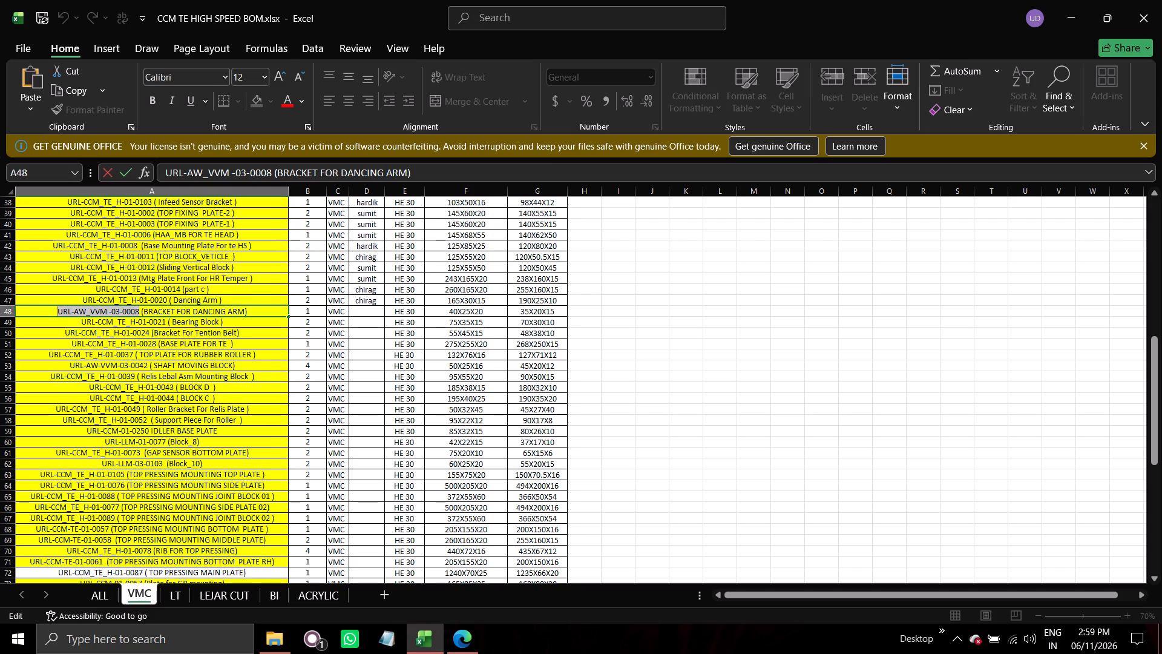
left_click(404, 313)
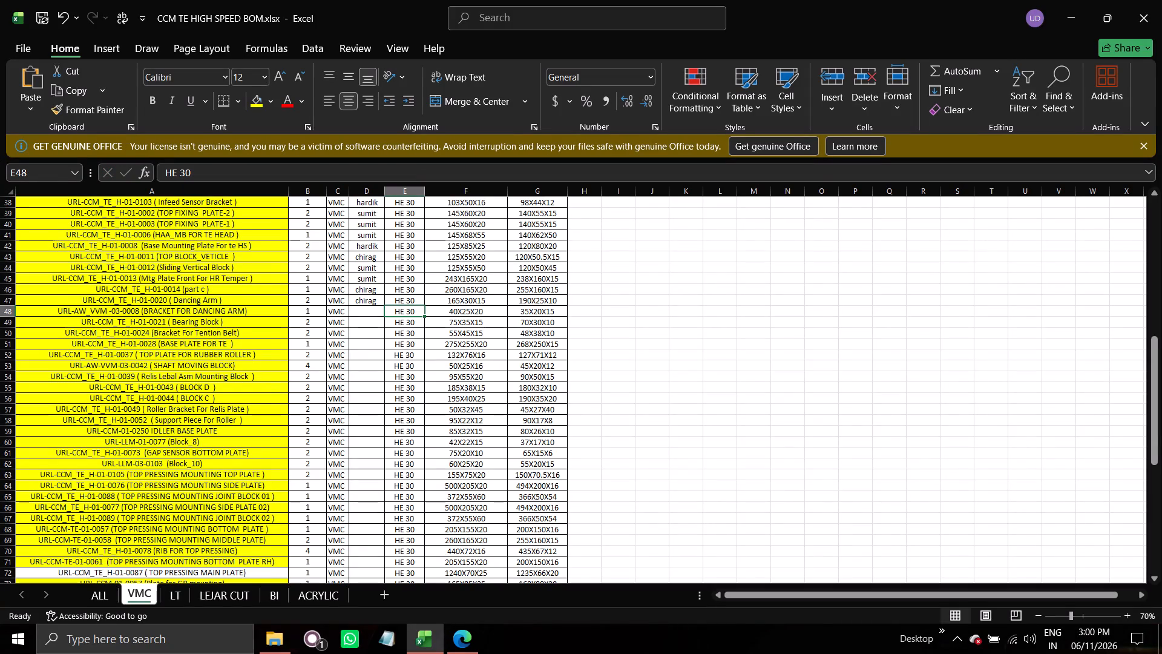
key("s")
key("period")
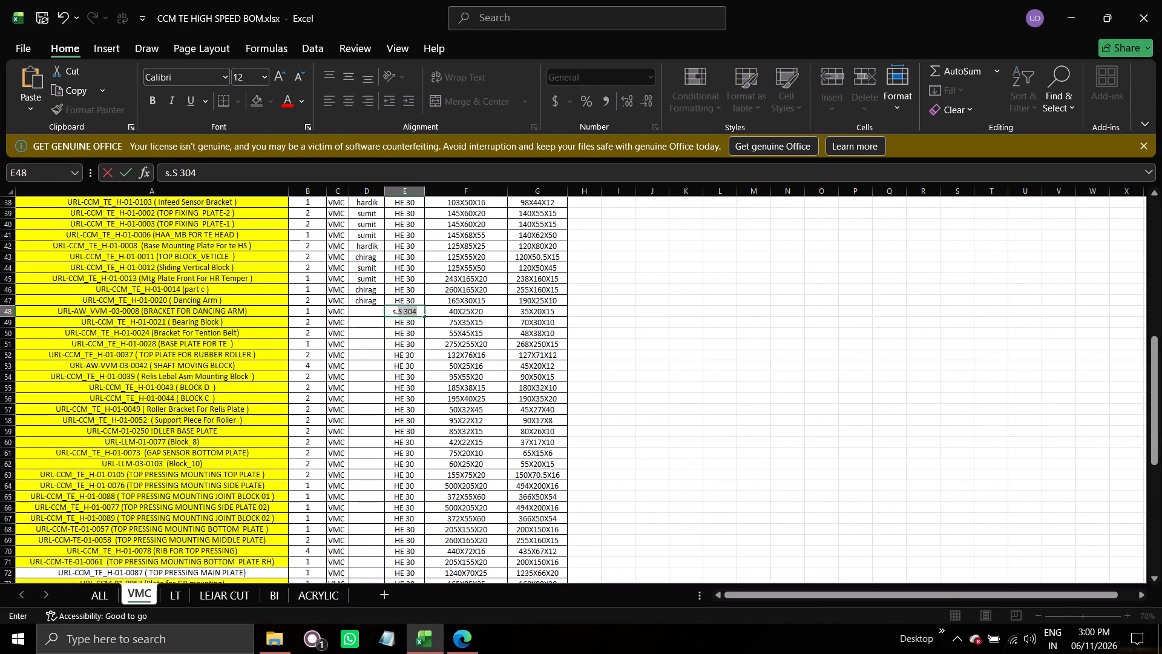
key("Return")
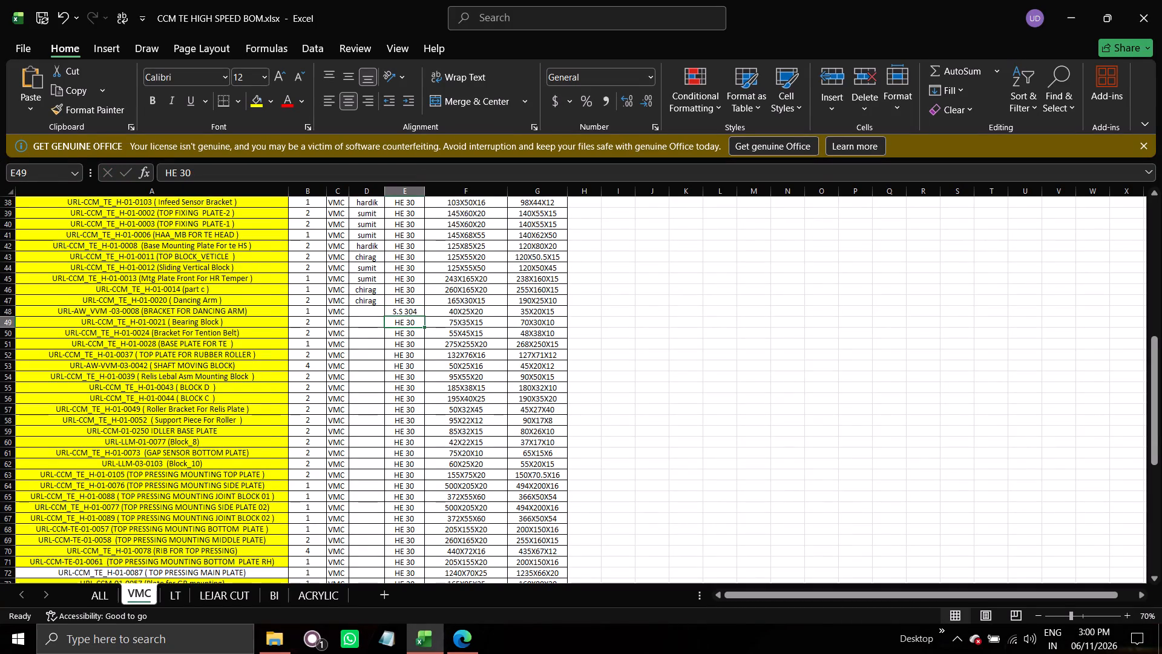
Enter chirag as the vendor for URL-AW_VVM -03-0008 (BRACKET FOR DANCING ARM) in row 48.
left_click(358, 309)
key("c")
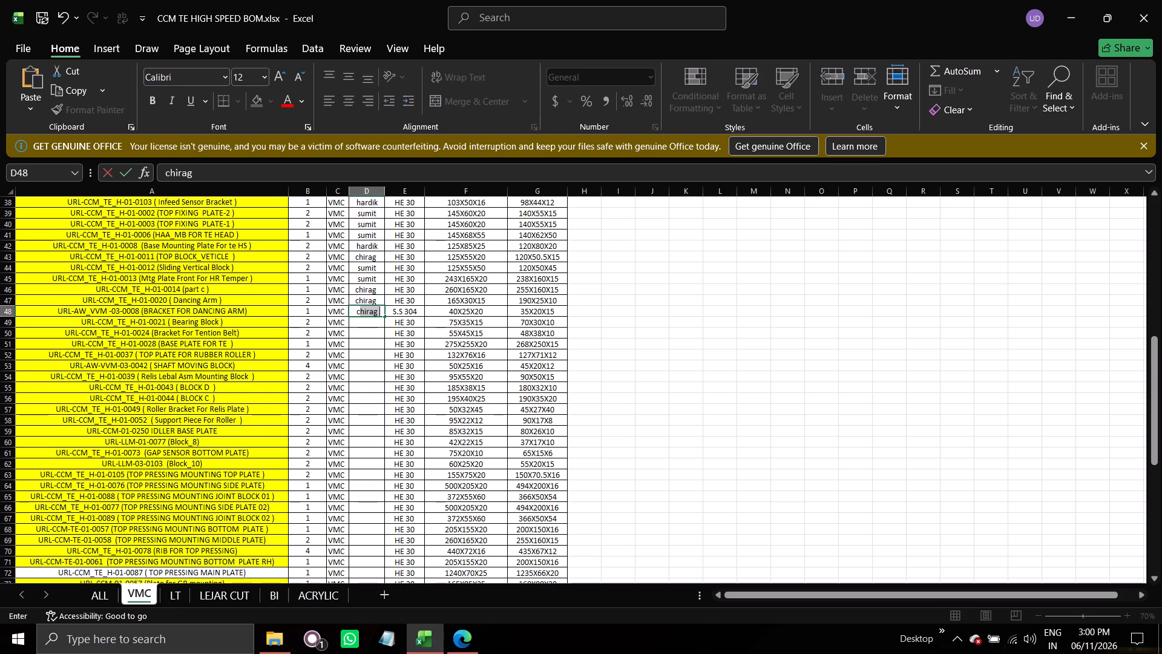
key("Return")
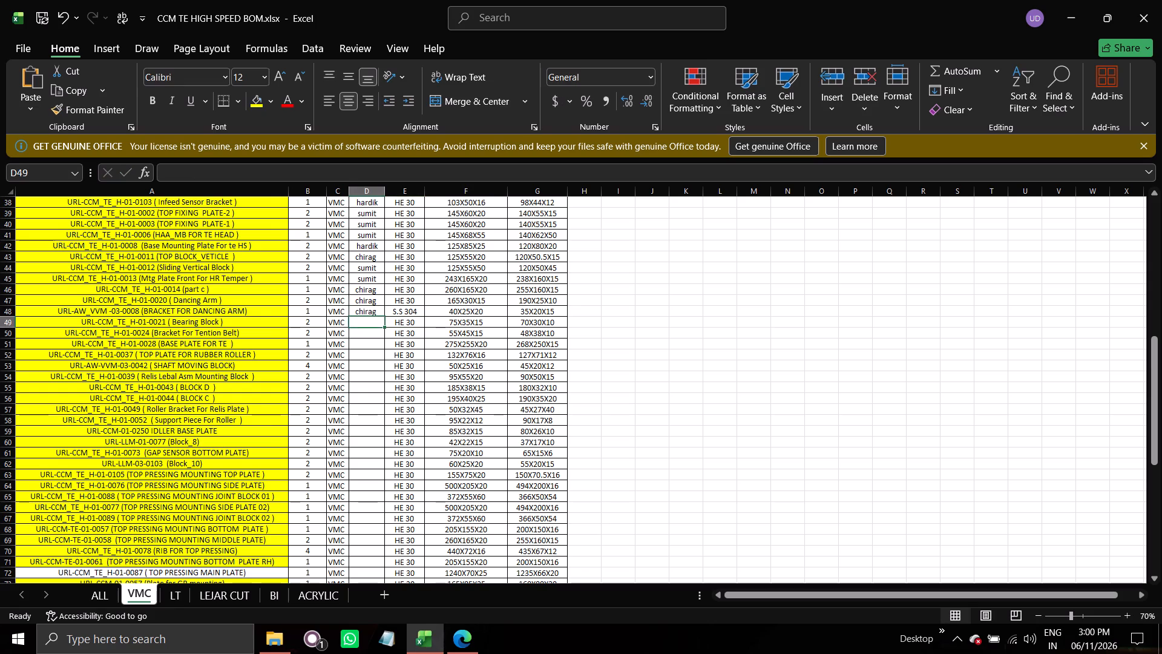
Copy part number URL-CCM_TE_H-01-0021 from row 49 and search File Explorer for it, closing the dancing arm bracket's PDF on the way.
left_click(183, 320)
double_click(165, 322)
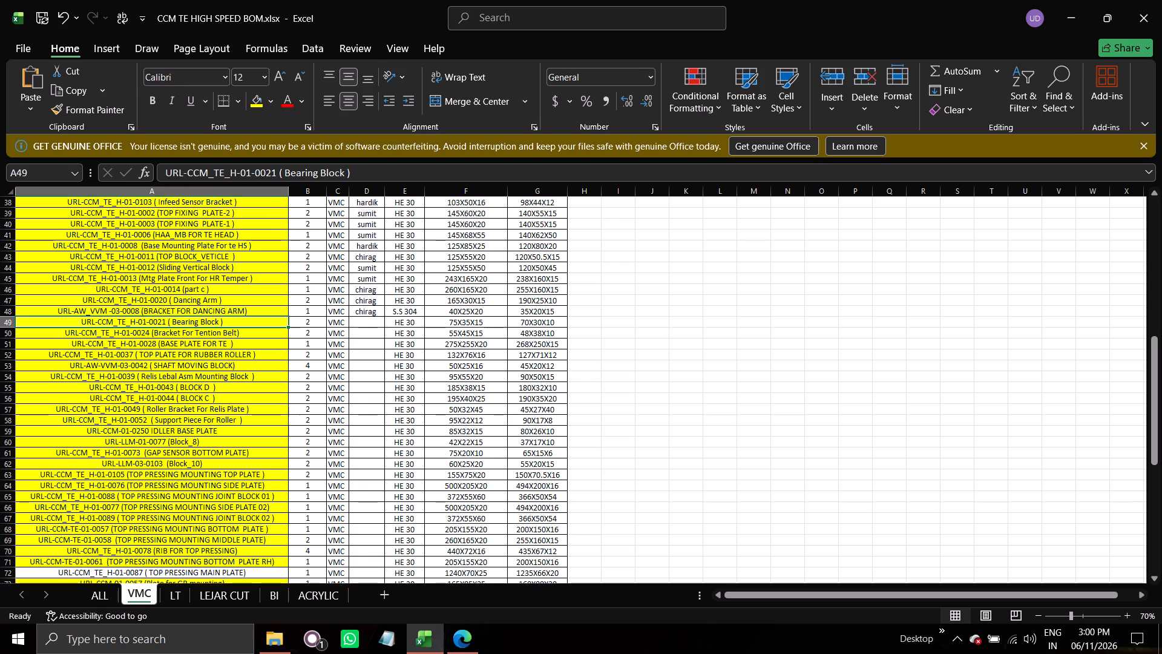
left_click_drag(165, 322, 96, 325)
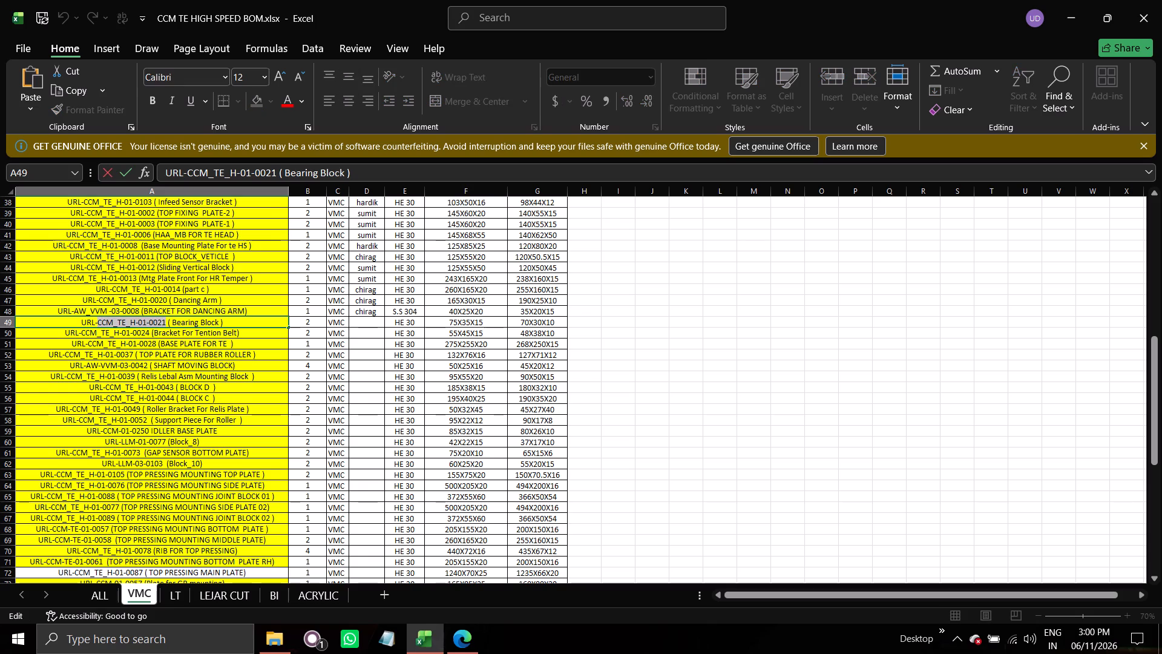
left_click_drag(96, 325, 73, 326)
key("ctrl+c")
key("alt+Tab")
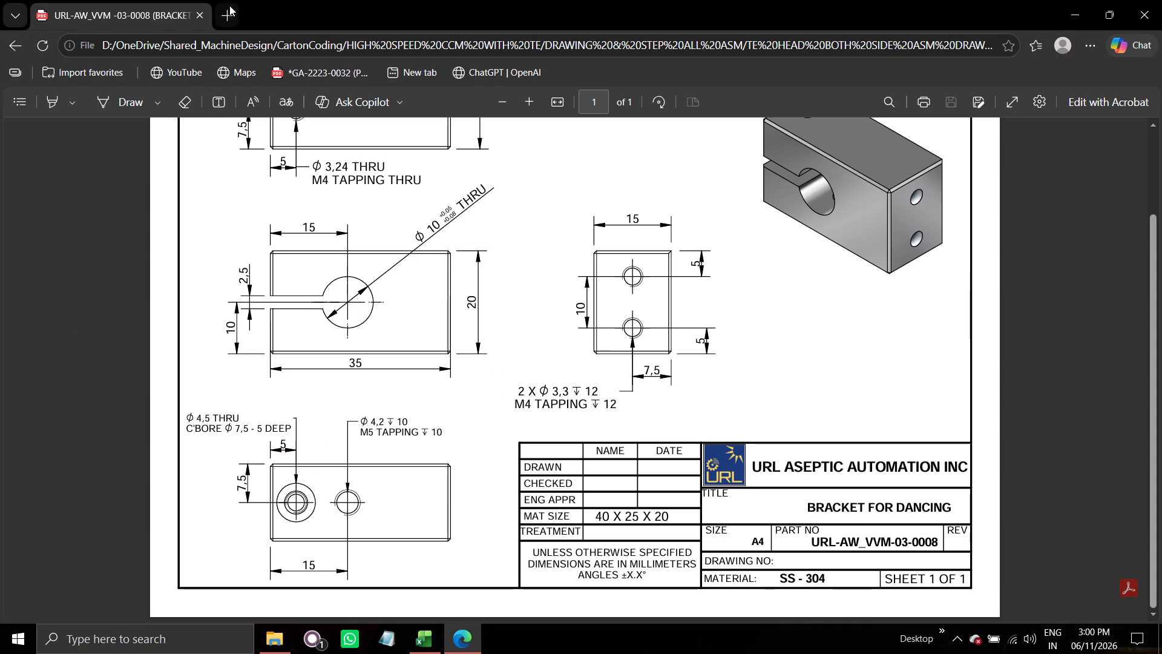
left_click(202, 16)
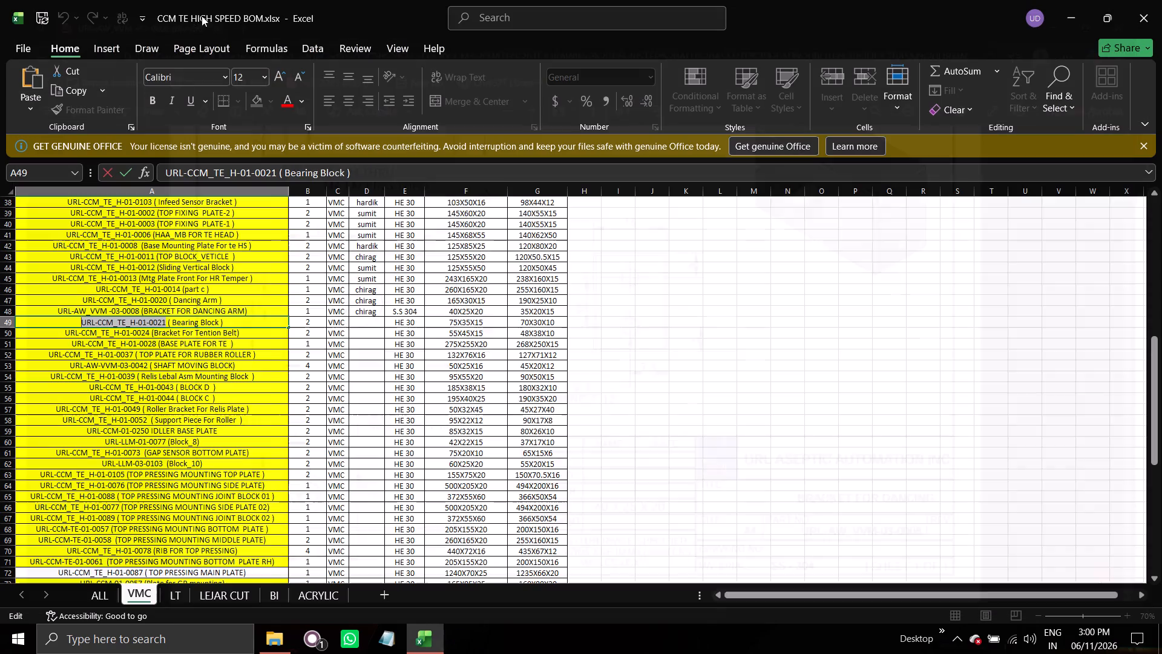
key("alt+Tab")
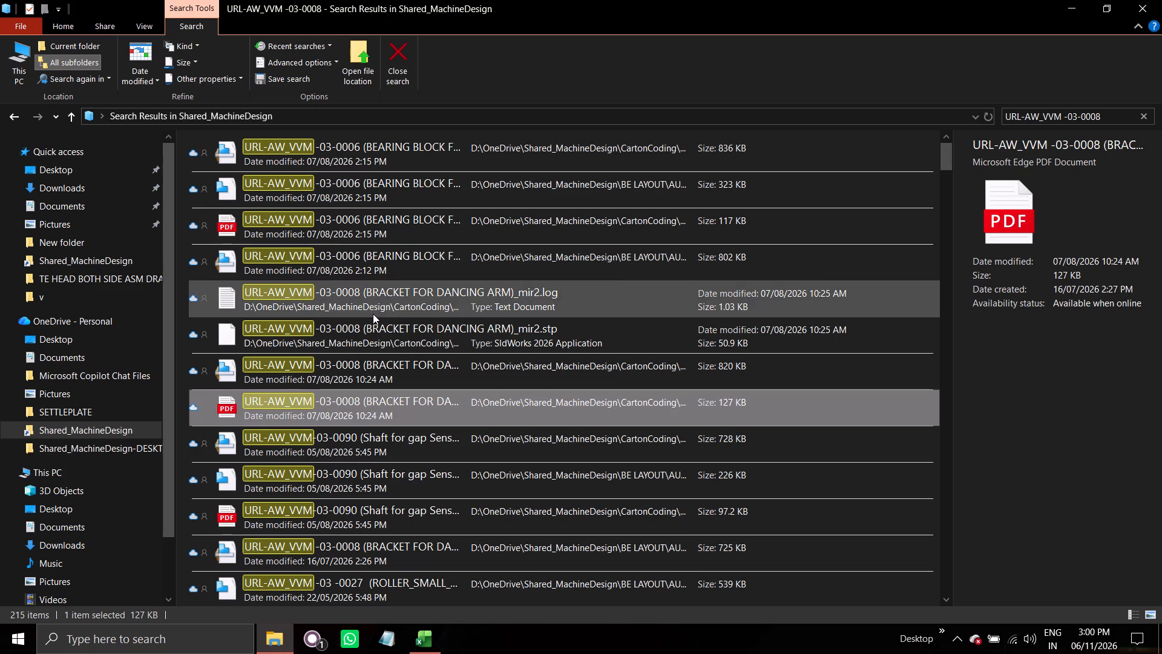
left_click(1075, 112)
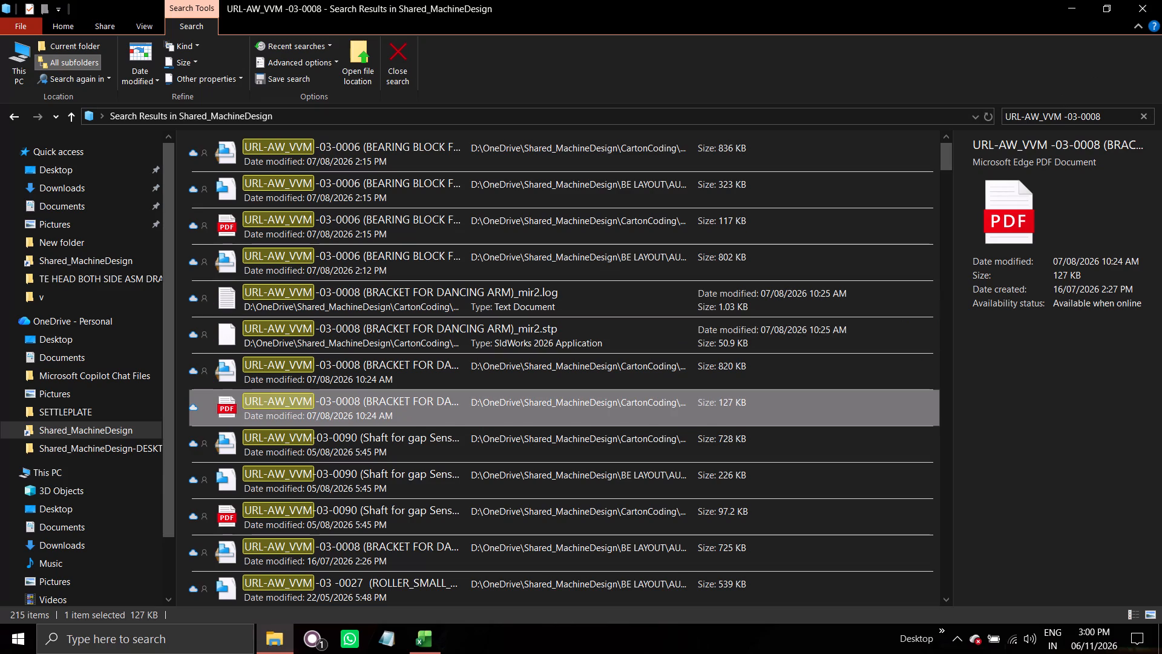
key("ctrl+v")
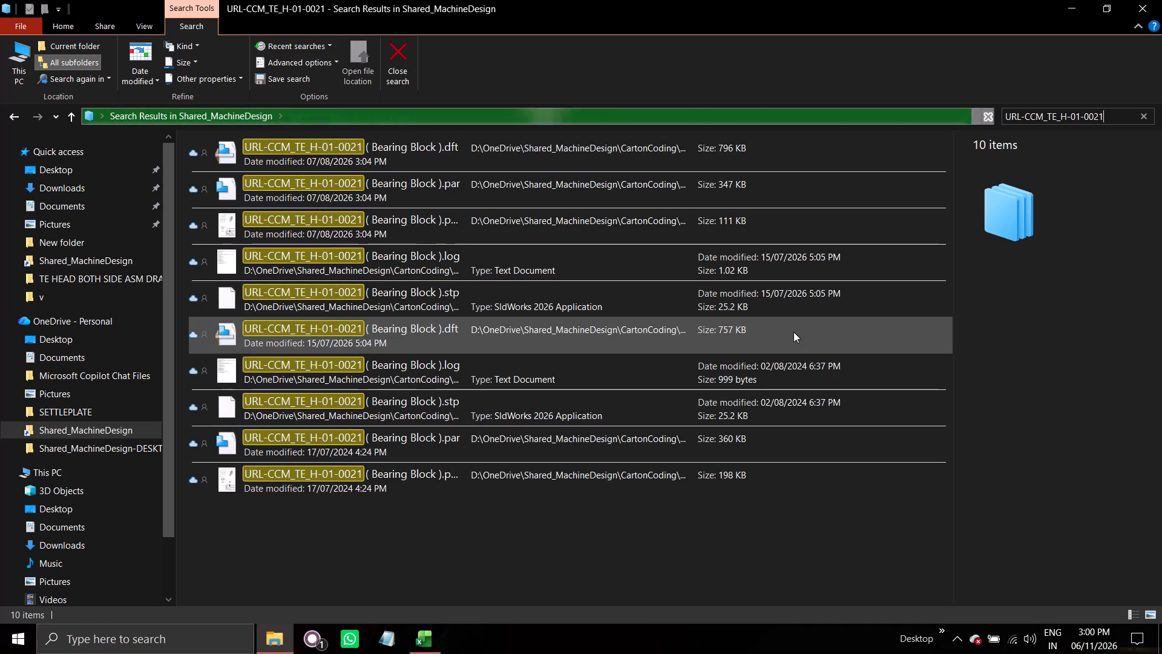
View the URL-CCM_TE_H-01-0021 (Bearing Block) PDF dated 07/08/2026 in Edge.
double_click(557, 216)
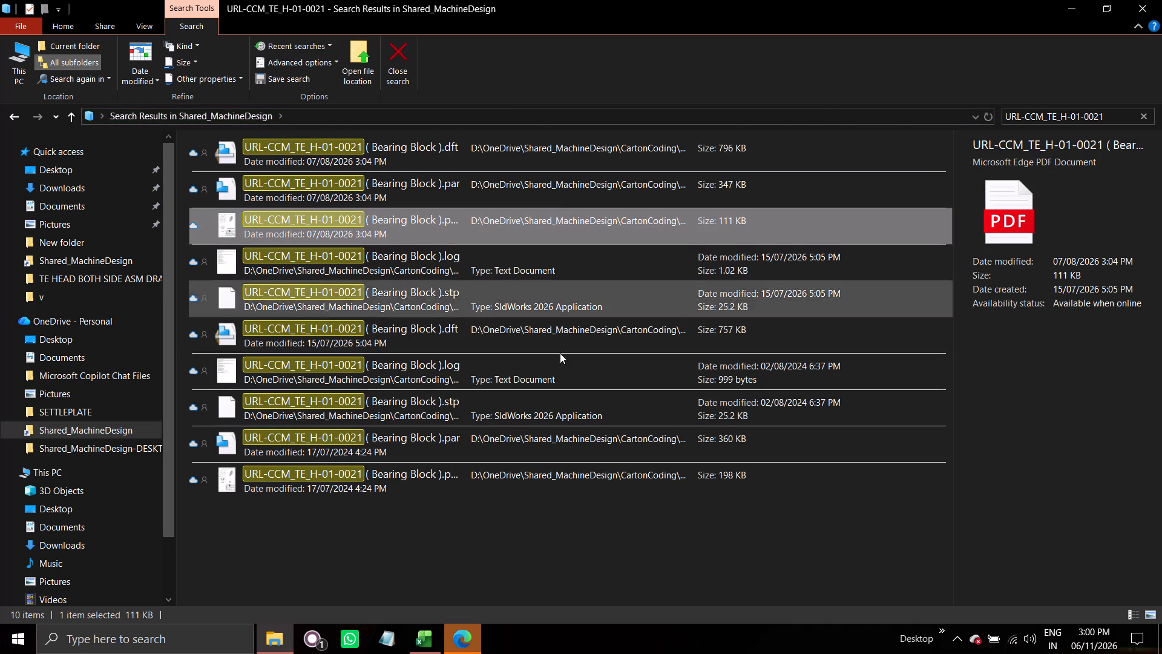
left_click(455, 636)
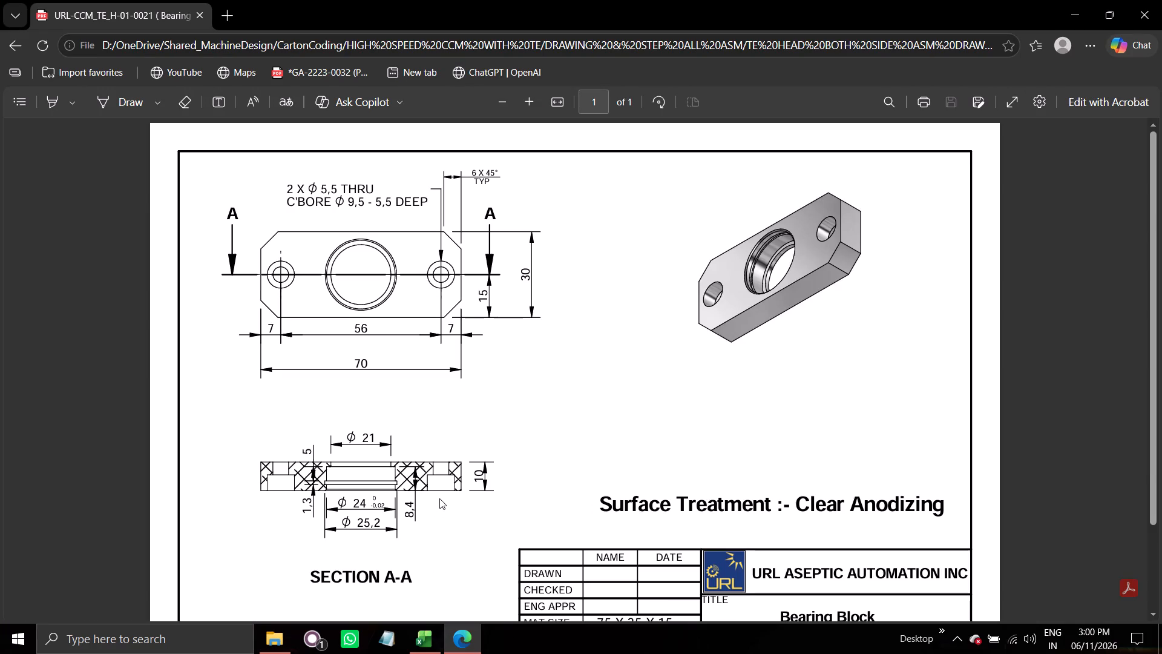
Back in the Excel BOM, enter hardik as the vendor for URL-CCM_TE_H-01-0021 (Bearing Block) in row 49.
key("alt+Tab")
key("alt+Tab")
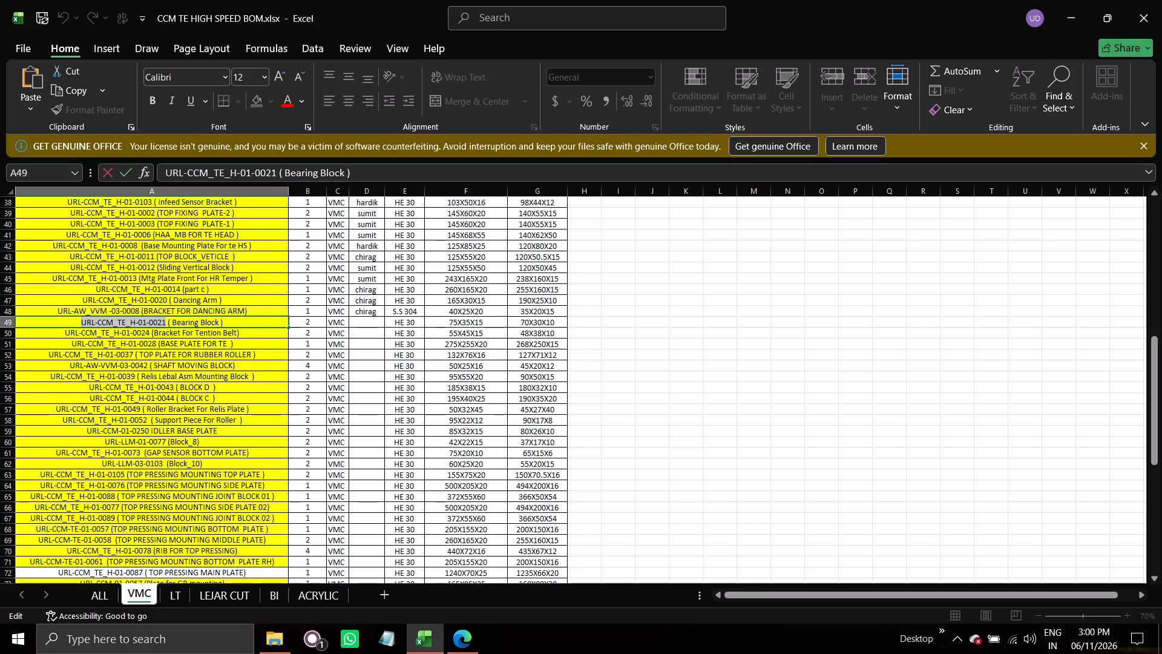
left_click(365, 324)
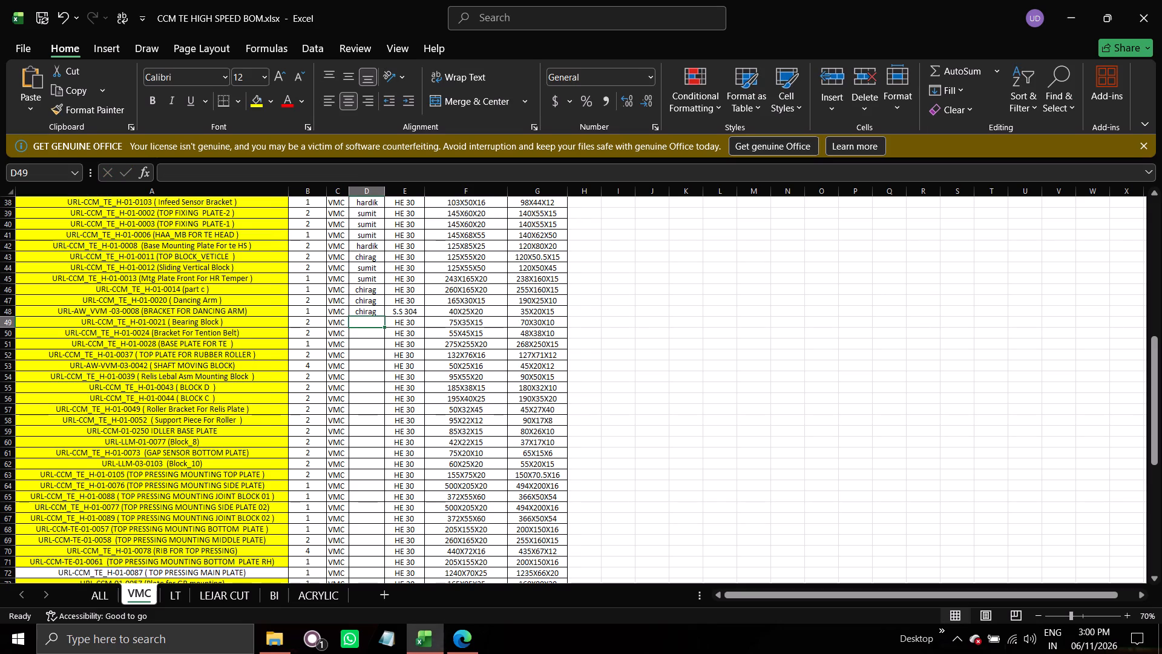
key("h")
key("Return")
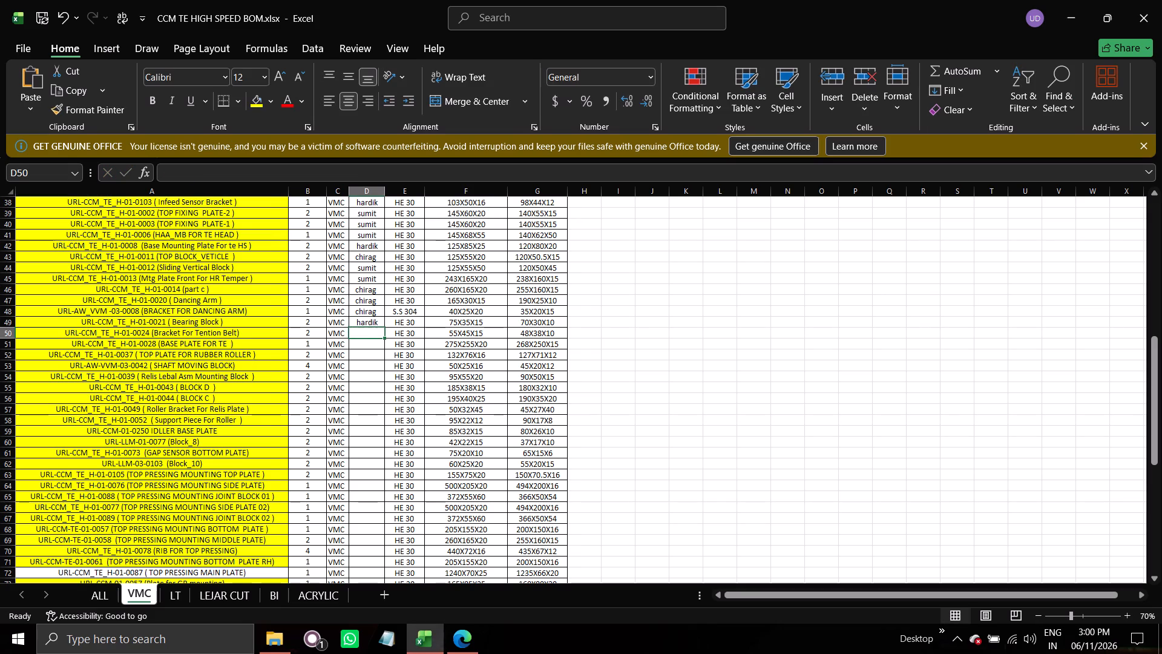
Copy part number URL-CCM_TE_H-01-0024 (Bracket For Tention Belt) from row 50 and search File Explorer for it.
double_click(150, 334)
left_click_drag(150, 334, 59, 343)
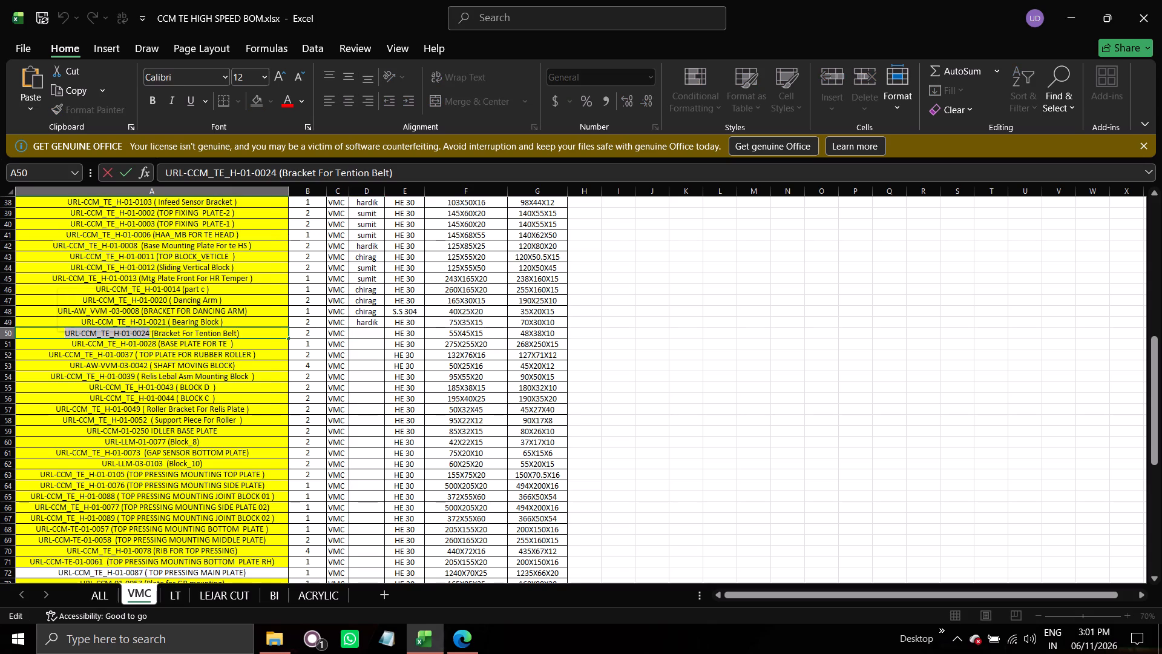
key("ctrl+c")
key("alt+Tab")
key("alt+Tab")
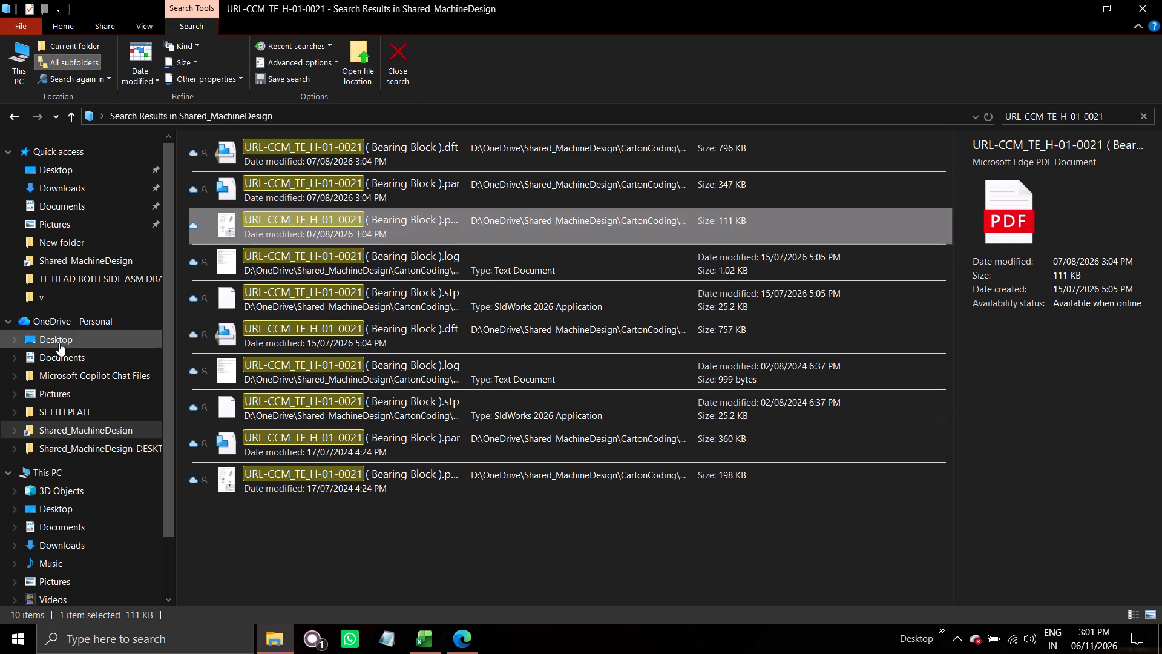
left_click(1086, 115)
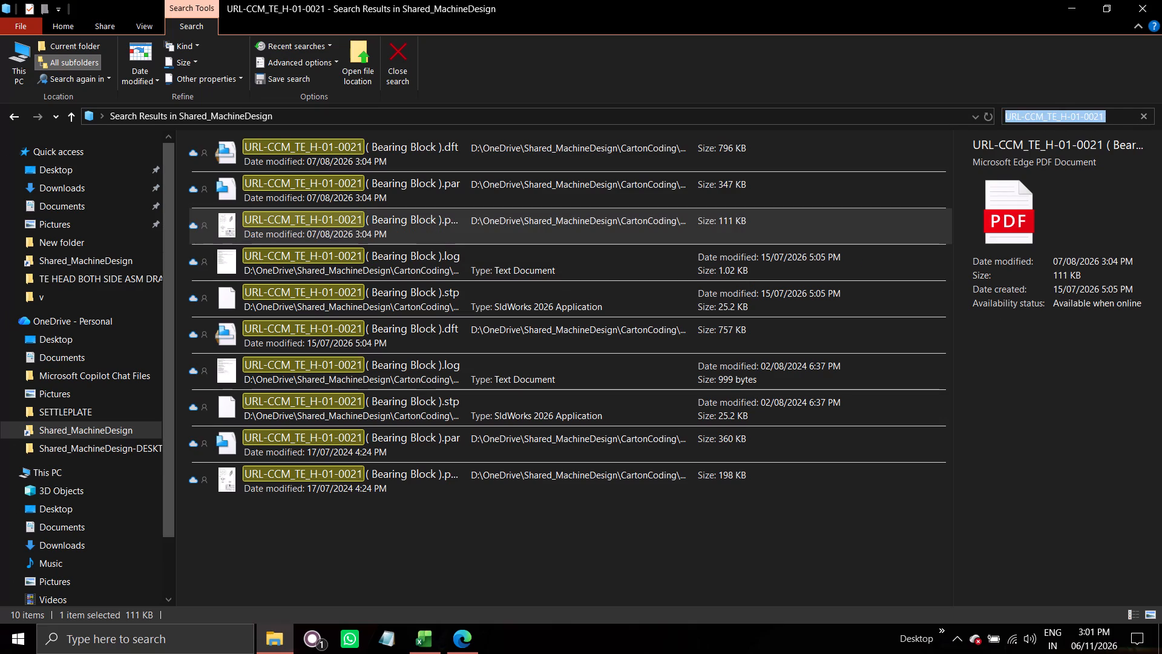
key("ctrl+v")
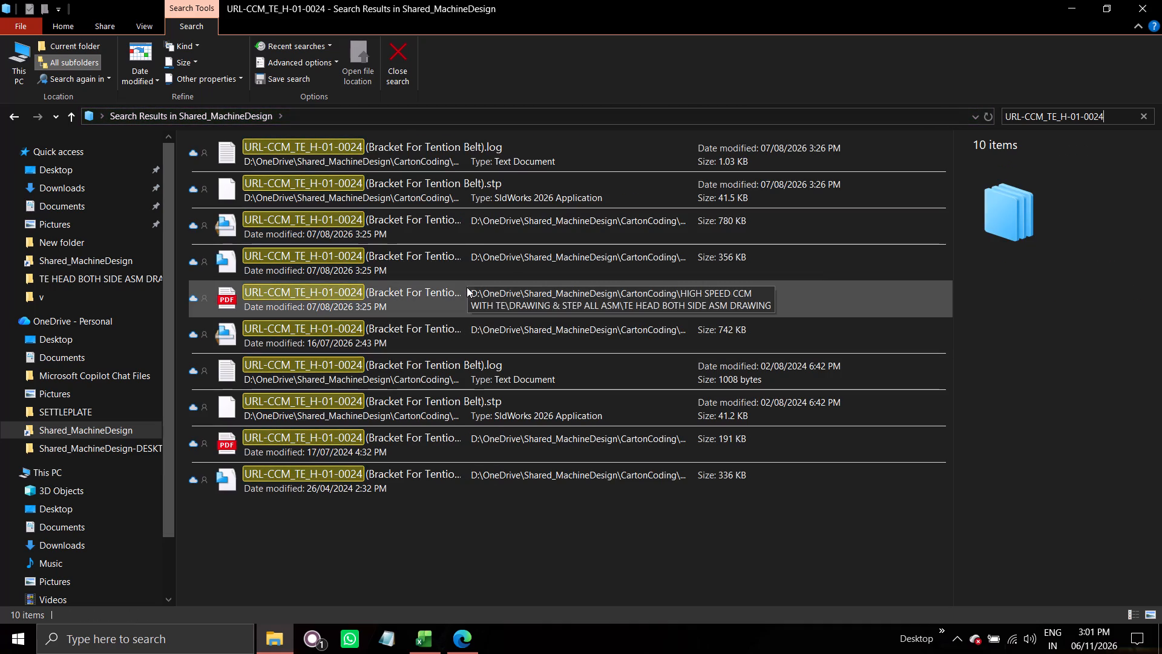
View the URL-CCM_TE_H-01-0024 (Bracket For Tention Belt) PDF dated 07/08/2026 in Edge.
double_click(445, 294)
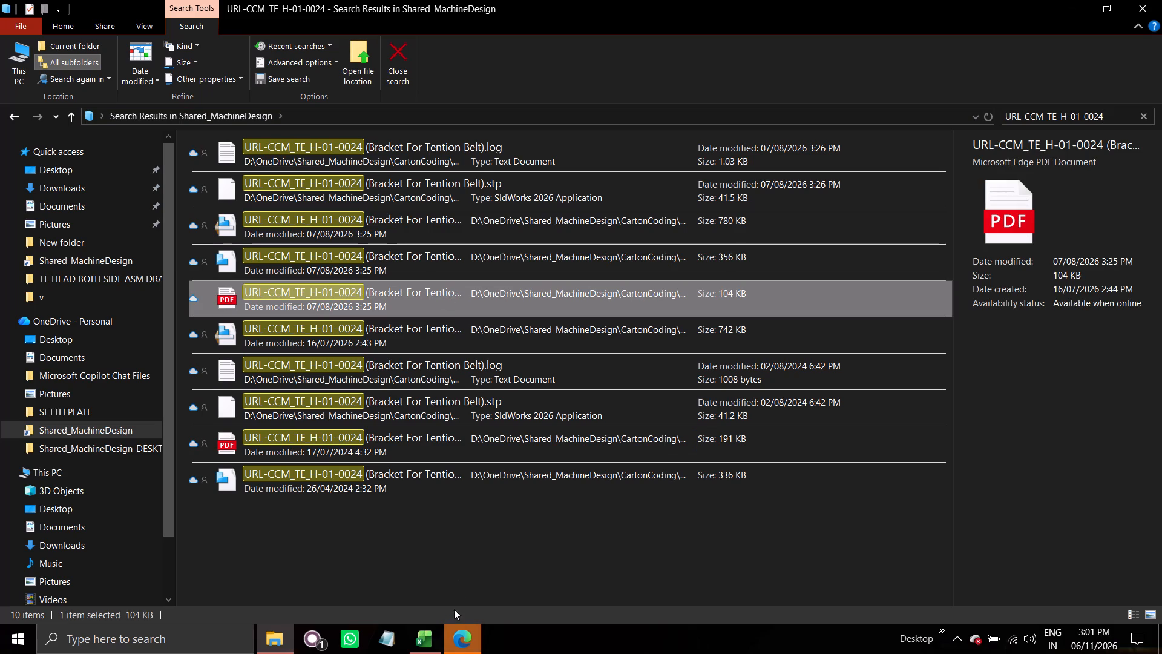
left_click(459, 635)
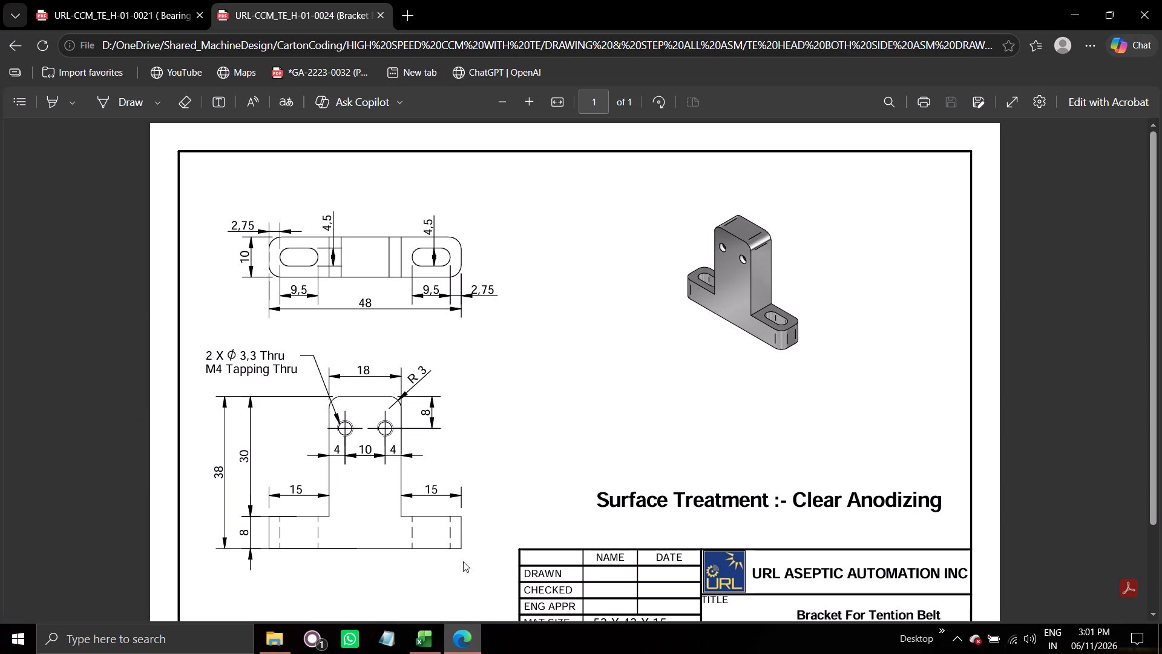
Back in the Excel BOM, enter chirag as the vendor for URL-CCM_TE_H-01-0024 (Bracket For Tention Belt) in row 50.
key("alt+Tab")
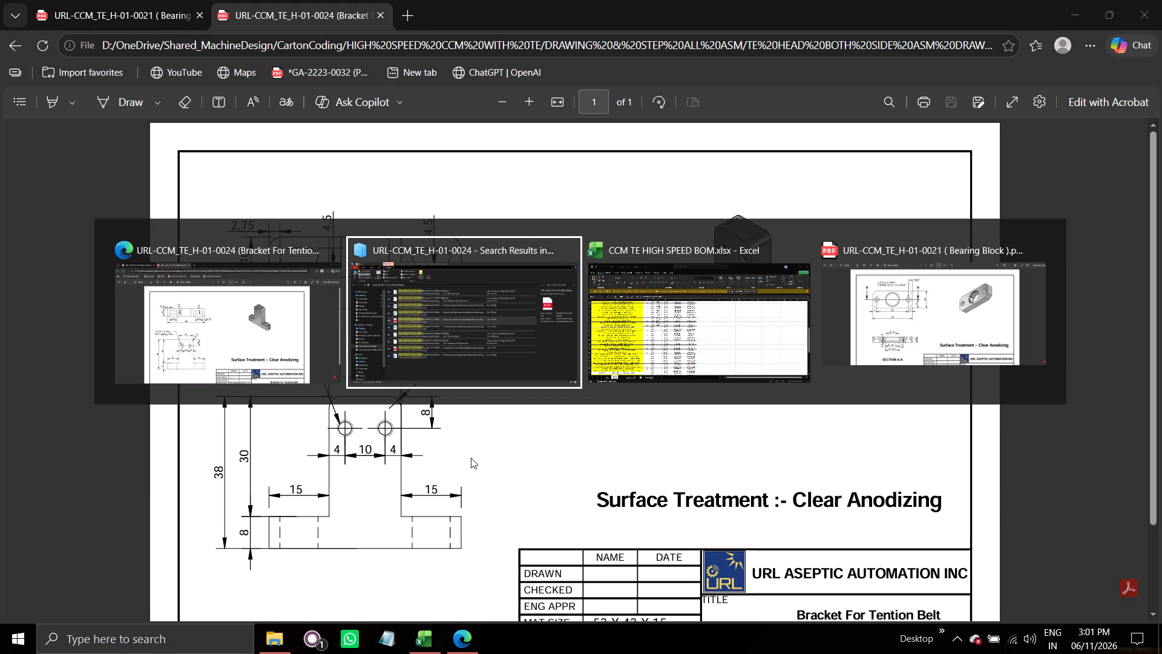
key("alt+Tab")
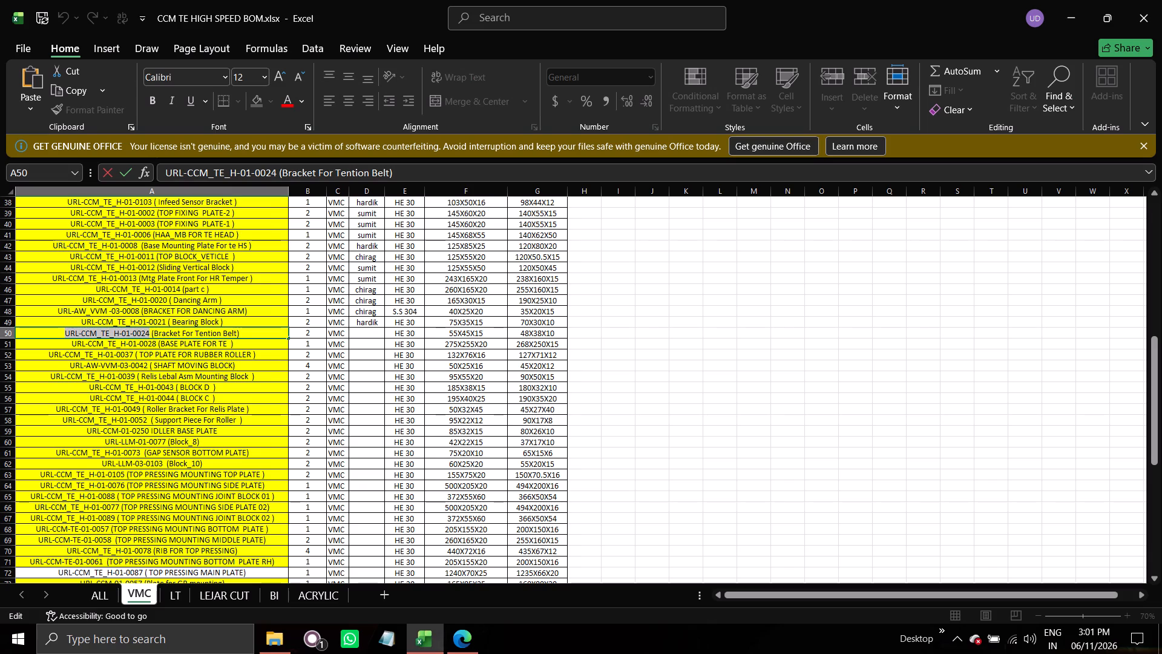
left_click(370, 334)
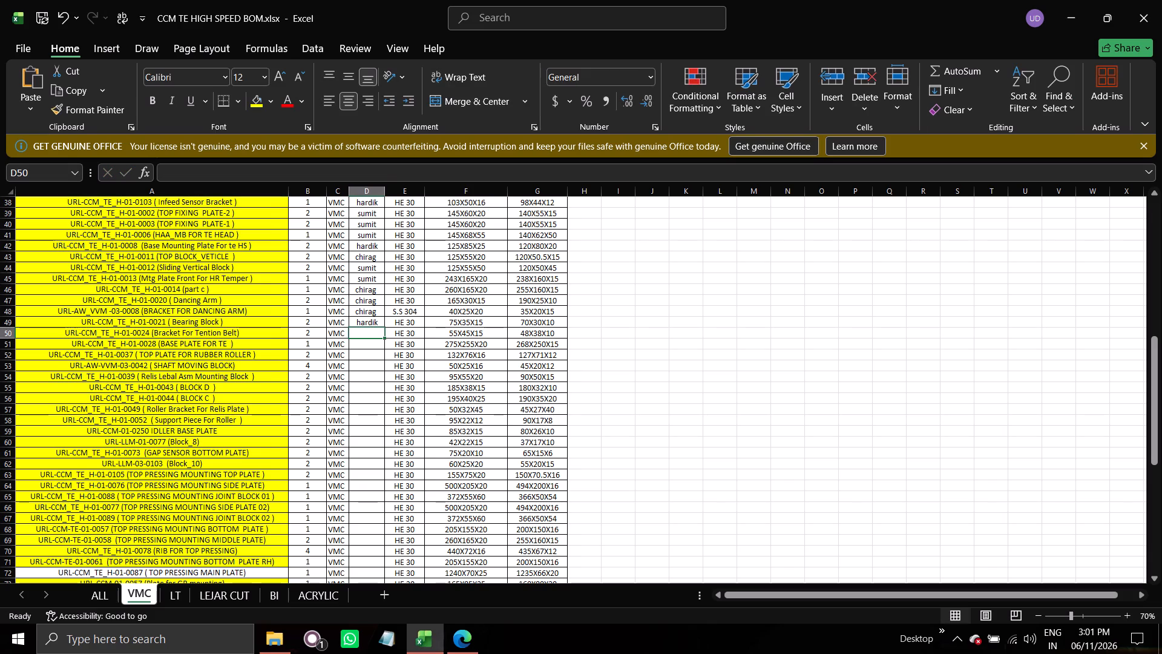
key("c")
key("Return")
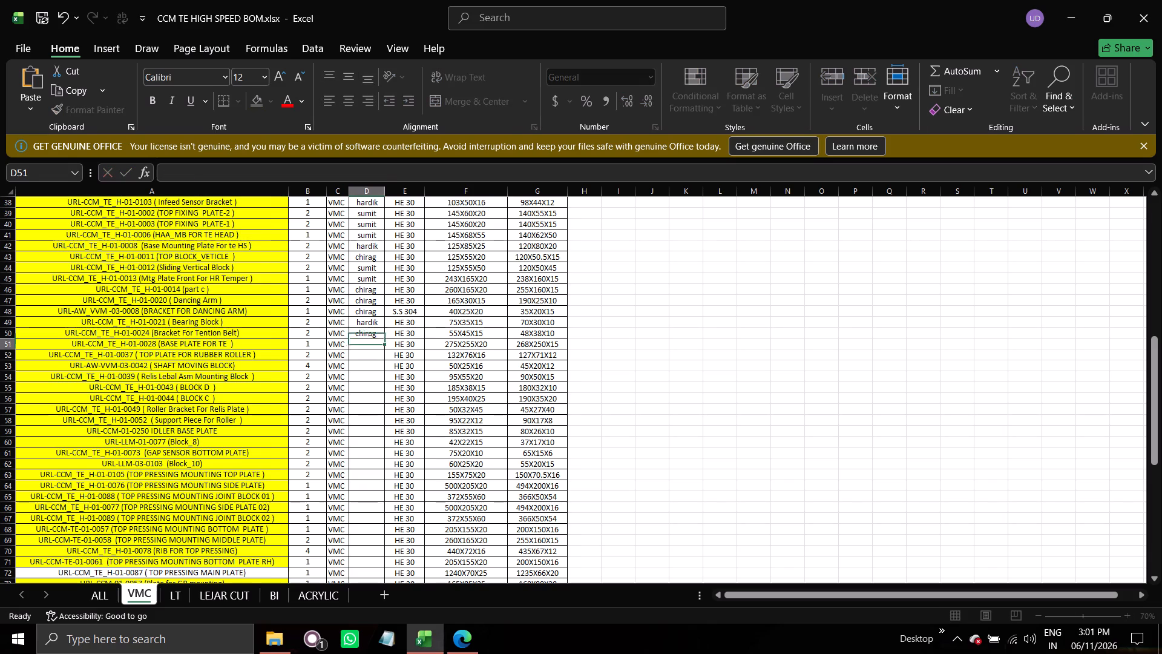
Copy part number URL-CCM_TE_H-01-0028 (BASE PLATE FOR TE) from row 51 and search File Explorer for it.
left_click(238, 343)
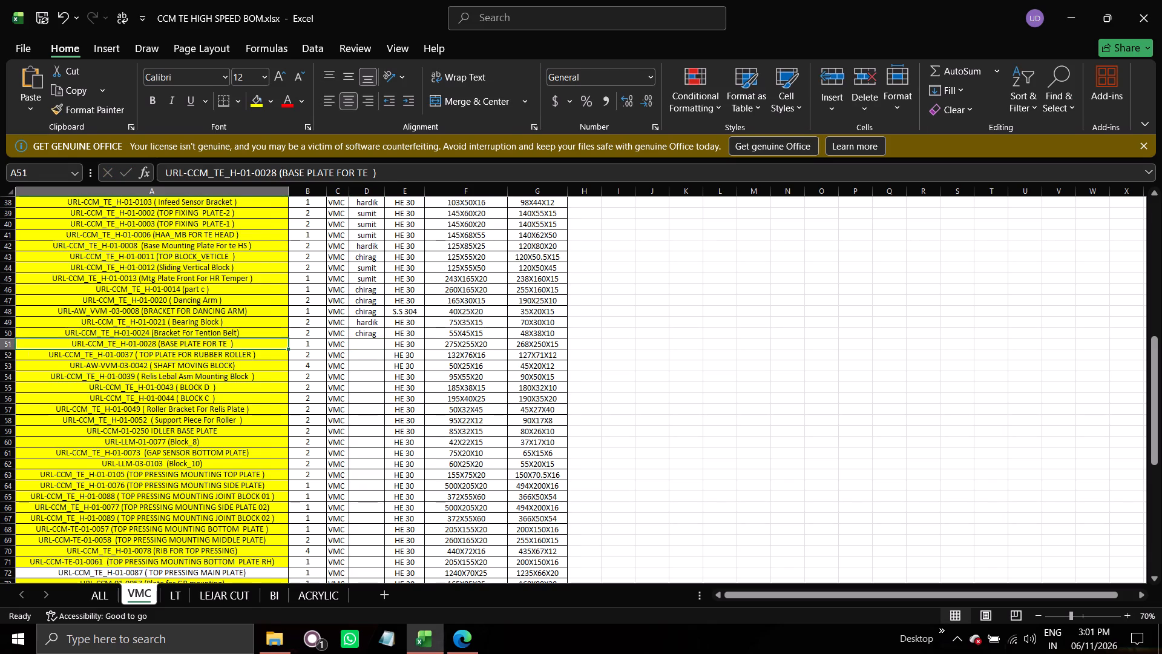
double_click(156, 343)
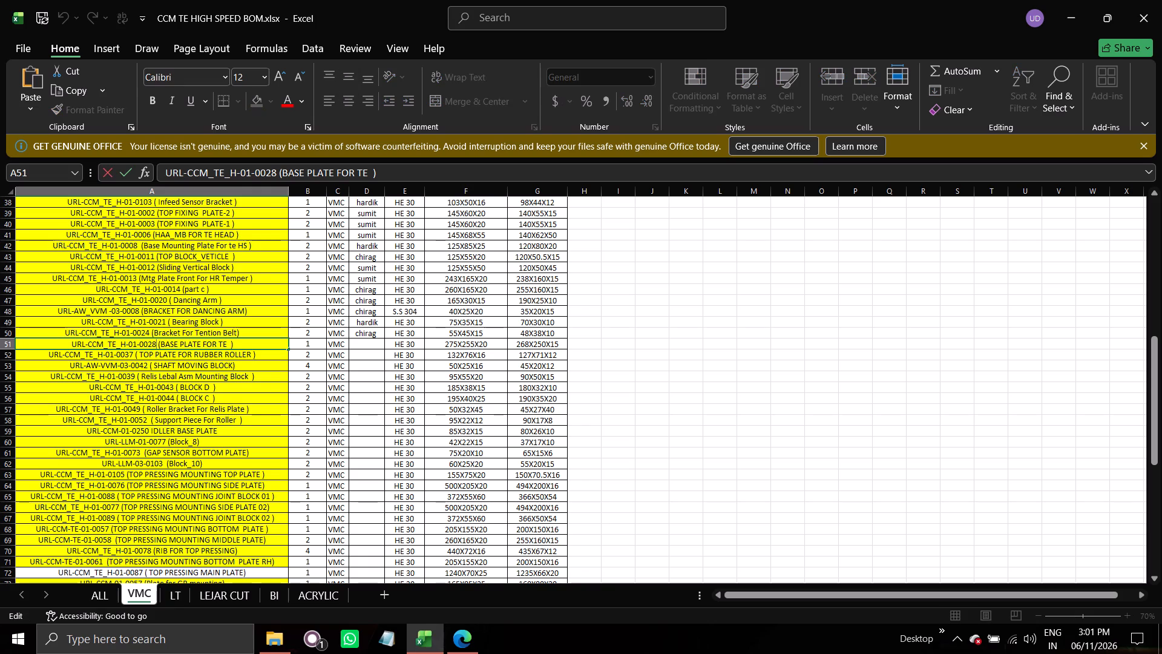
left_click_drag(156, 343, 59, 349)
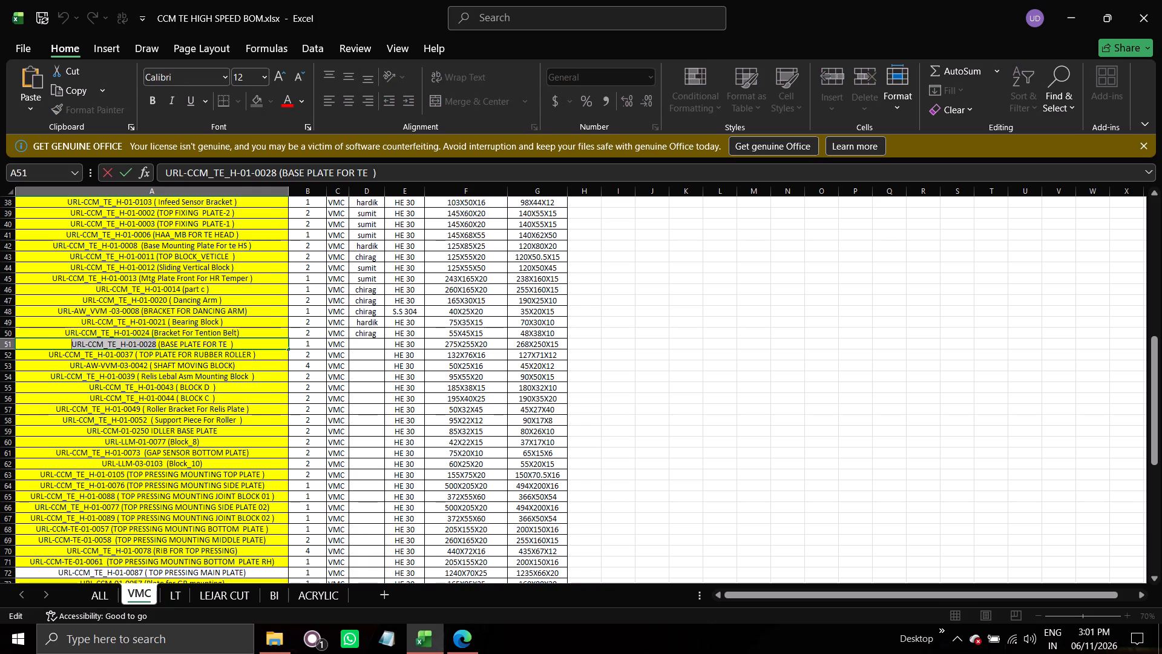
key("ctrl+c")
key("alt+Tab")
key("alt+Tab")
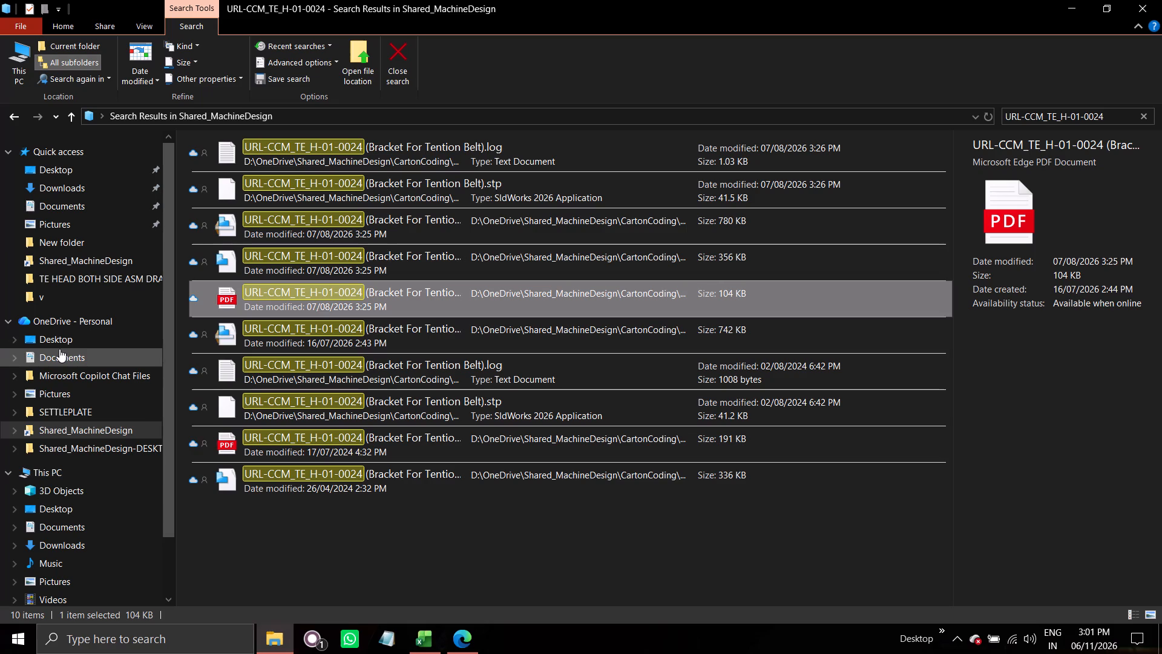
left_click(1048, 116)
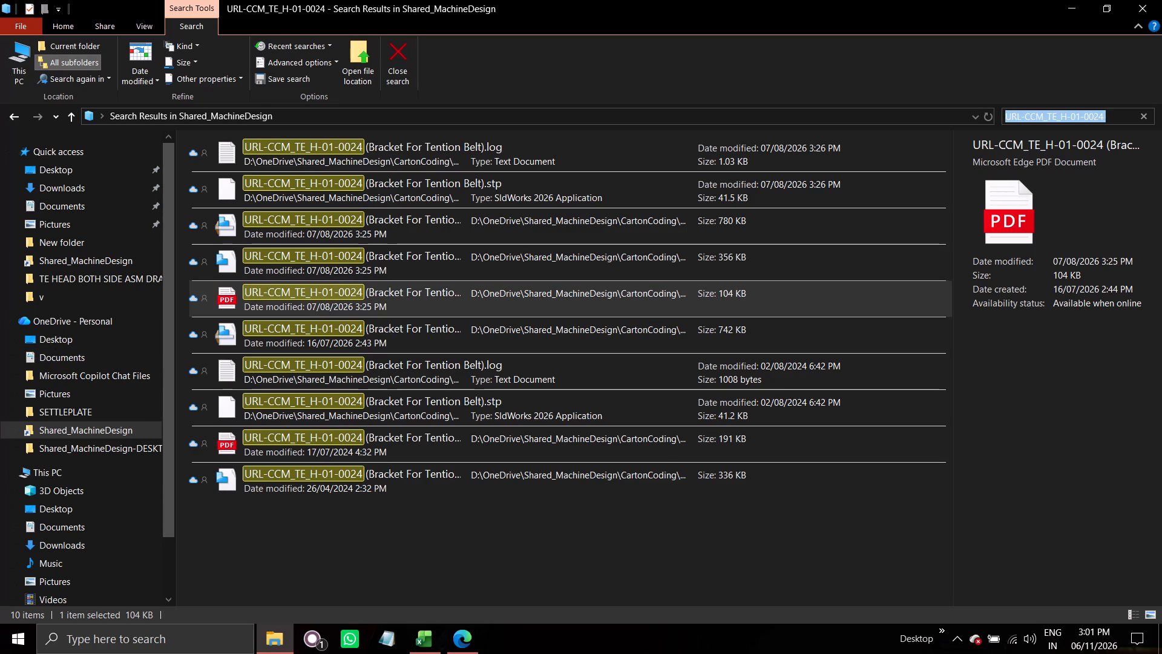
key("ctrl+v")
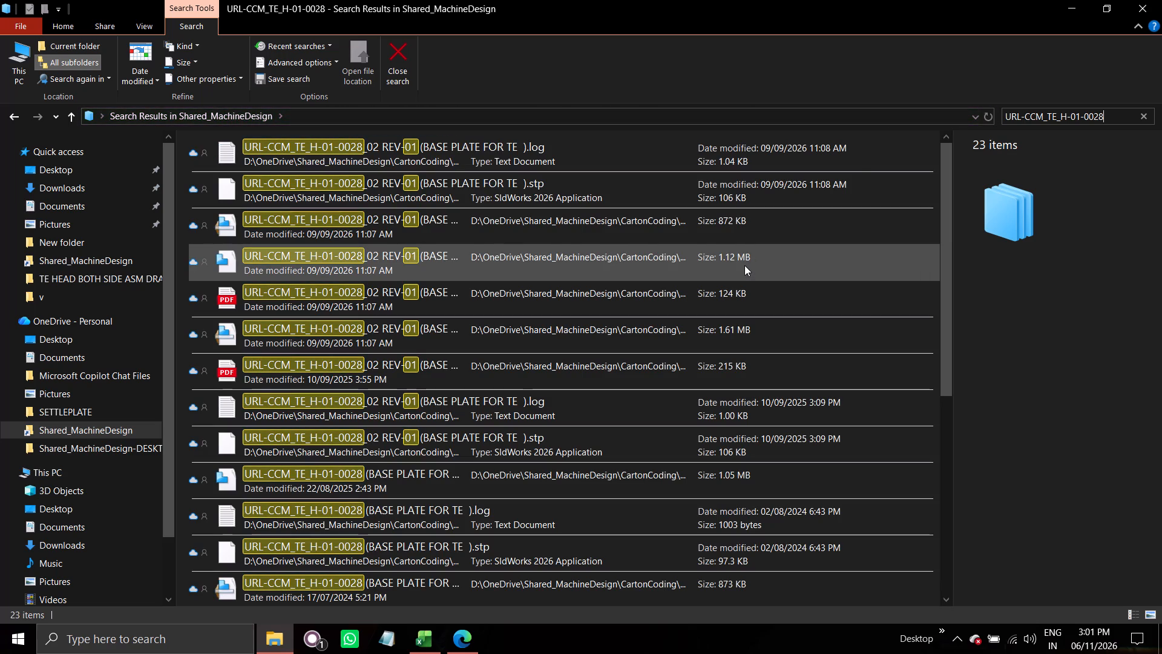
key("Return")
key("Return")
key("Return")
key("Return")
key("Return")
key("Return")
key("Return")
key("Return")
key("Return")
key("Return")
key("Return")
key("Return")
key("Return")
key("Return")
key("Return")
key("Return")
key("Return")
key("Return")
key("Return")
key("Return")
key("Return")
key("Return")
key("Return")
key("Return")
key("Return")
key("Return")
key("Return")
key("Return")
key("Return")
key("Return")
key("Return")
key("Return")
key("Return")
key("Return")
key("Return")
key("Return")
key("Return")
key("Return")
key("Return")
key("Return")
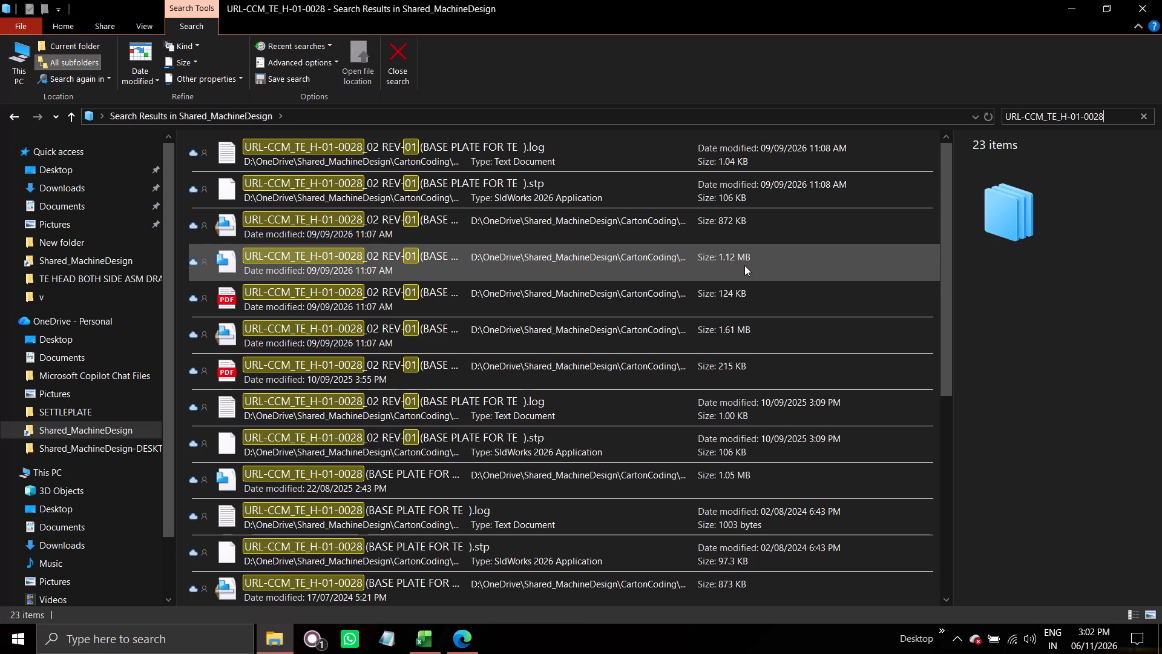
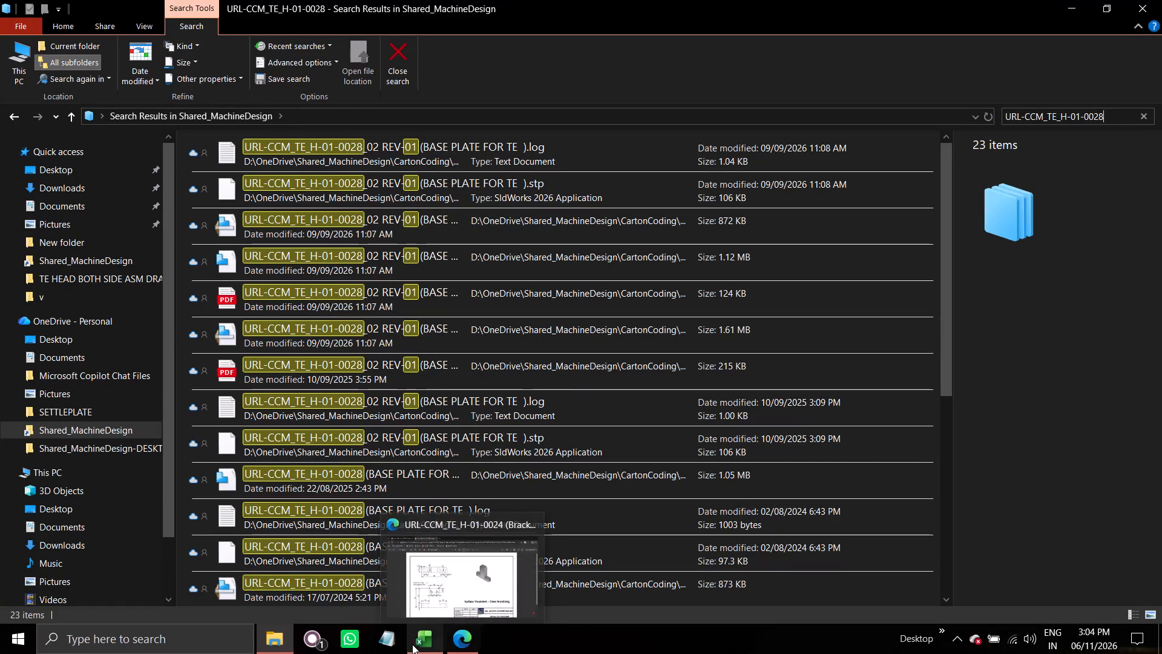
In the Excel BOM, enter KHODIYAR ENGINEERING WORKS in empty cell N54 of the VMC sheet.
left_click(428, 643)
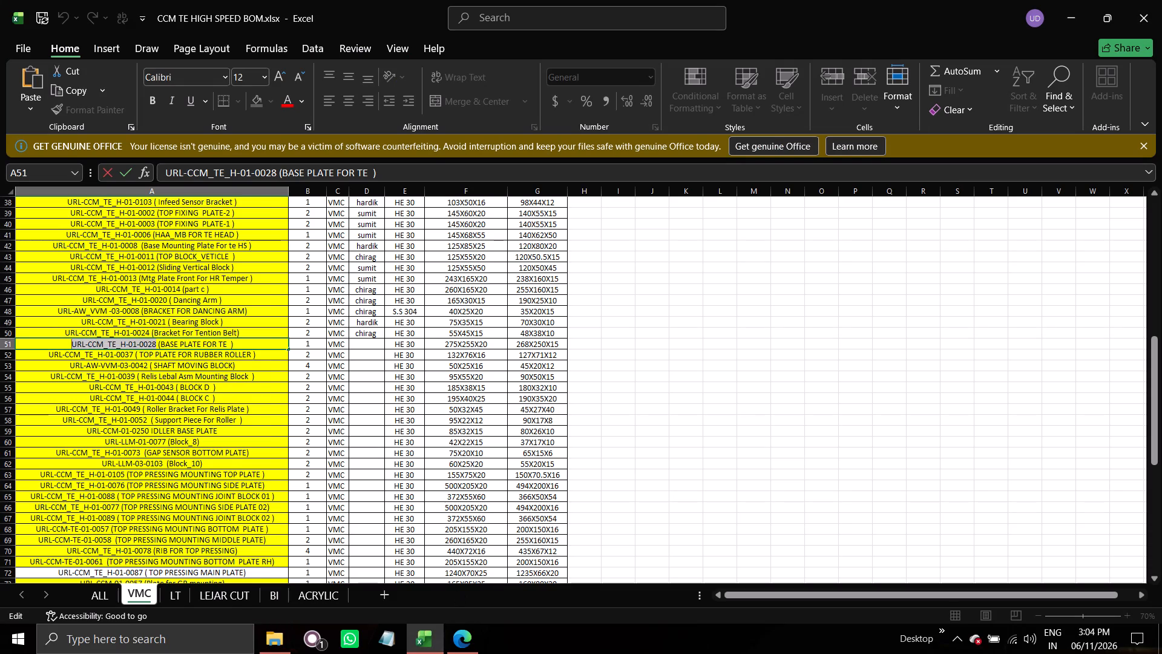
double_click(773, 377)
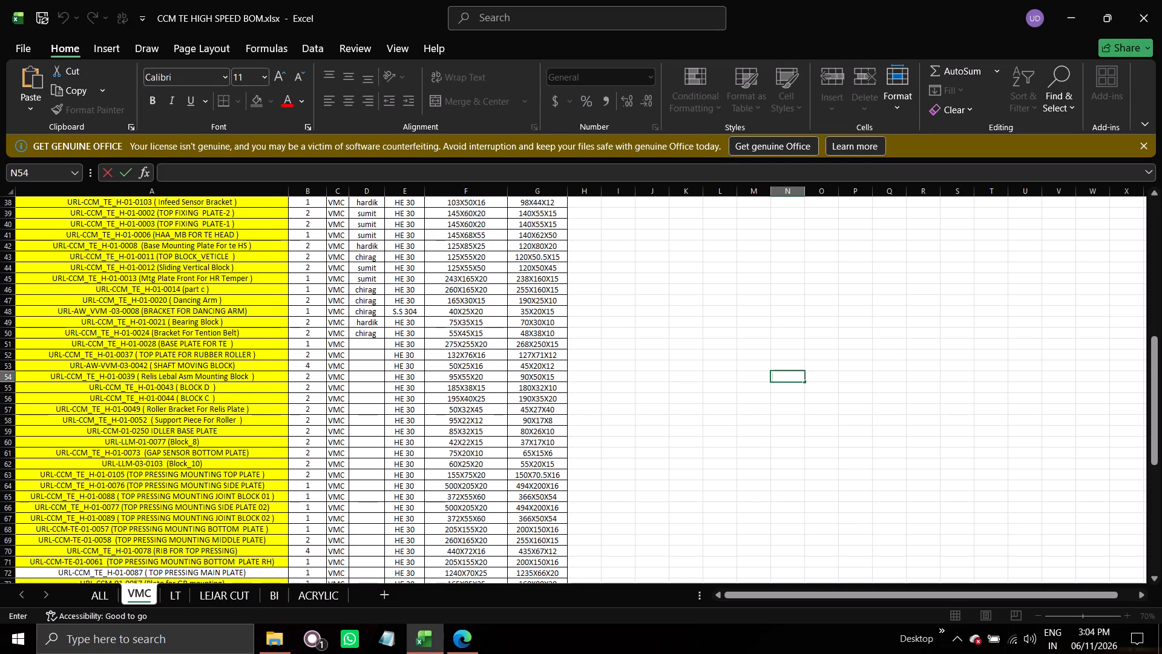
type("kho")
key("BackSpace")
key("BackSpace")
key("BackSpace")
key("BackSpace")
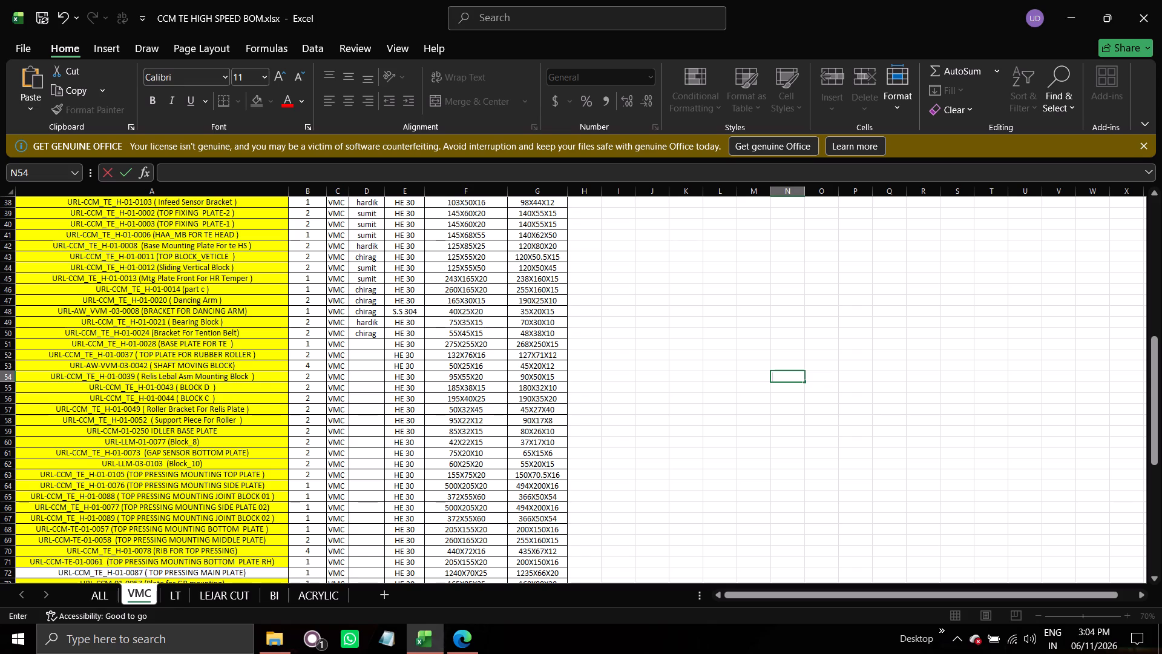
type("KHO")
key("d")
key("i")
key("y")
key("a")
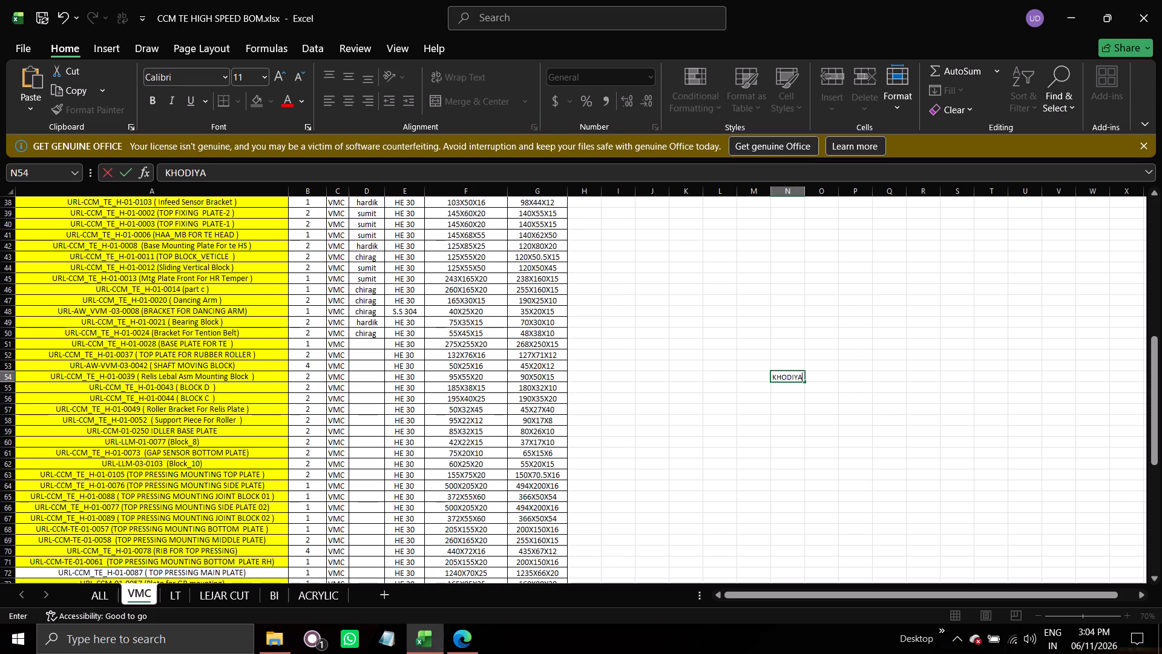
type("R")
key("space")
key("e")
key("n")
key("g")
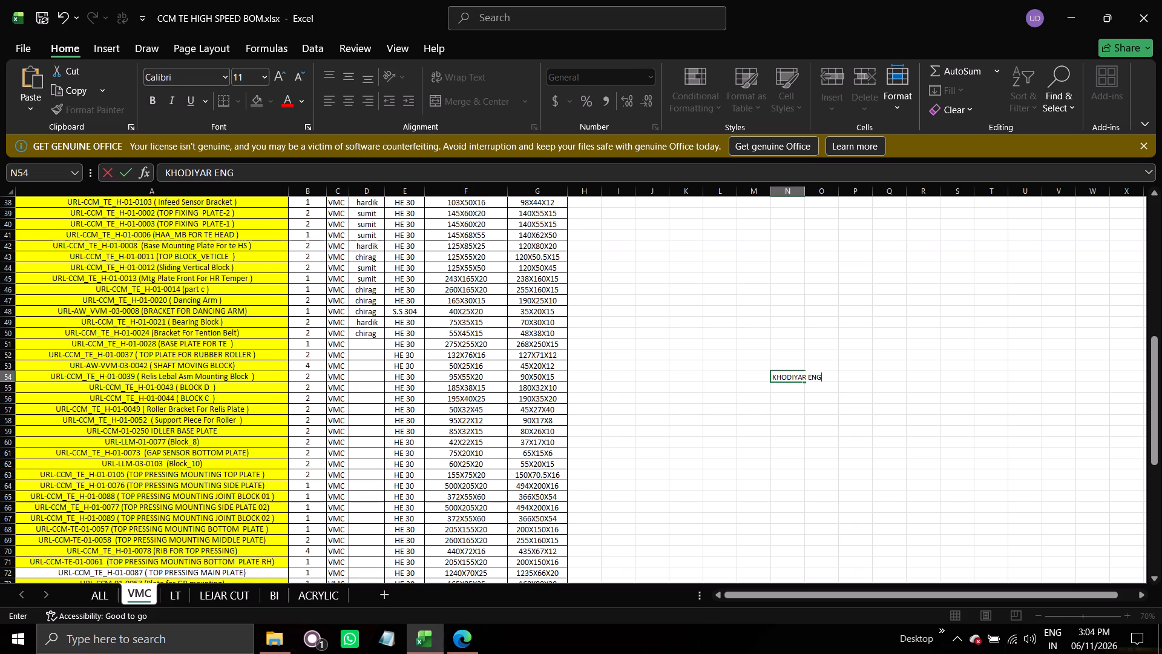
key("i")
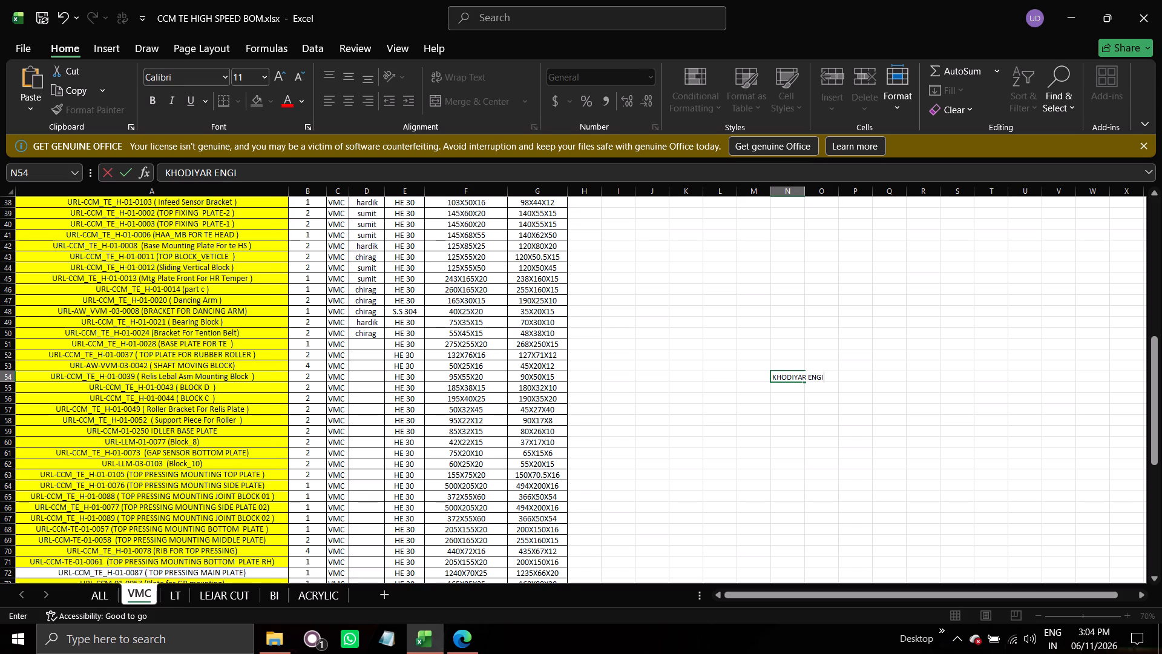
key("n")
type("EE")
key("r")
key("i")
type("NG")
key("space")
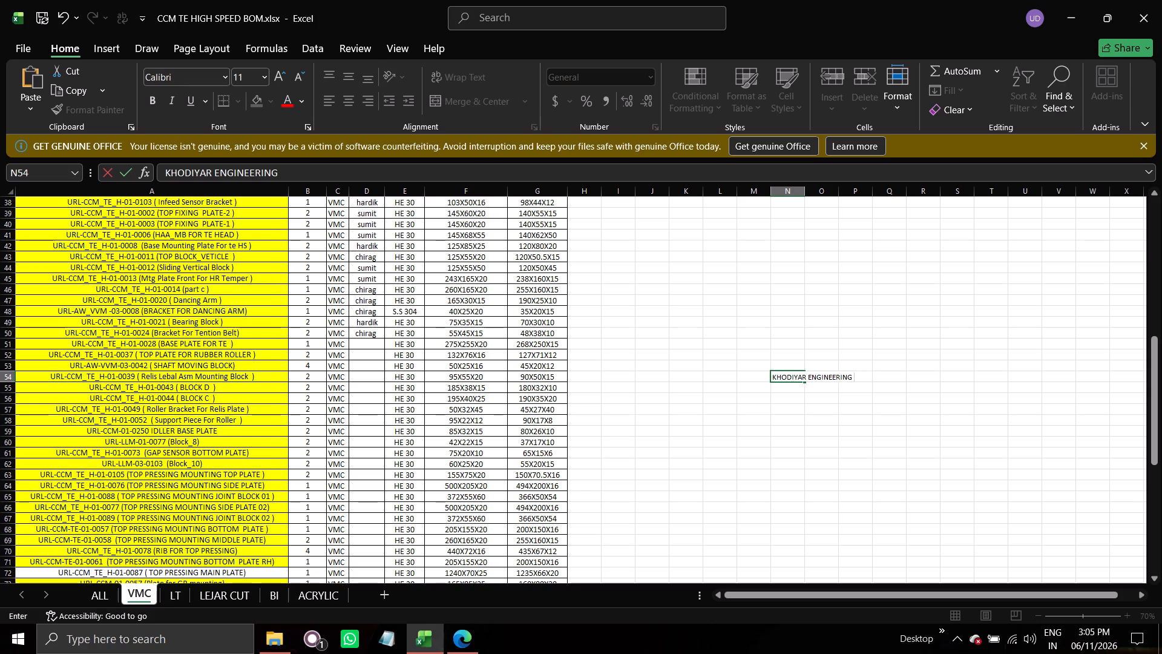
key("w")
key("o")
key("r")
key("k")
key("s")
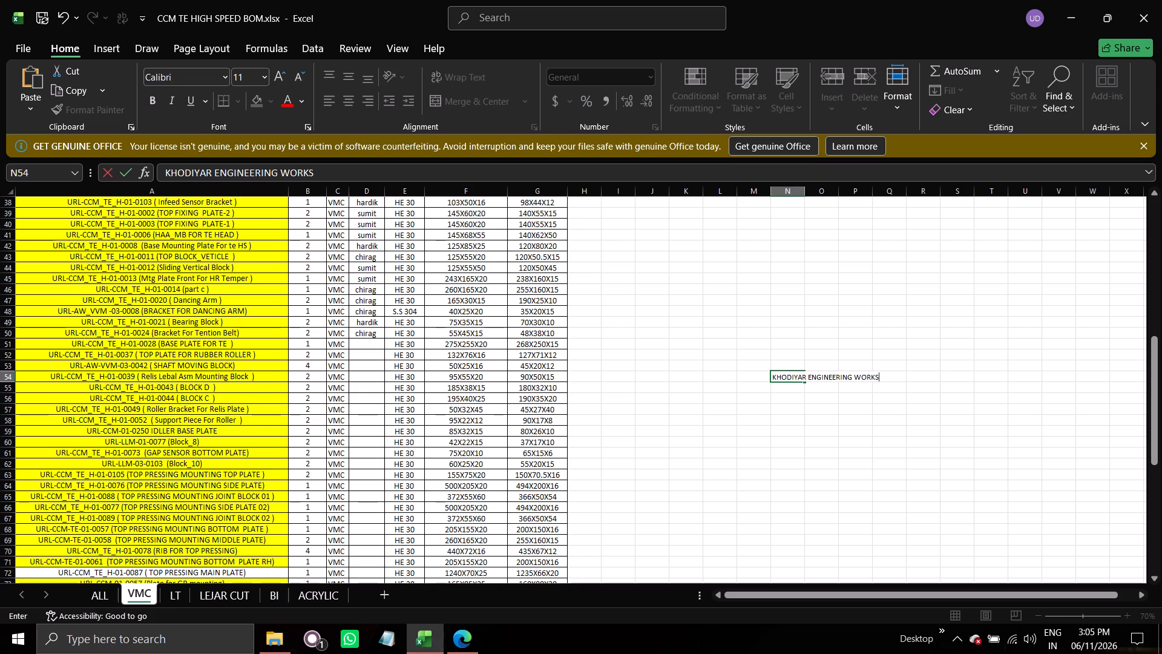
Copy the full text KHODIYAR ENGINEERING WORKS from cell N54.
left_click_drag(888, 377, 818, 369)
left_click_drag(818, 369, 754, 372)
key("ctrl+c")
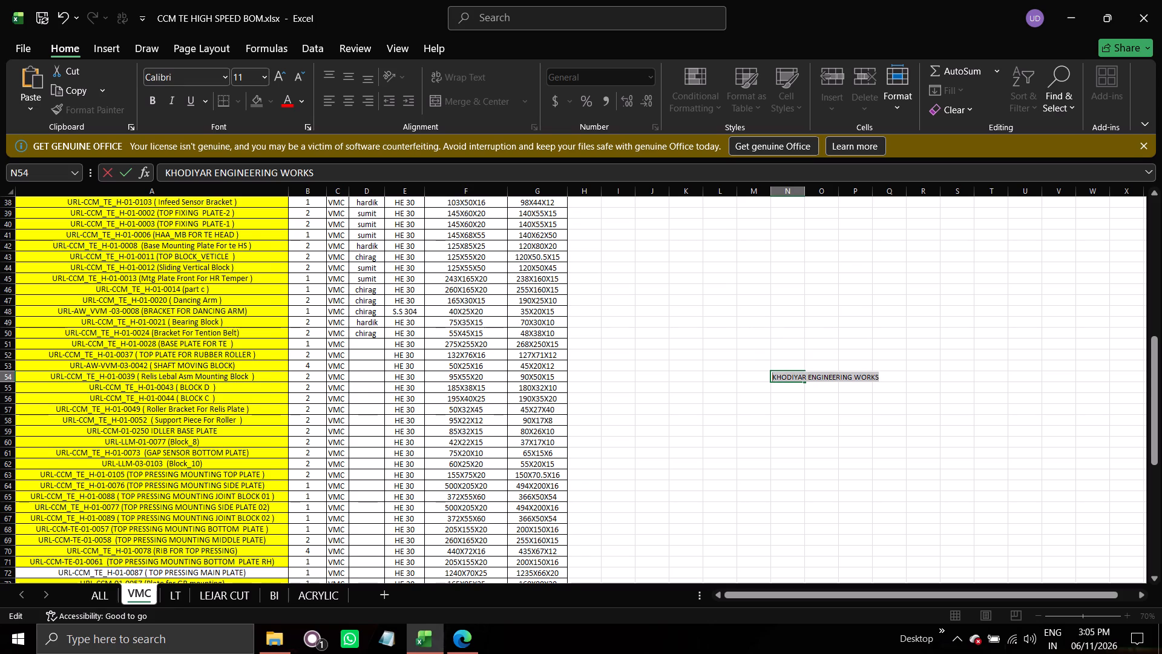
Switch from the Excel BOM to the File Explorer search results for URL-CCM_TE_H-01-0028.
key("alt+Tab")
key("alt+Tab")
key("alt+Tab")
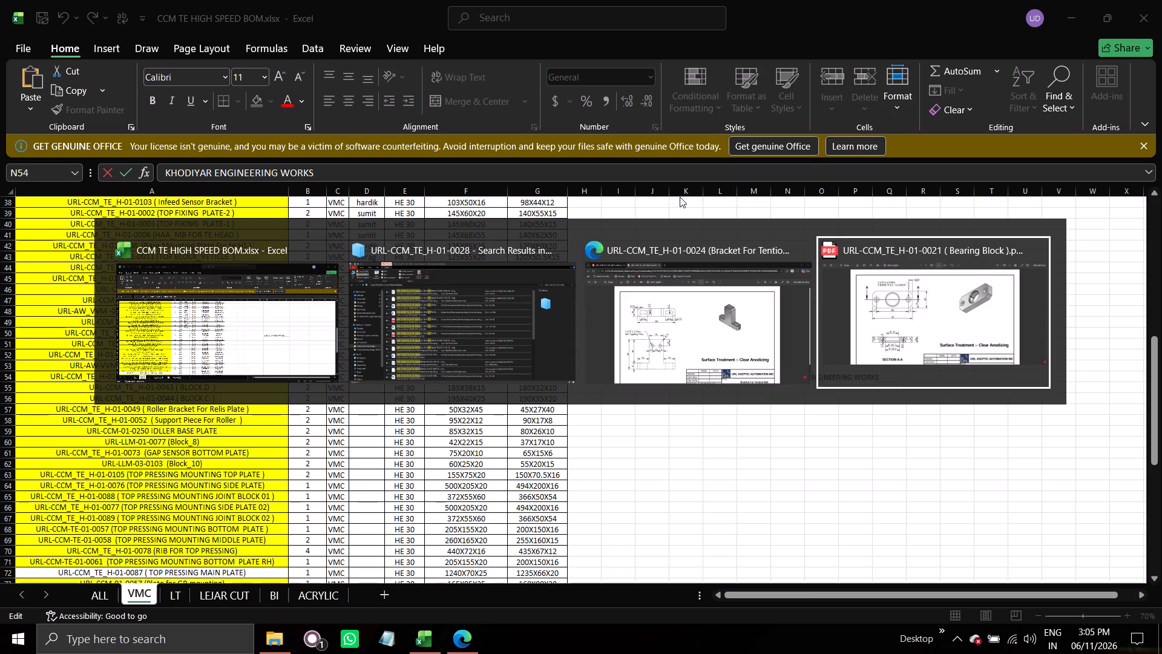
key("alt+Tab")
key("alt+Tab")
left_click(1063, 1)
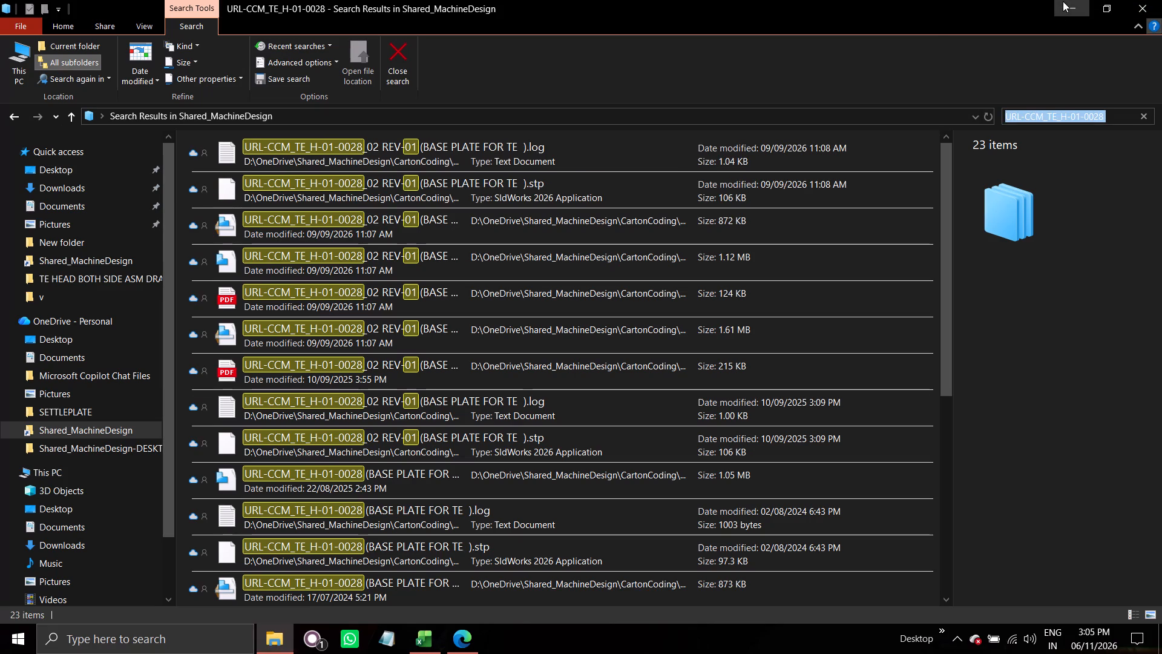
Minimize the open windows to reach the desktop and launch Google Chrome.
left_click(1063, 1)
left_click(1075, 1)
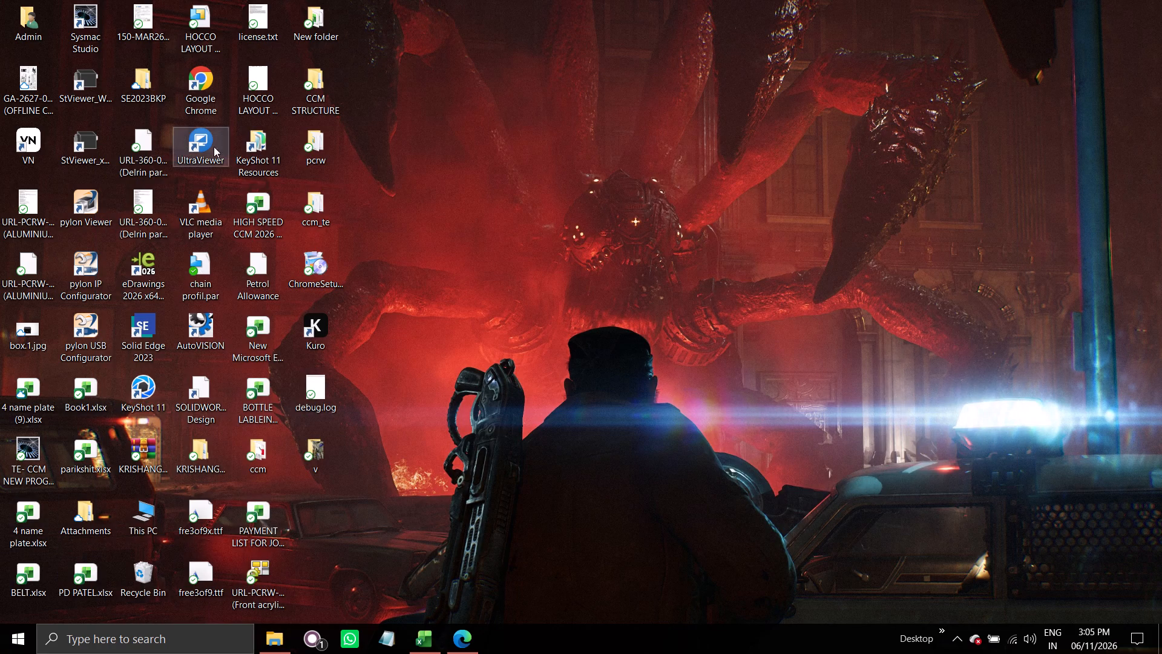
double_click(212, 91)
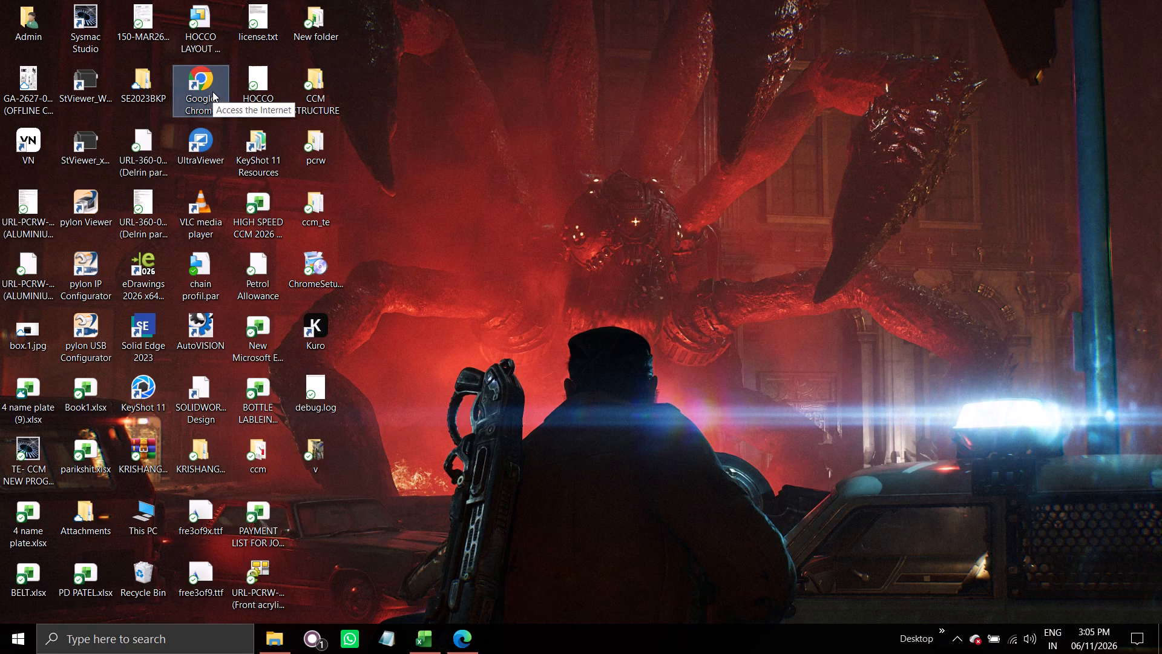
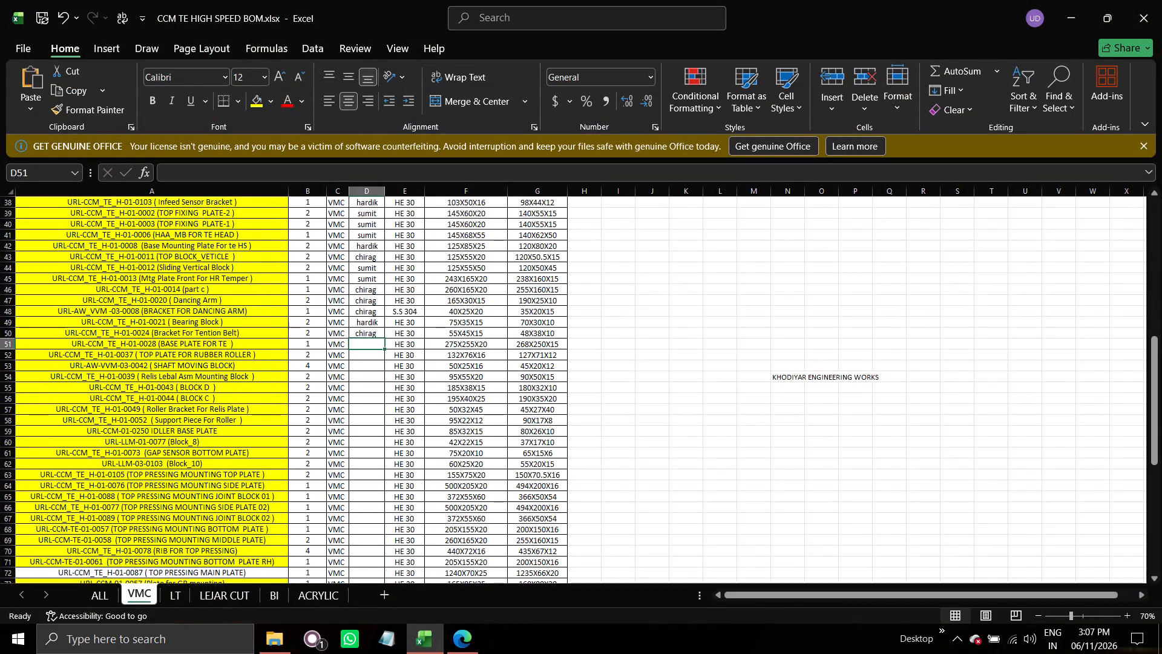
Delete the text KHODIYAR ENGINEERING WORKS from cell N54 of the VMC sheet.
left_click(793, 376)
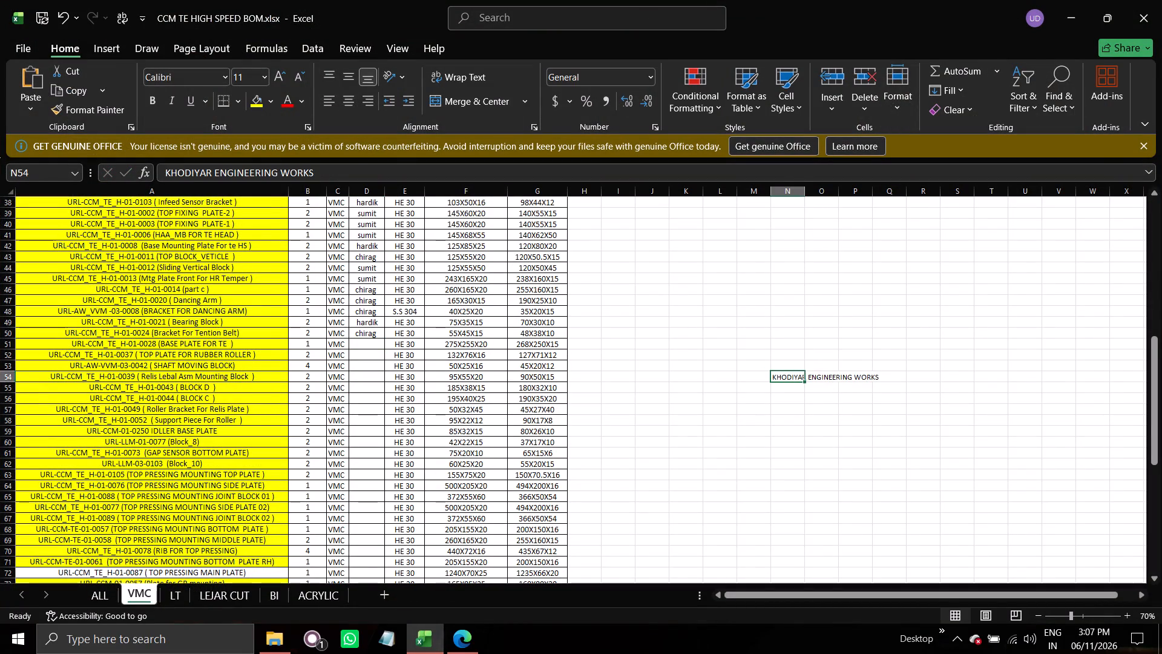
key("Delete")
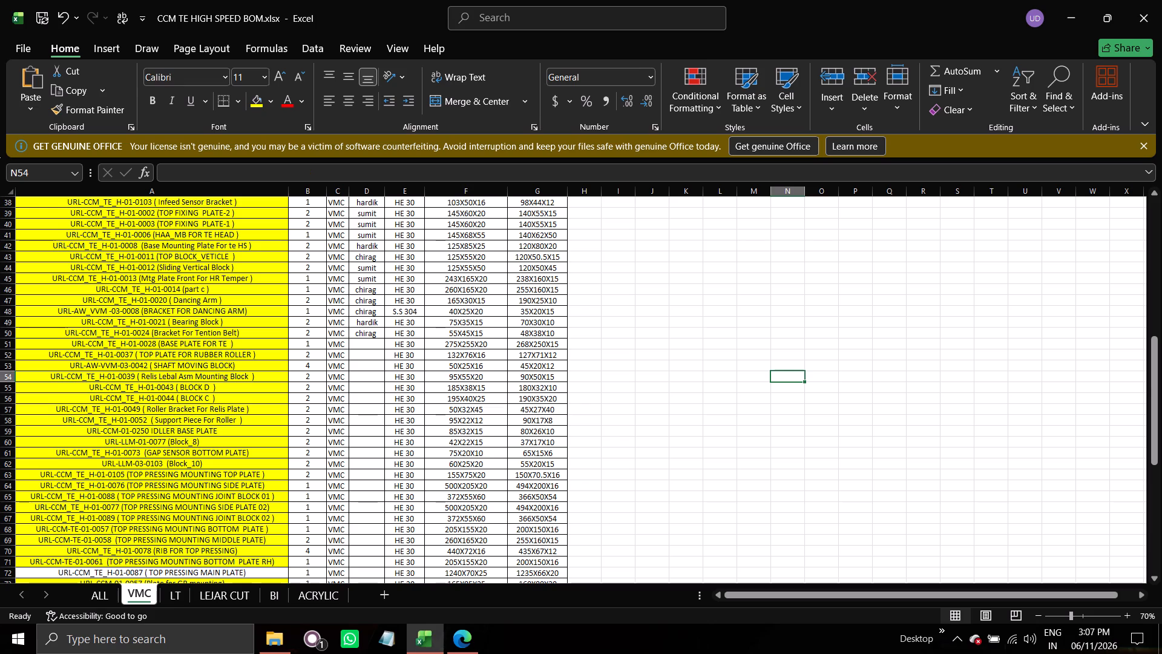
left_click(780, 415)
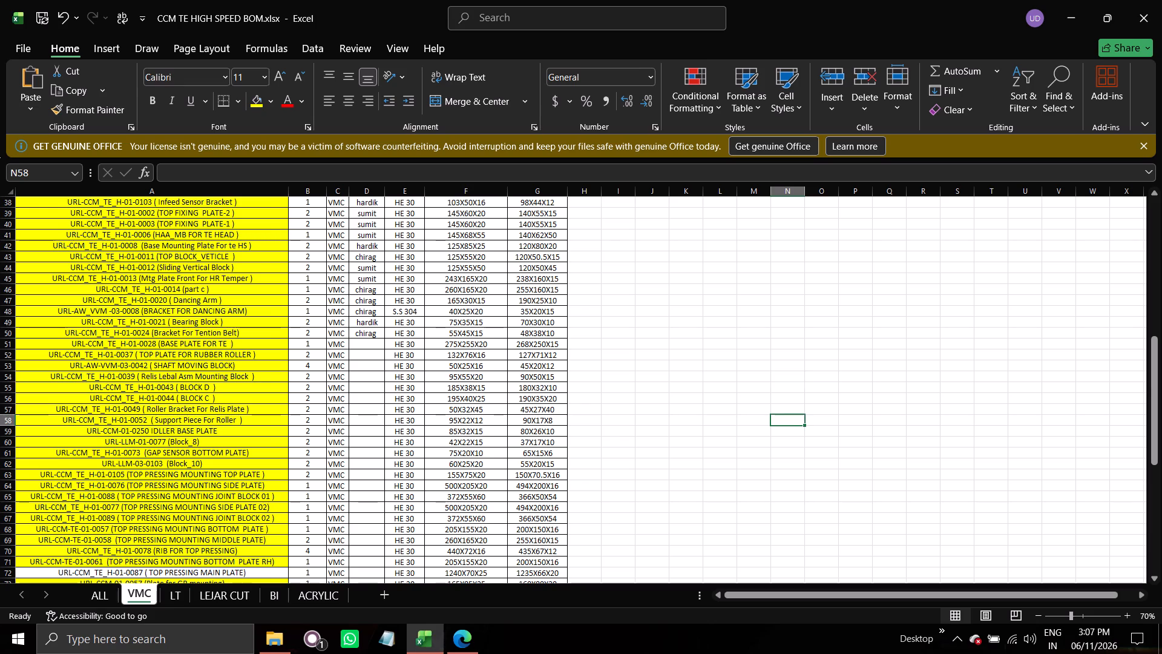
Copy only the part number URL-CCM_TE_H-01-0028 from cell A51 and switch to the File Explorer search results.
left_click(362, 343)
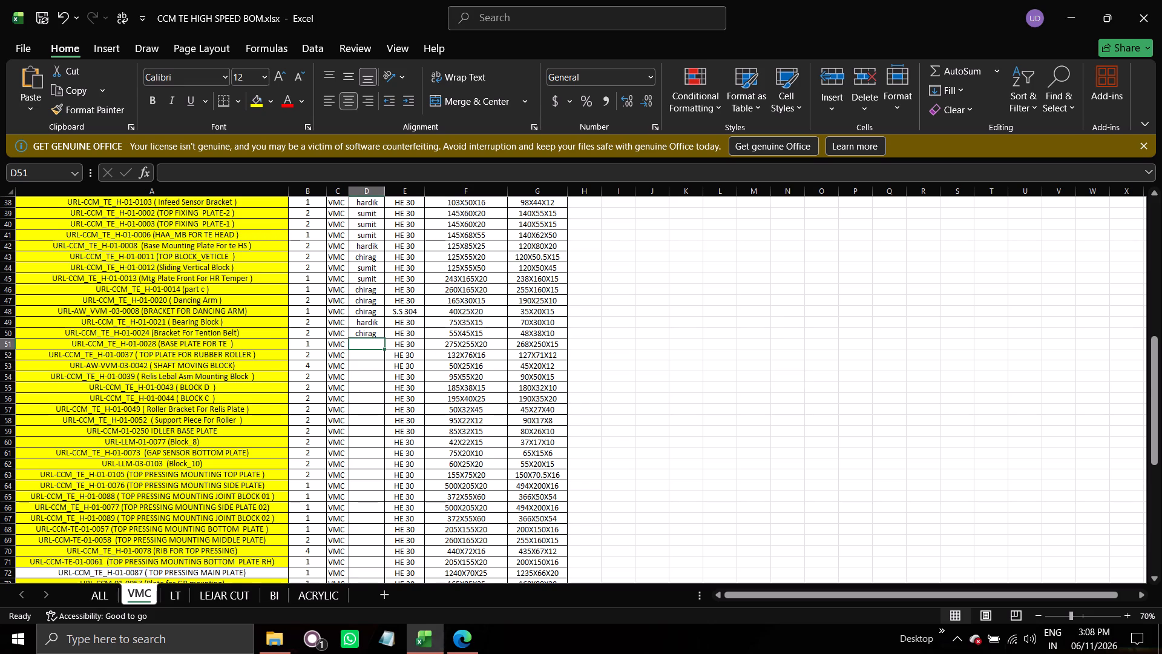
left_click(258, 346)
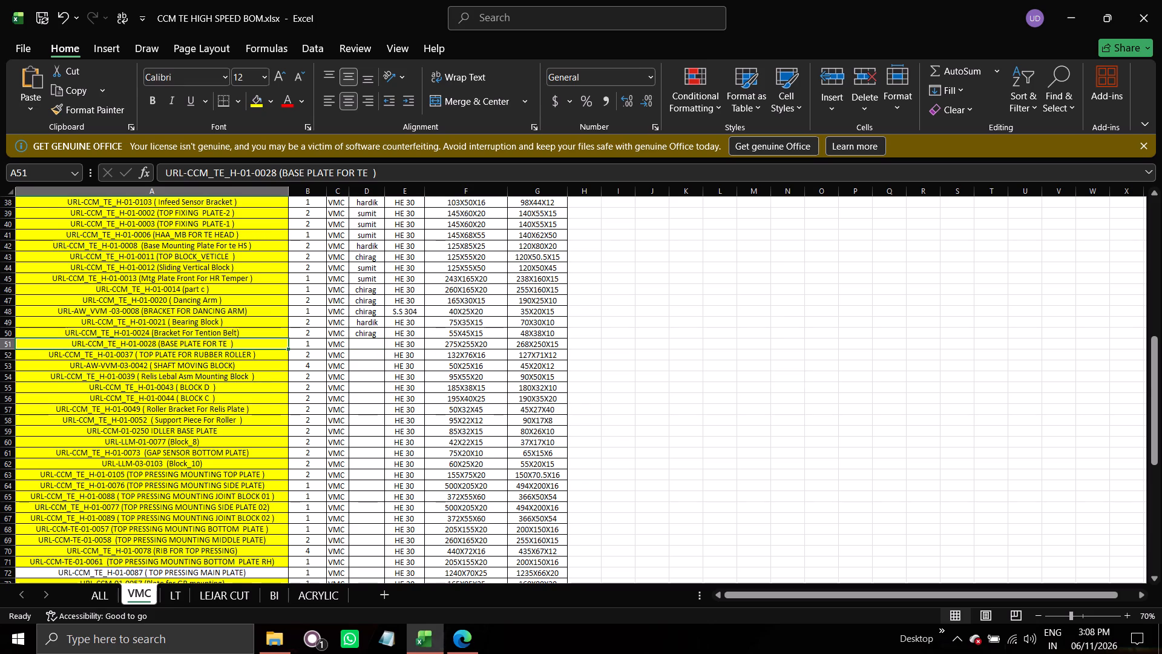
double_click(157, 343)
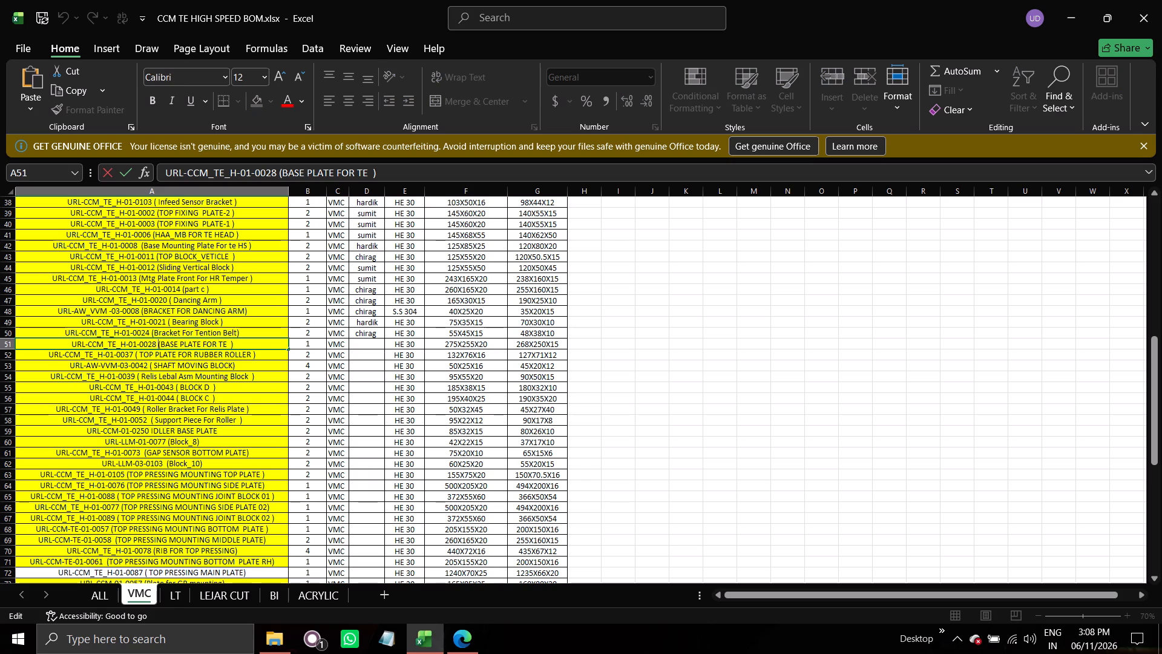
left_click_drag(157, 343, 62, 346)
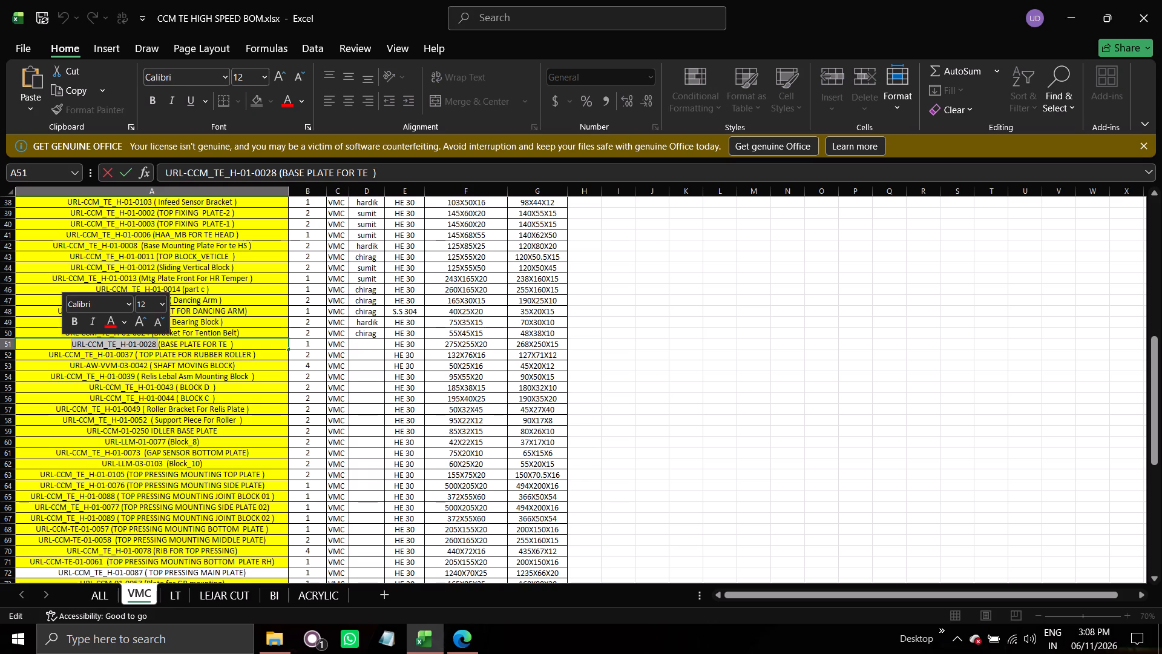
key("ctrl+c")
key("alt+Tab")
key("alt+Tab")
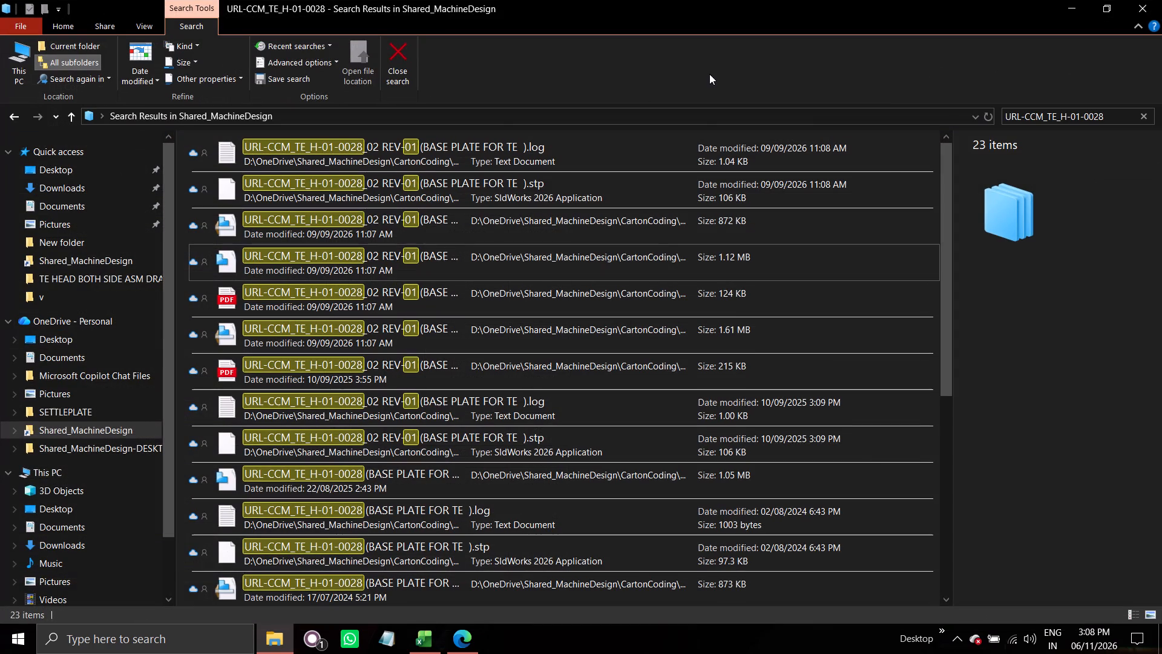
Search the shared design files for URL-CCM_TE_H-01-0028, open the 124 KB REV-01 base plate PDF and check it against the Excel BOM.
left_click(1083, 111)
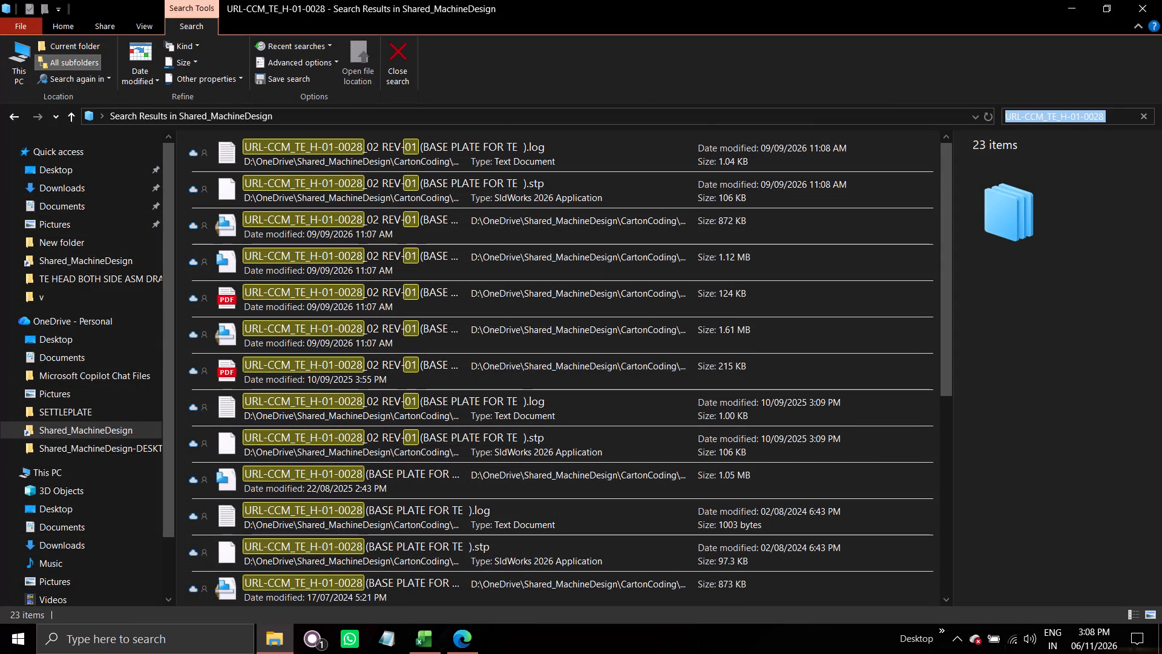
key("ctrl+v")
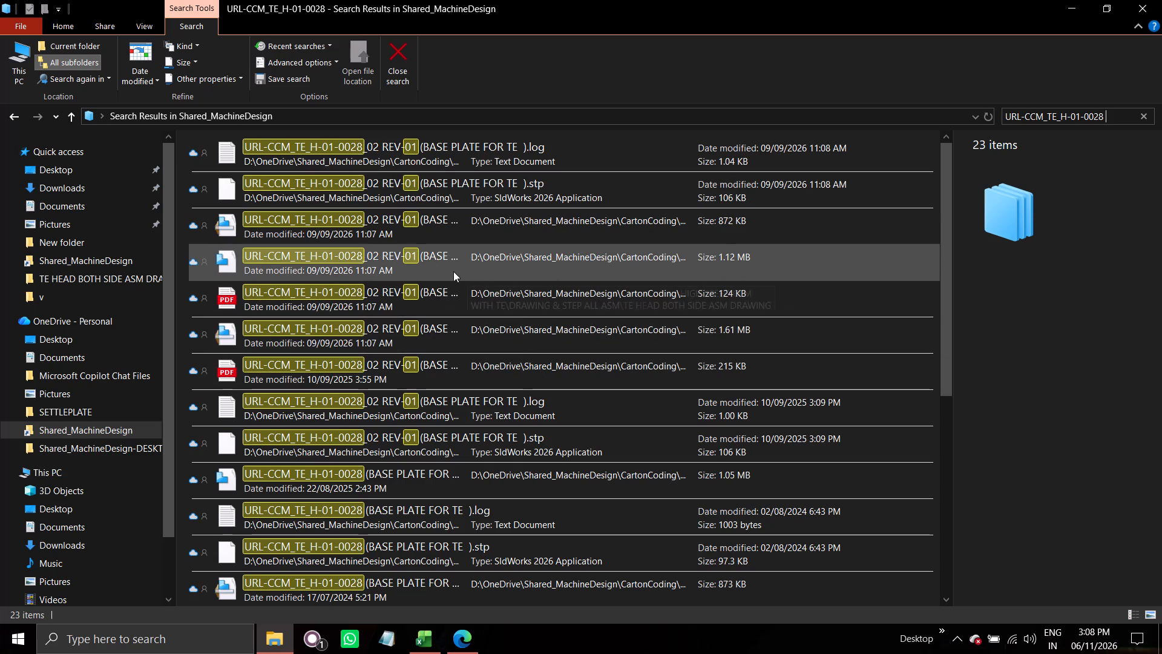
left_click(445, 308)
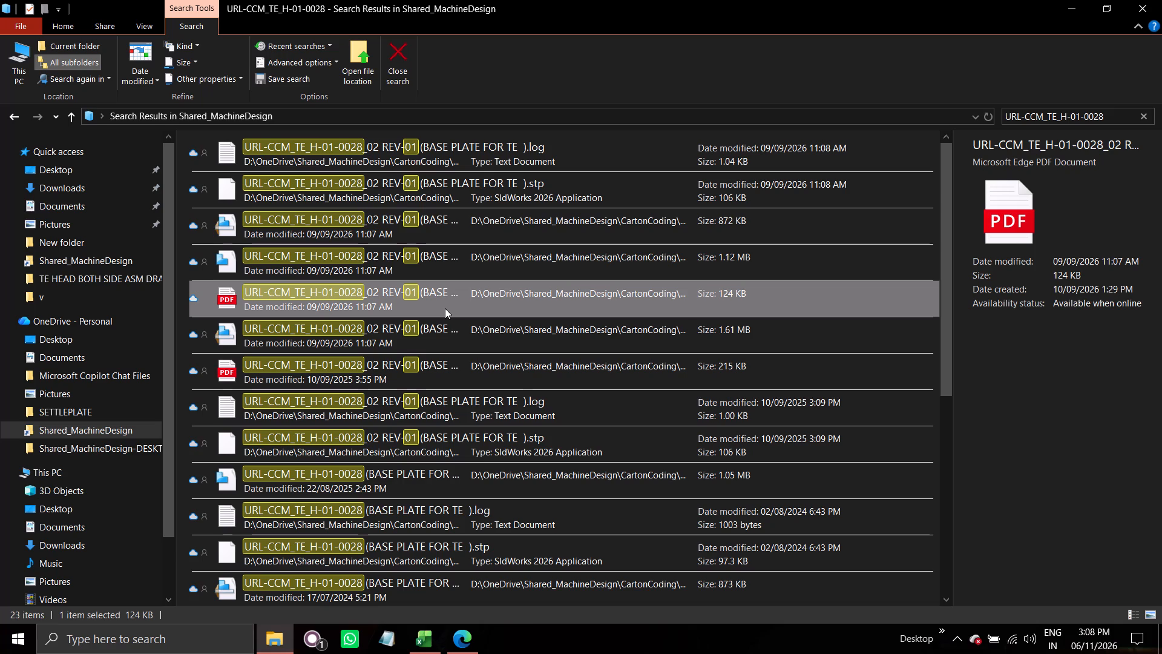
double_click(445, 308)
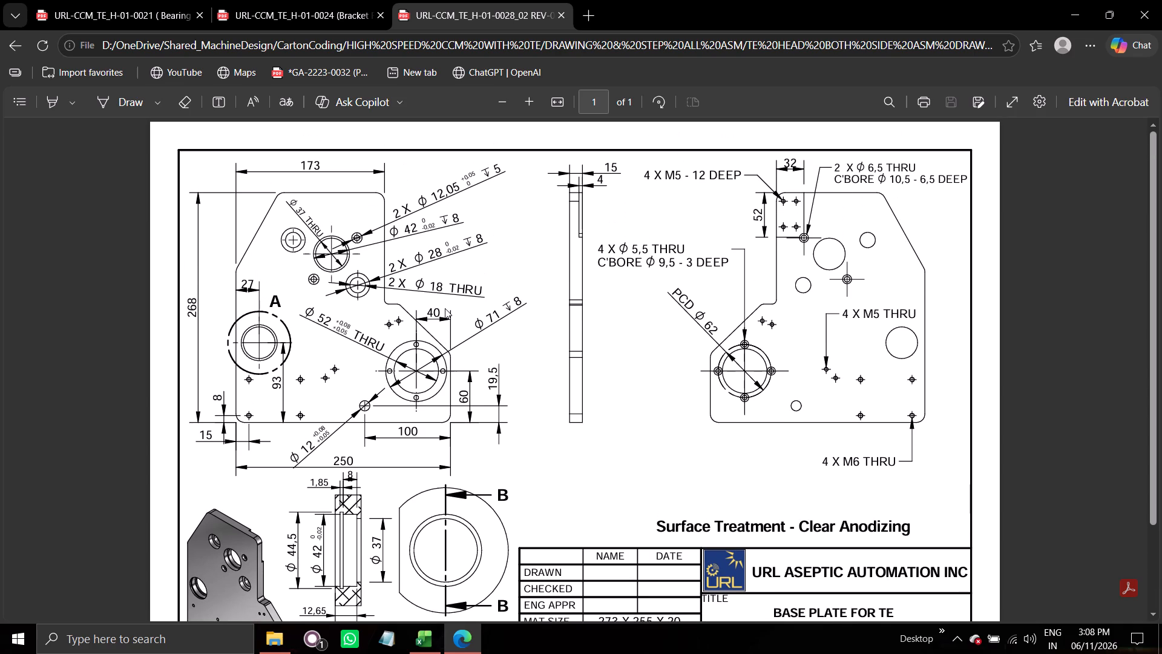
key("alt+Tab")
key("alt+Tab")
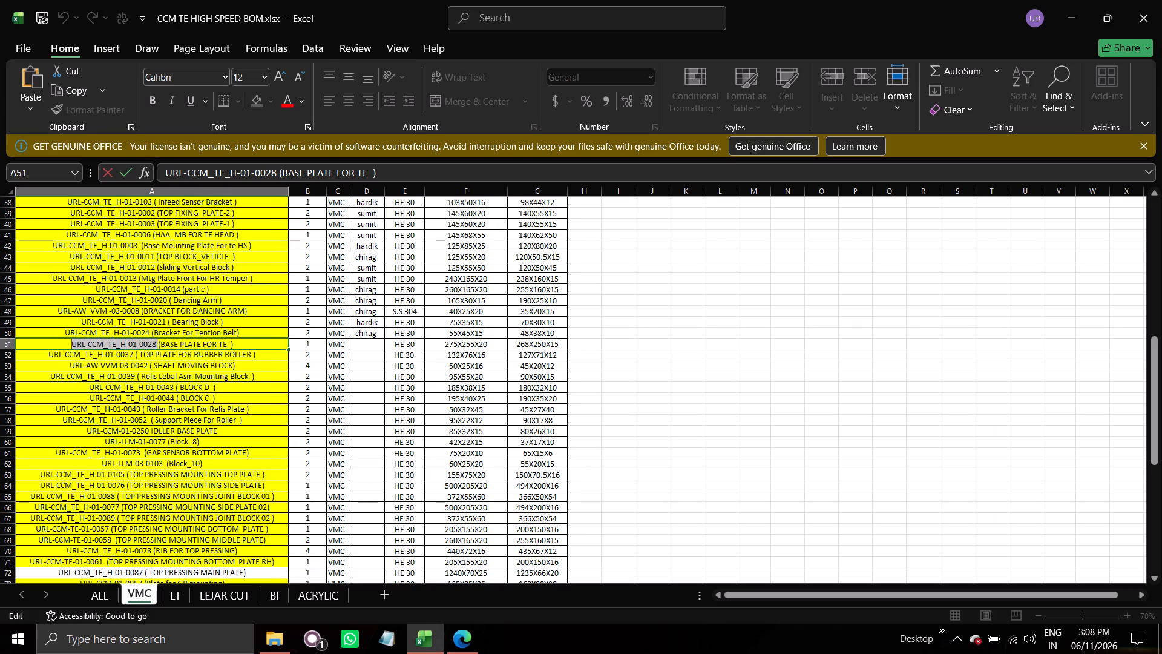
key("alt+Tab")
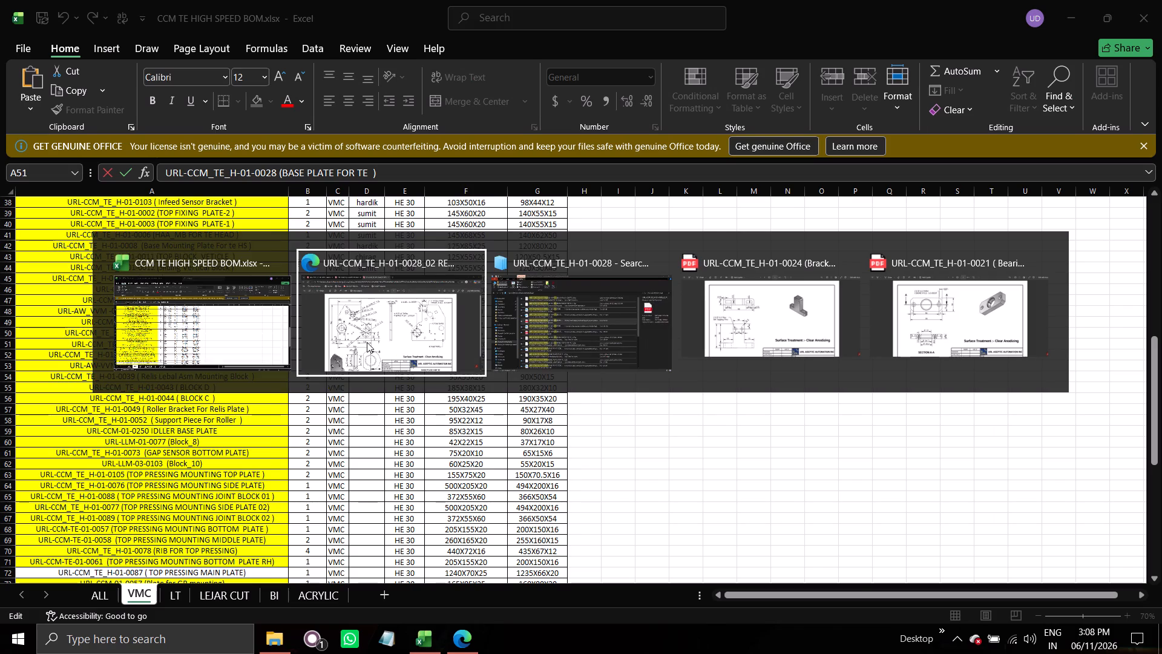
scroll(367, 342, "down", 1)
Open the original URL-CCM_TE_H-01-0028 (BASE PLATE FOR TE) PDF from the file search and compare its title block with the REV-01 drawing.
key("alt+Tab")
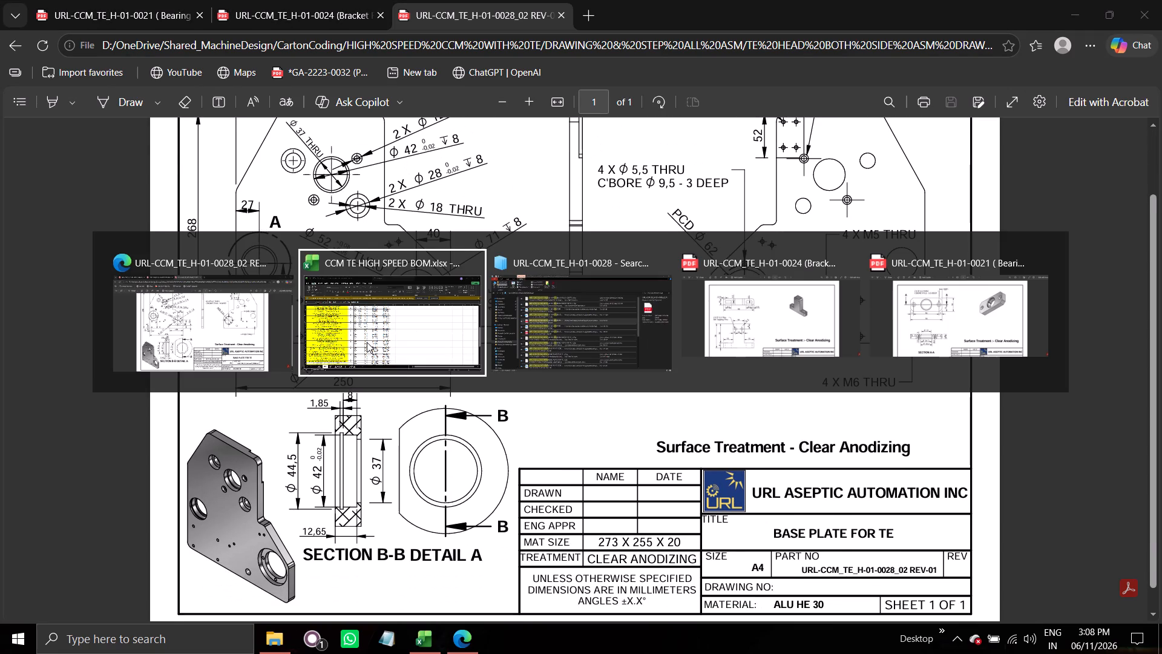
key("alt+Tab")
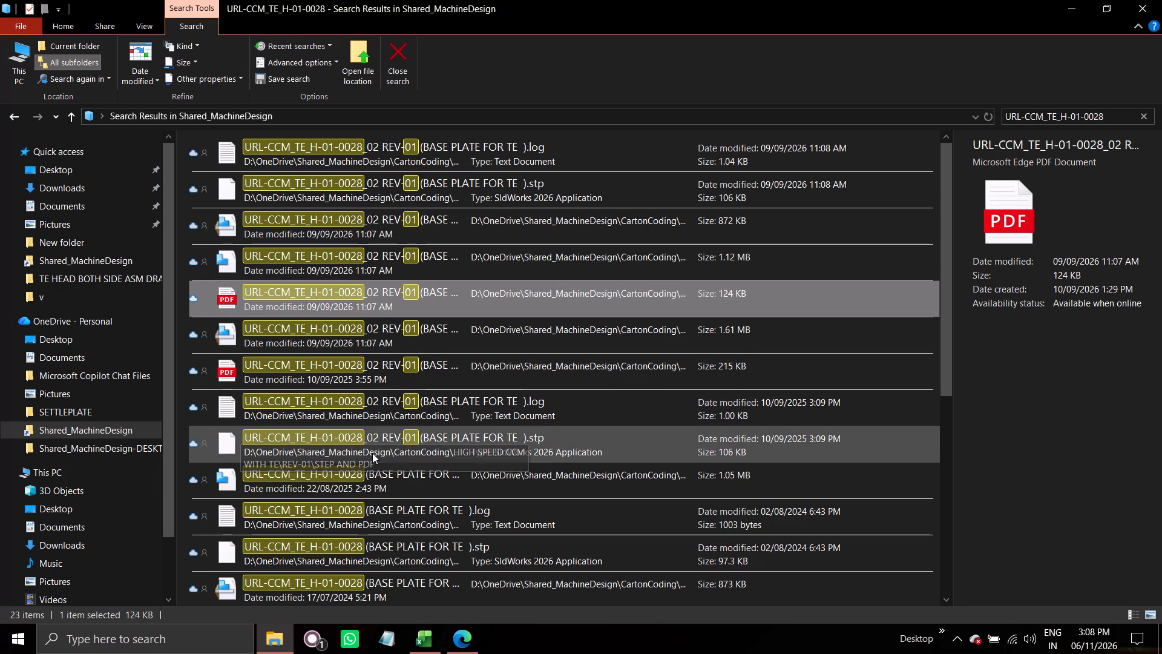
scroll(372, 453, "down", 1)
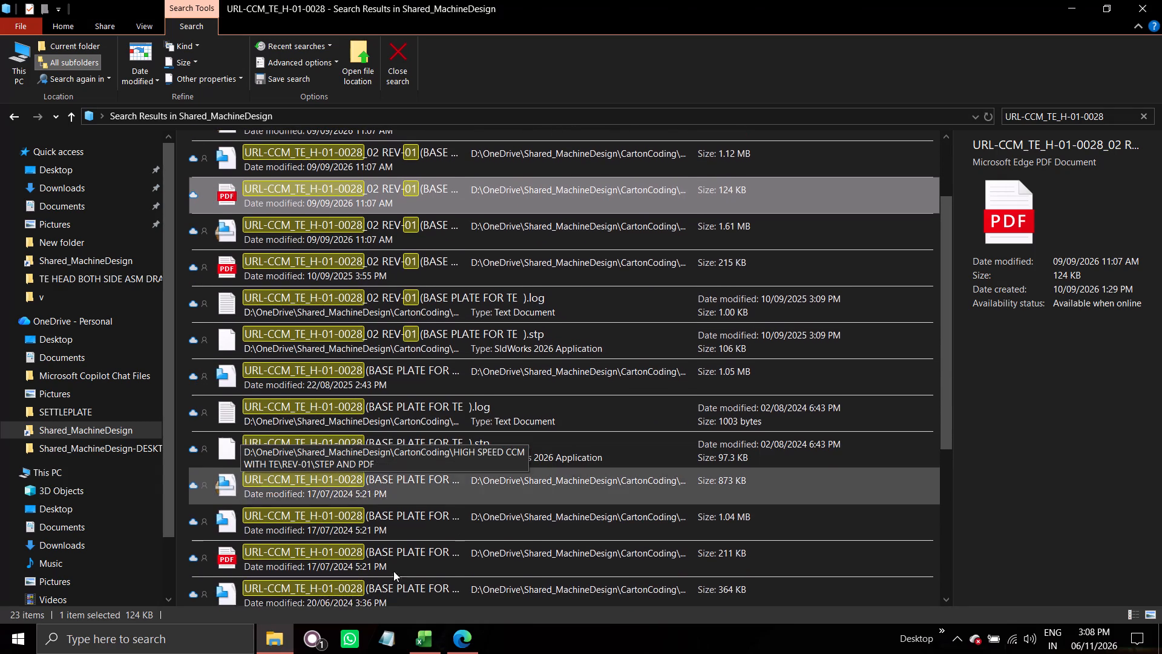
double_click(390, 561)
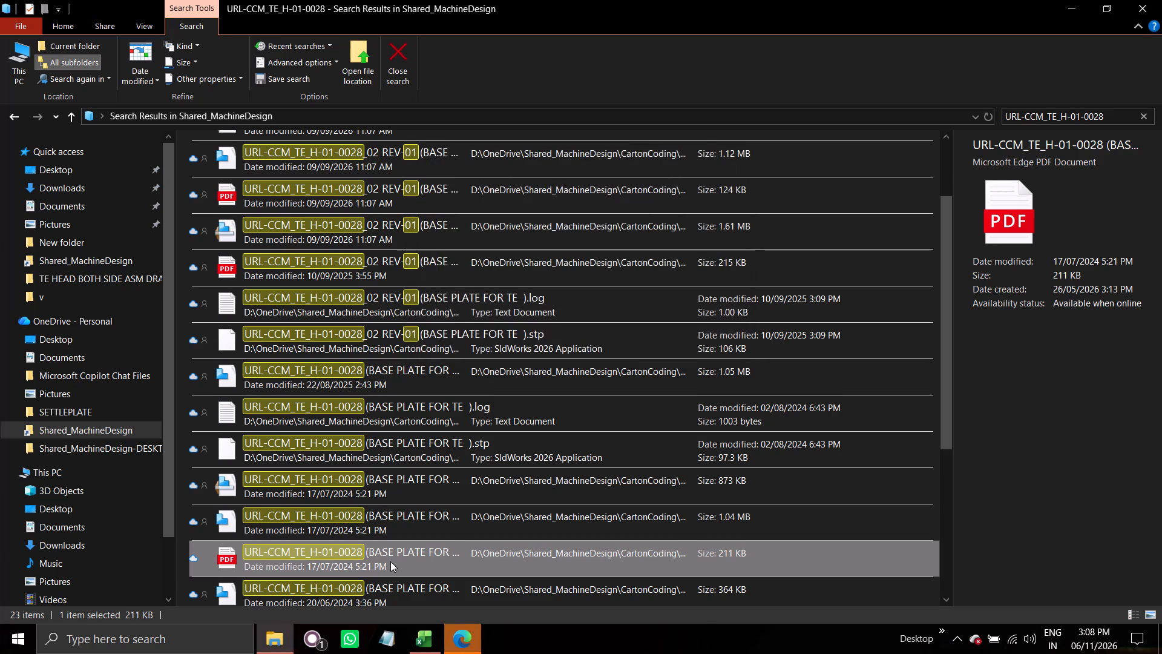
left_click(469, 639)
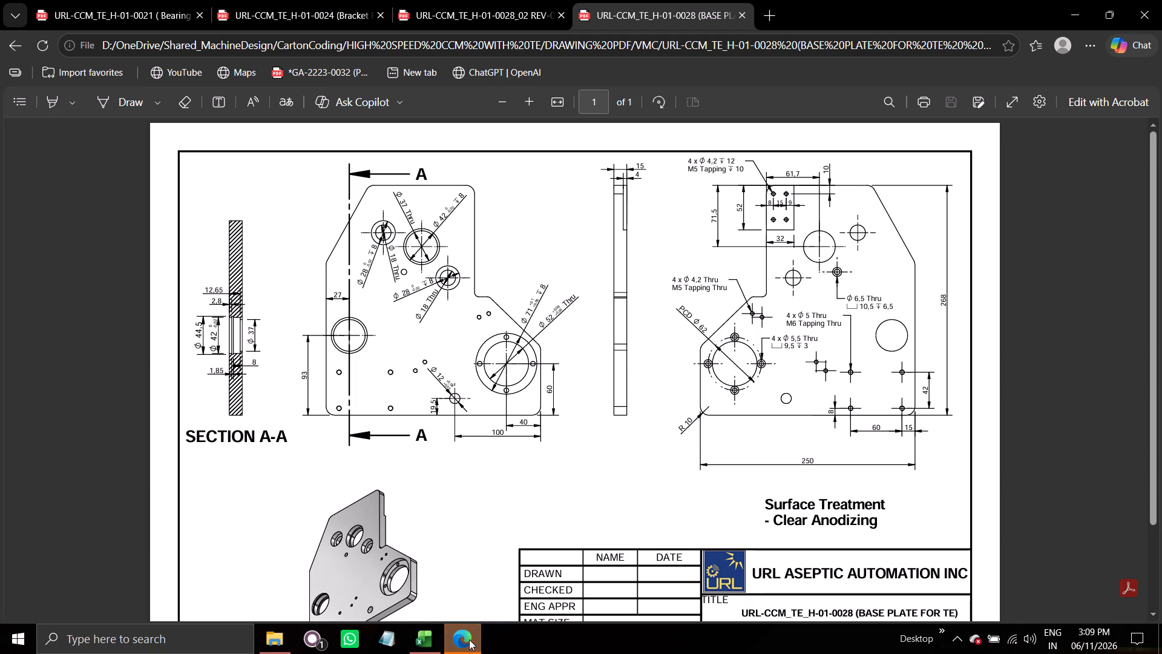
scroll(442, 513, "down", 1)
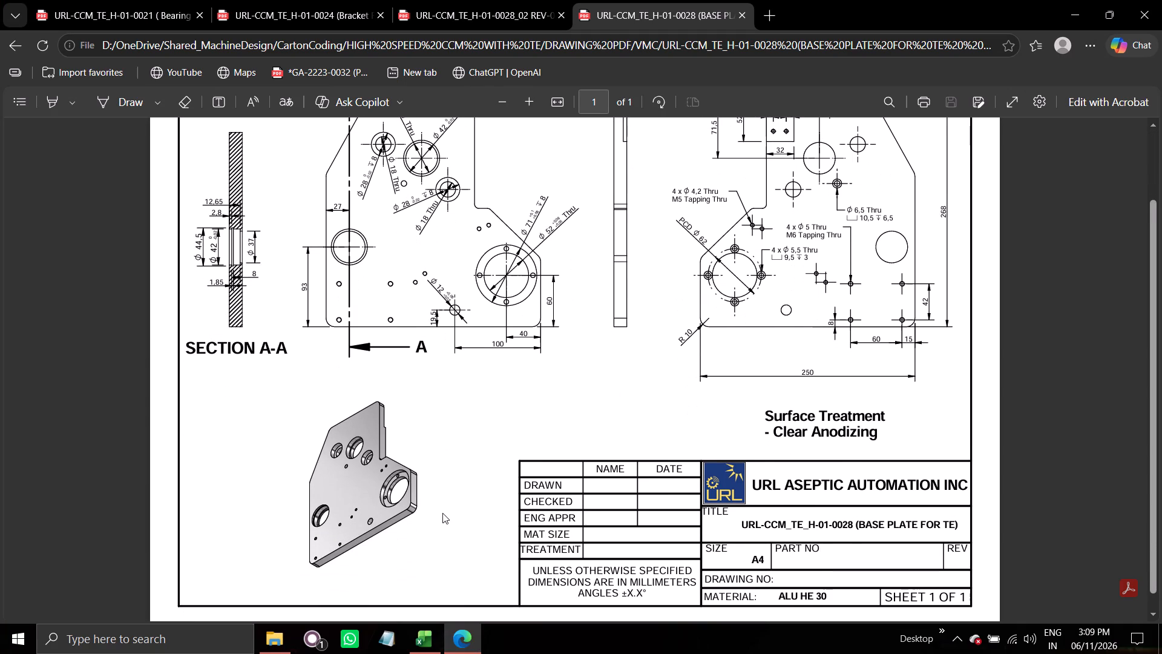
scroll(442, 513, "down", 1)
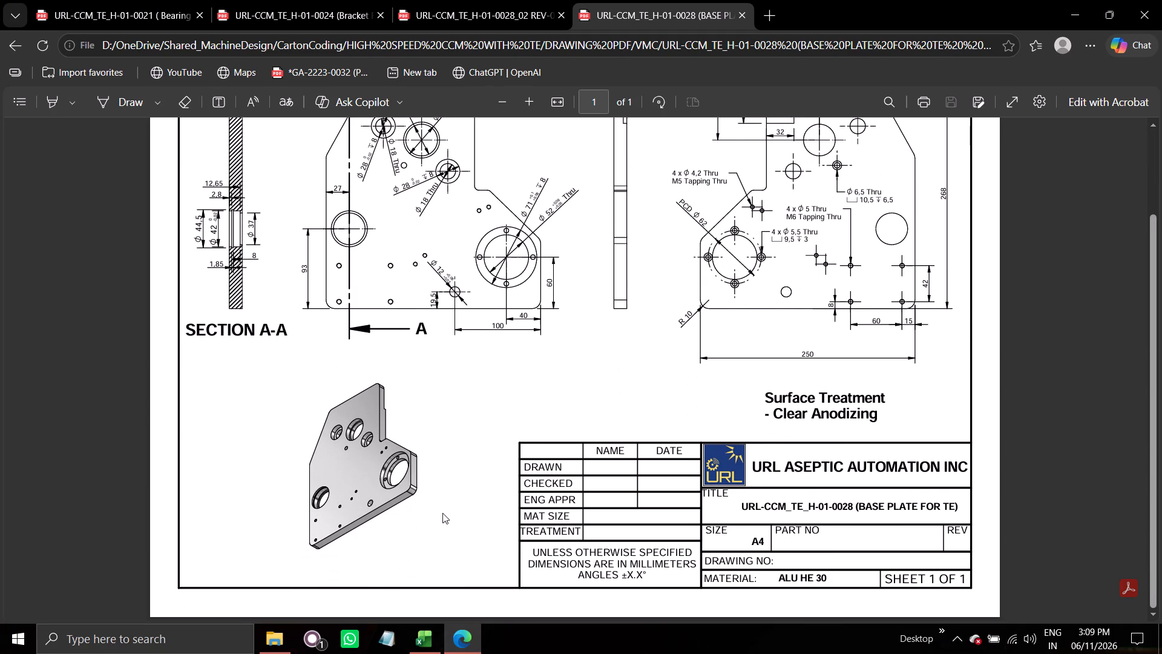
scroll(442, 513, "down", 2)
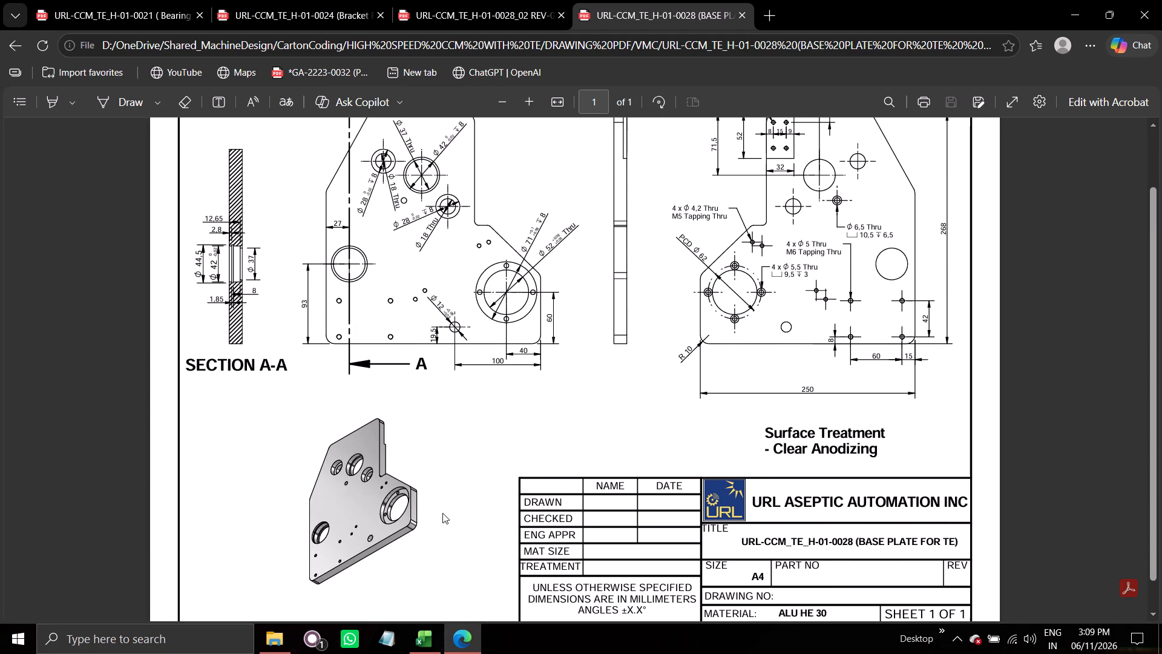
scroll(442, 513, "down", 1)
key("alt+Tab")
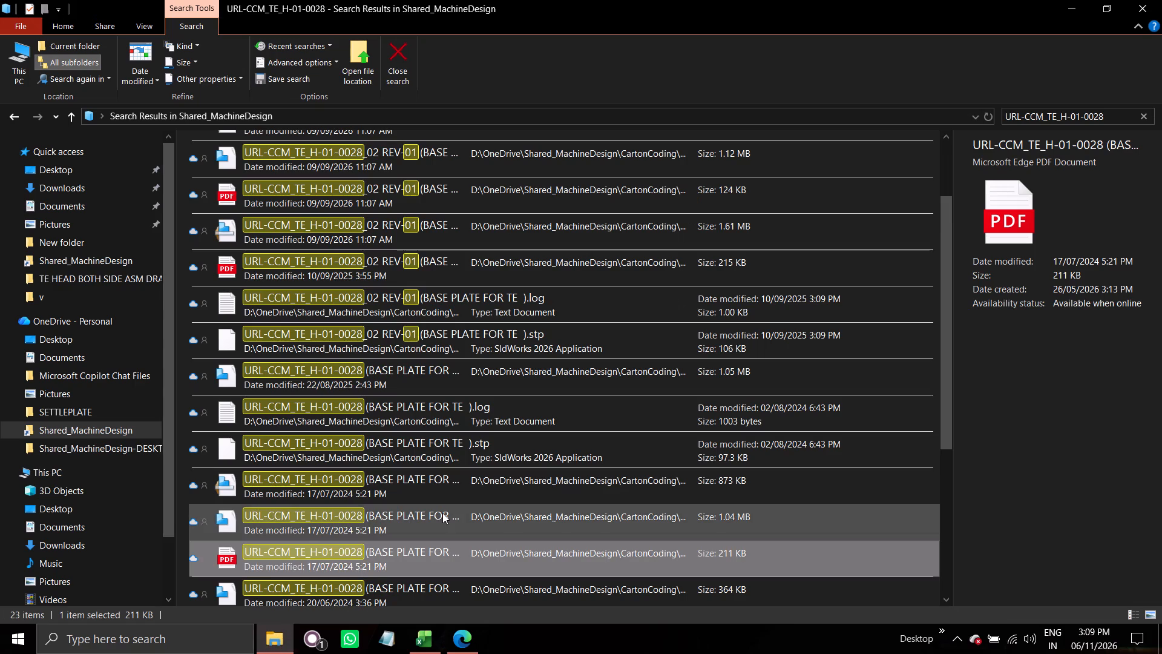
key("alt+Tab")
key("alt+Tab")
key("alt+Tab")
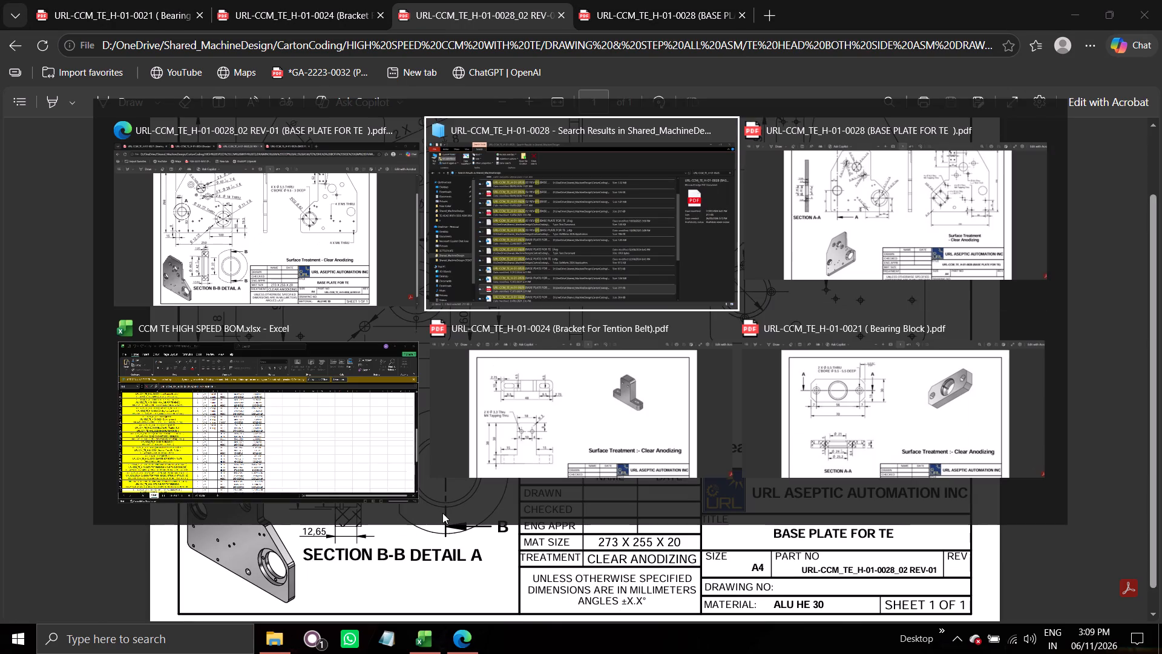
Return to the Excel BOM and enter sumit in cell D51 for URL-CCM_TE_H-01-0028 (BASE PLATE FOR TE).
key("alt+Tab")
key("alt+Tab")
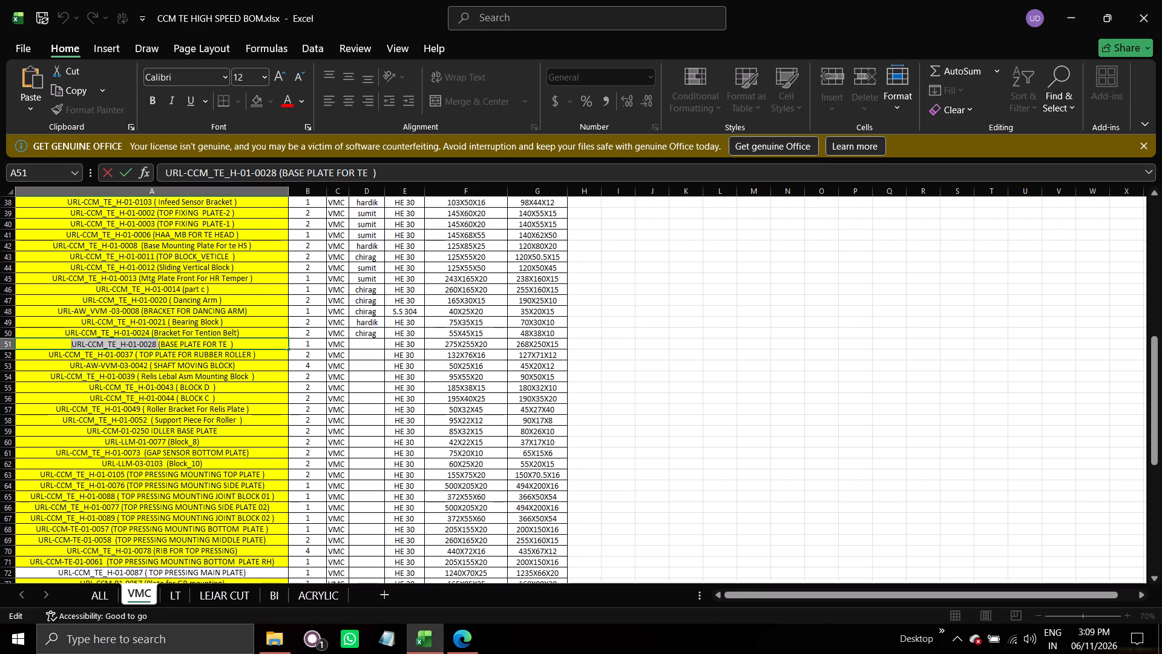
left_click(363, 346)
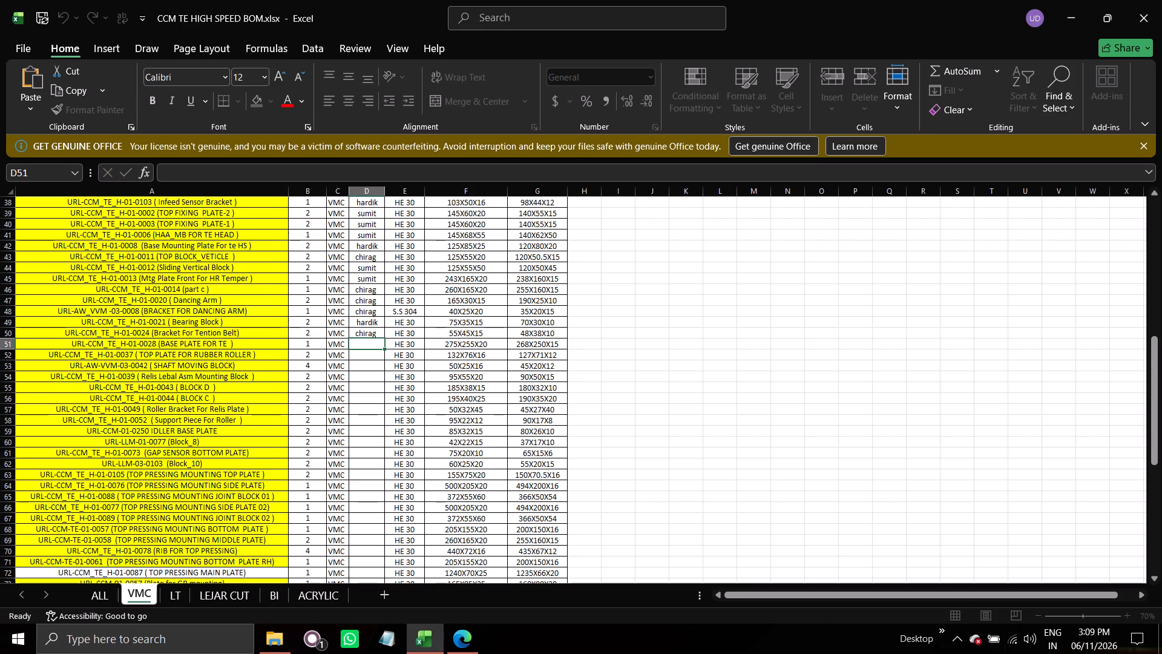
key("s")
key("Return")
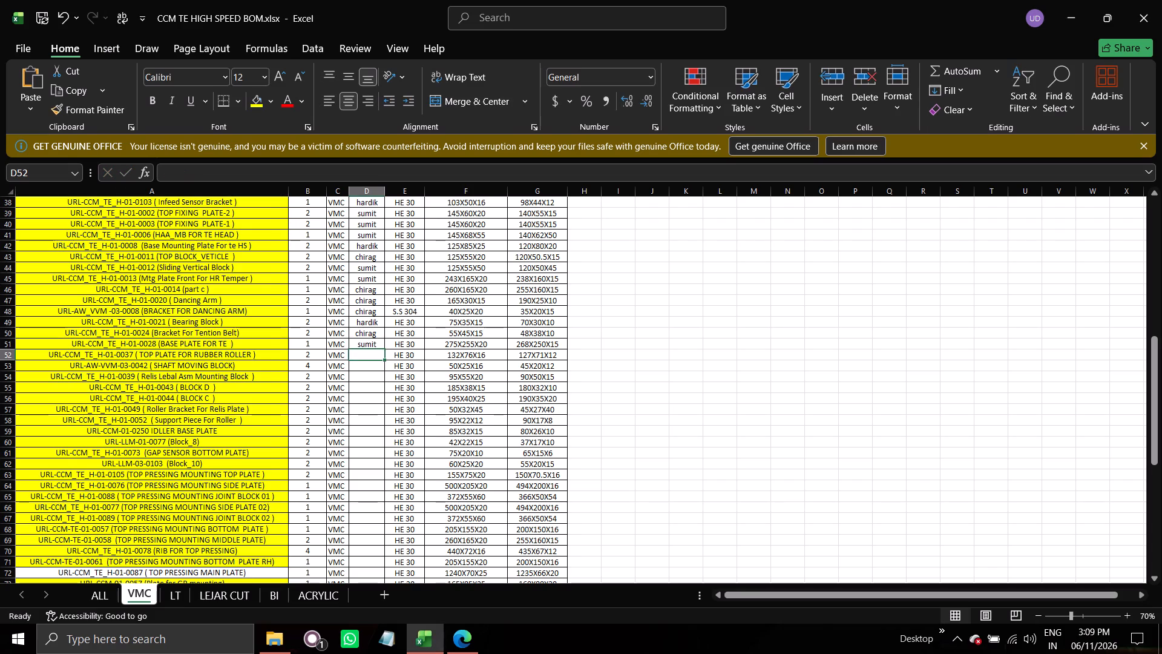
Copy part number URL-CCM_TE_H-01-0037 from cell A52 and search the Shared_MachineDesign files in File Explorer for it.
left_click(274, 355)
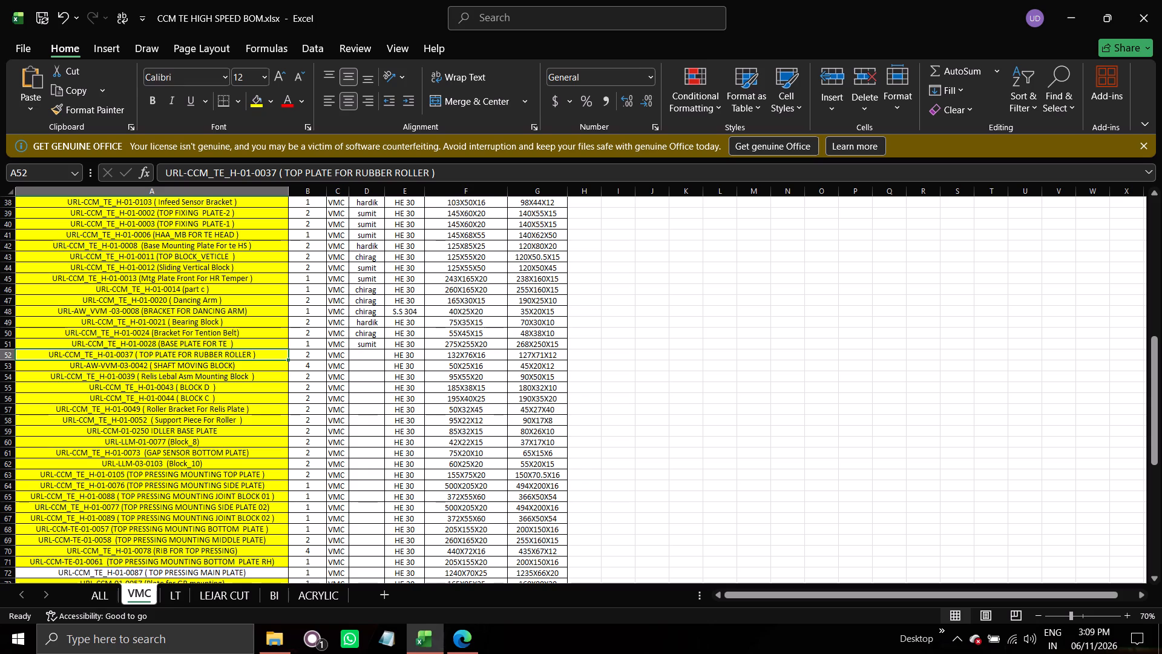
double_click(133, 355)
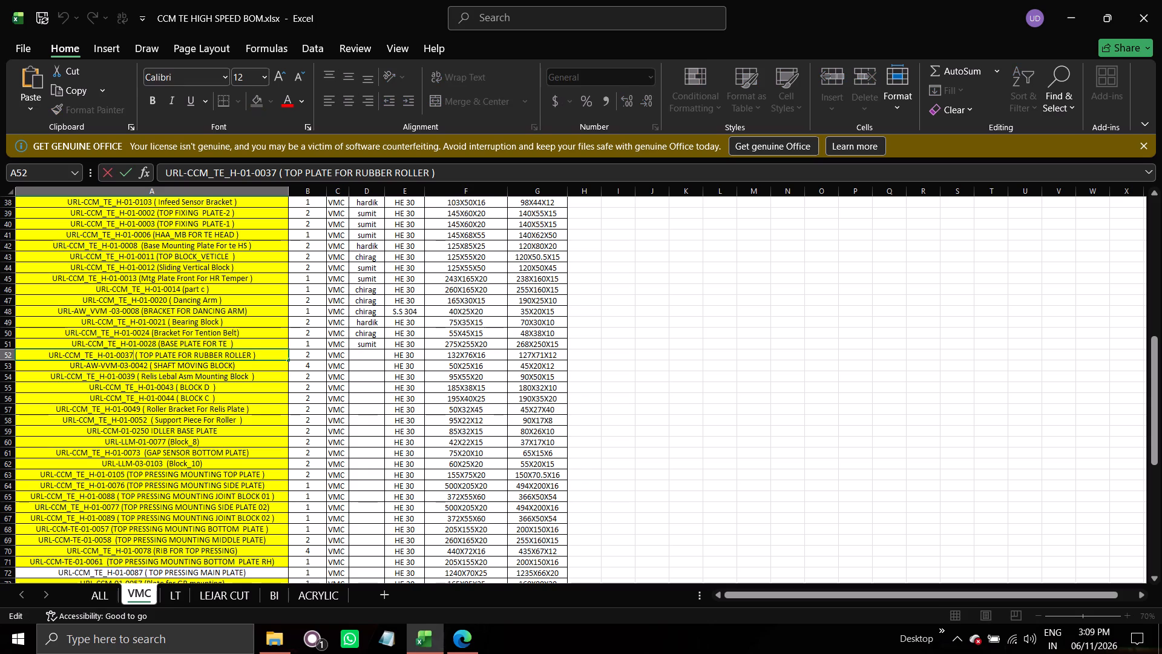
left_click_drag(133, 355, 68, 353)
left_click_drag(68, 353, 48, 351)
key("ctrl+c")
key("alt+Tab")
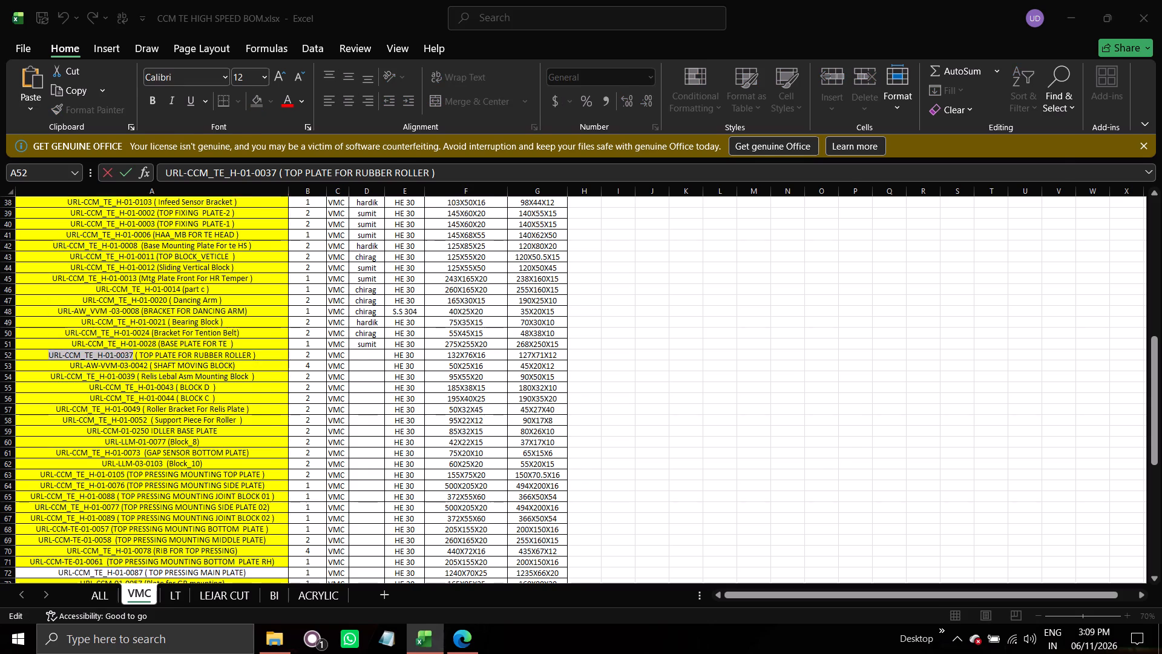
key("alt+Tab")
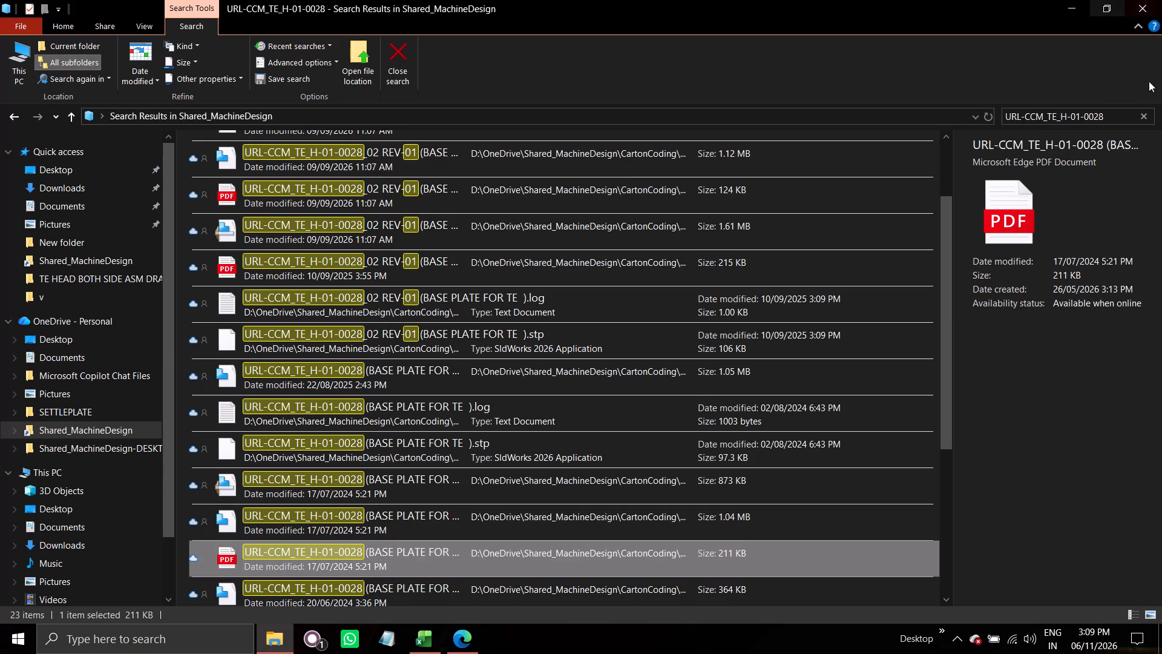
left_click(1103, 113)
key("ctrl+v")
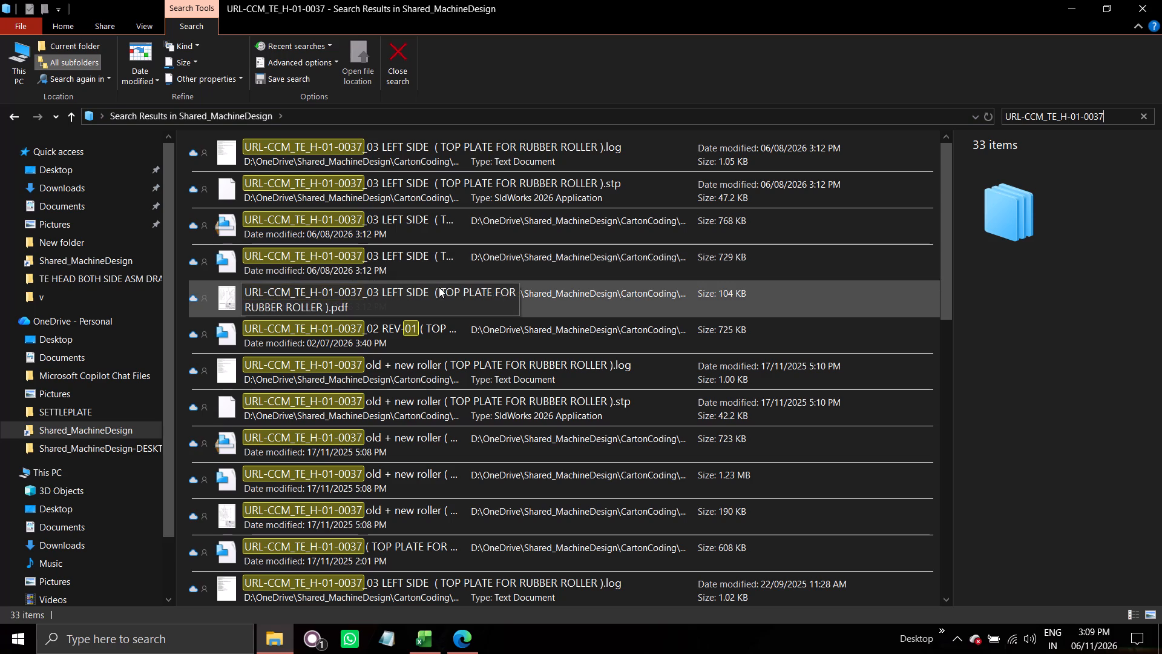
Find and open the original URL-CCM_TE_H-01-0037 (TOP PLATE FOR RUBBER ROLLER) PDF dated 17/07/2024 and examine the part drawing.
scroll(439, 287, "down", 1)
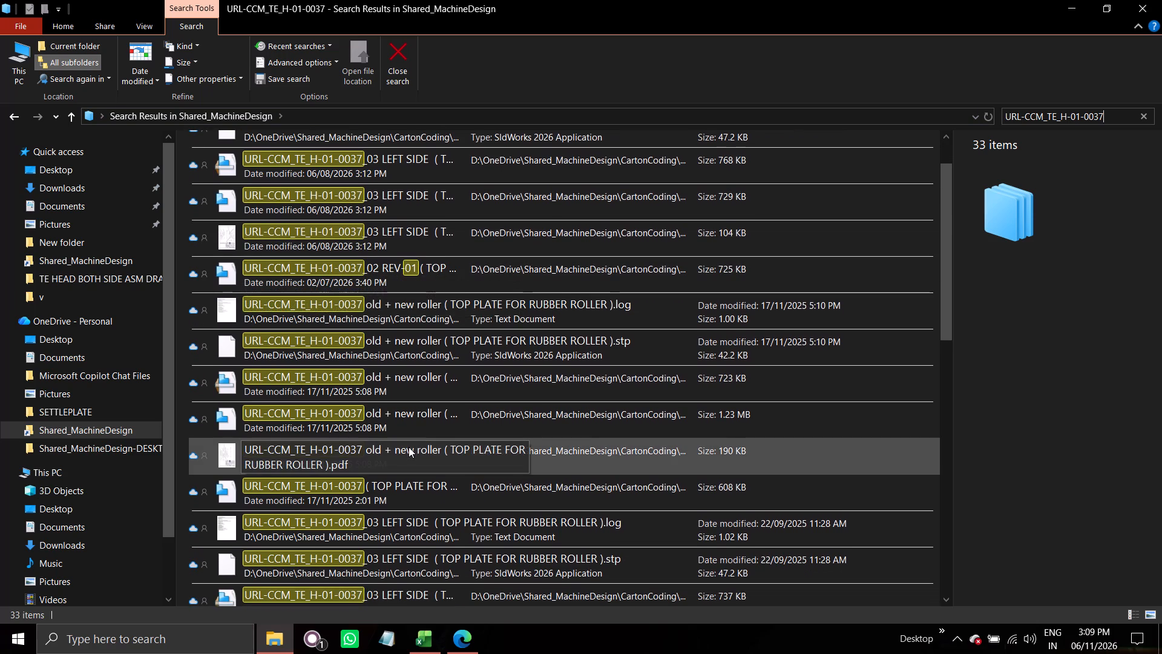
scroll(409, 447, "down", 2)
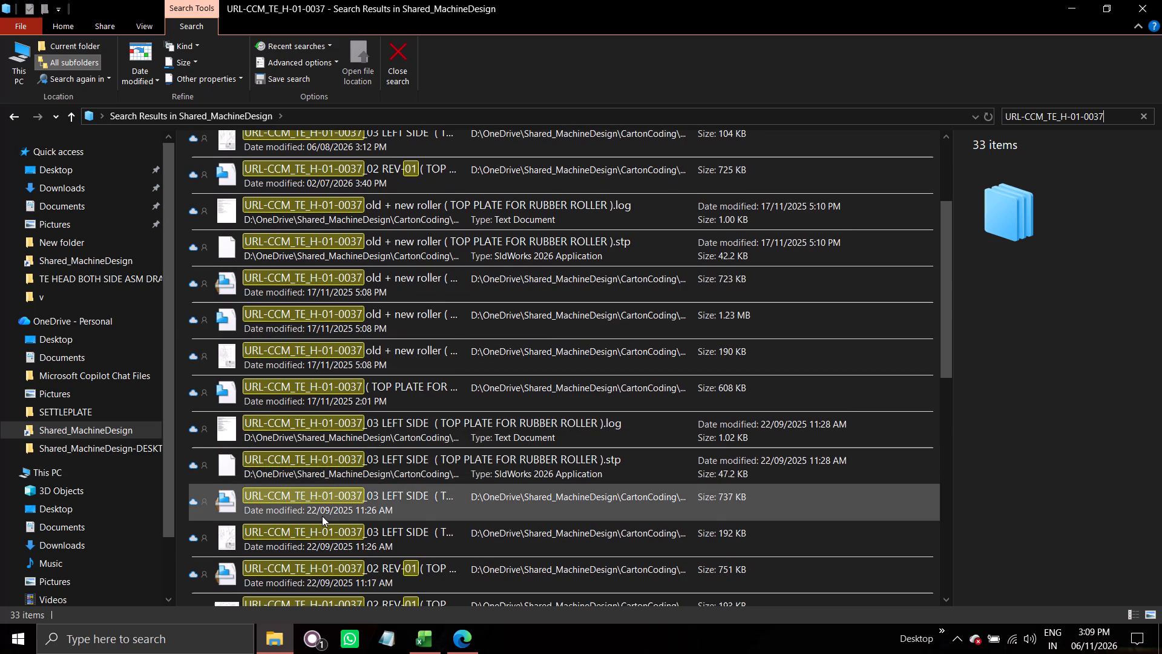
scroll(322, 516, "down", 2)
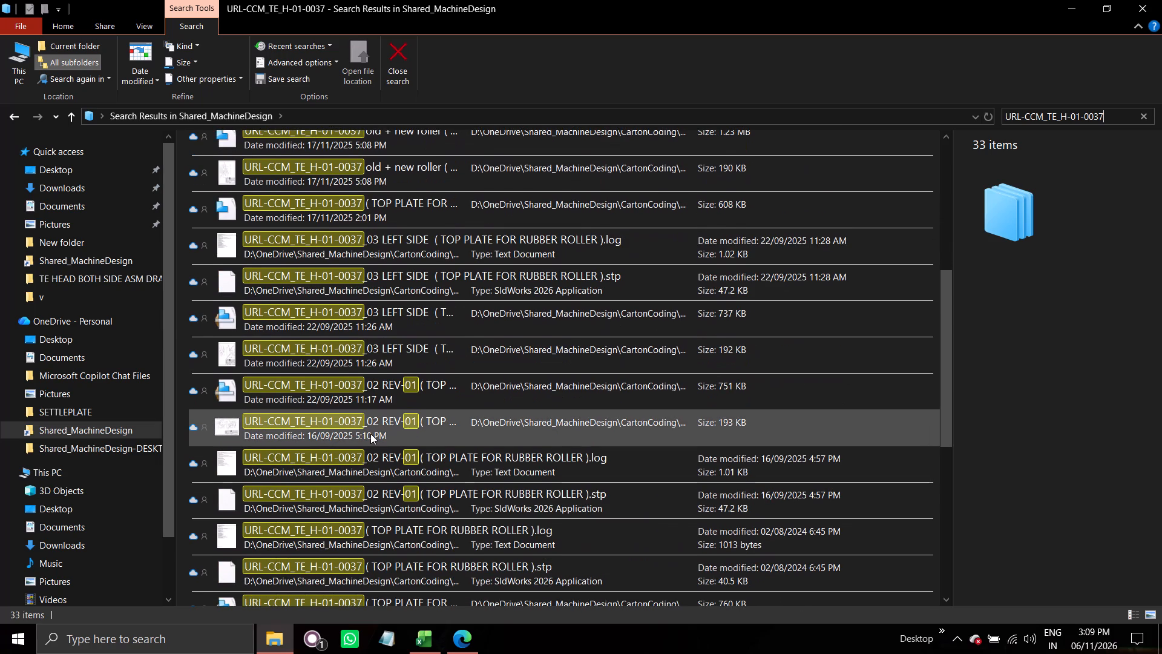
scroll(390, 471, "down", 1)
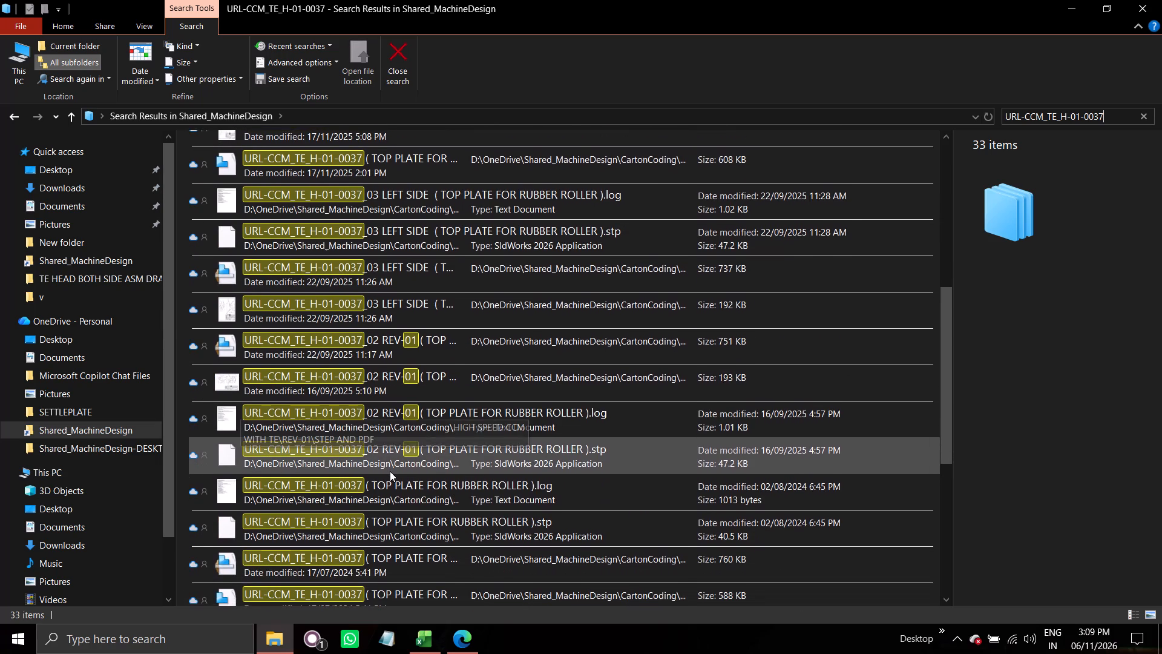
scroll(390, 471, "down", 1)
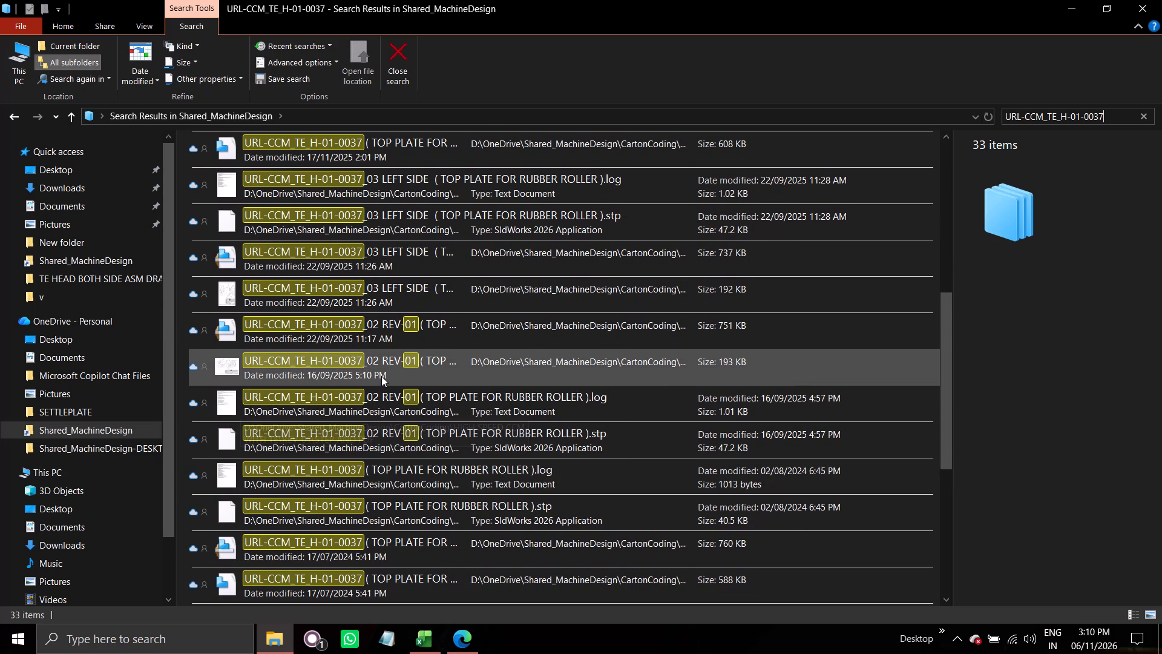
scroll(381, 376, "down", 2)
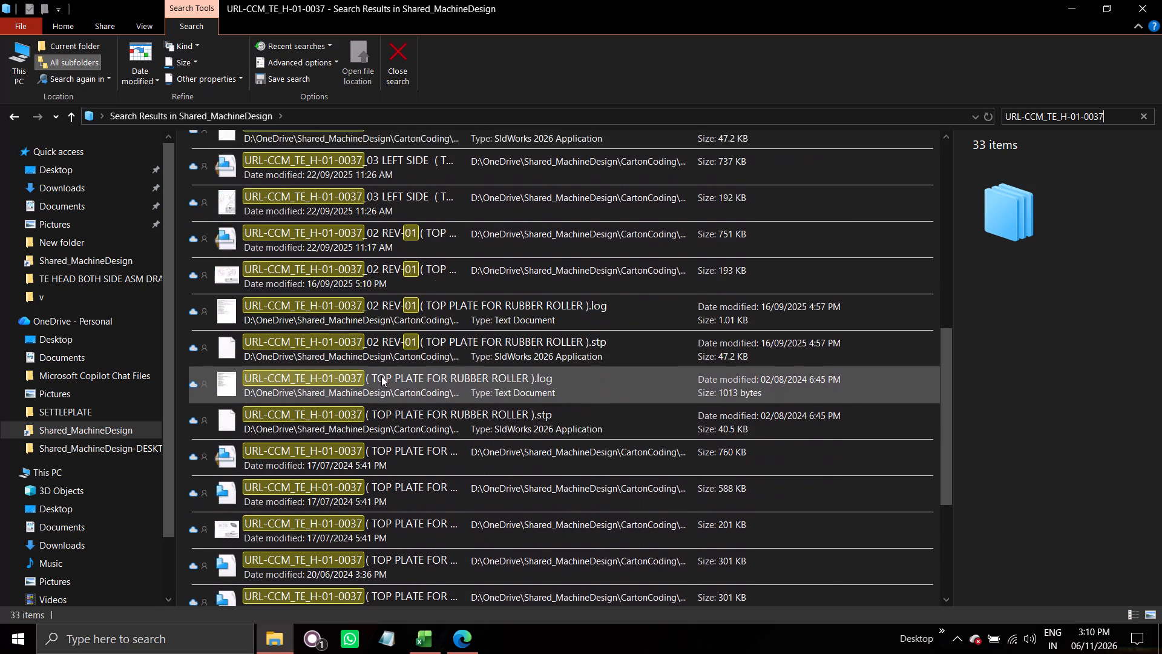
scroll(381, 376, "down", 3)
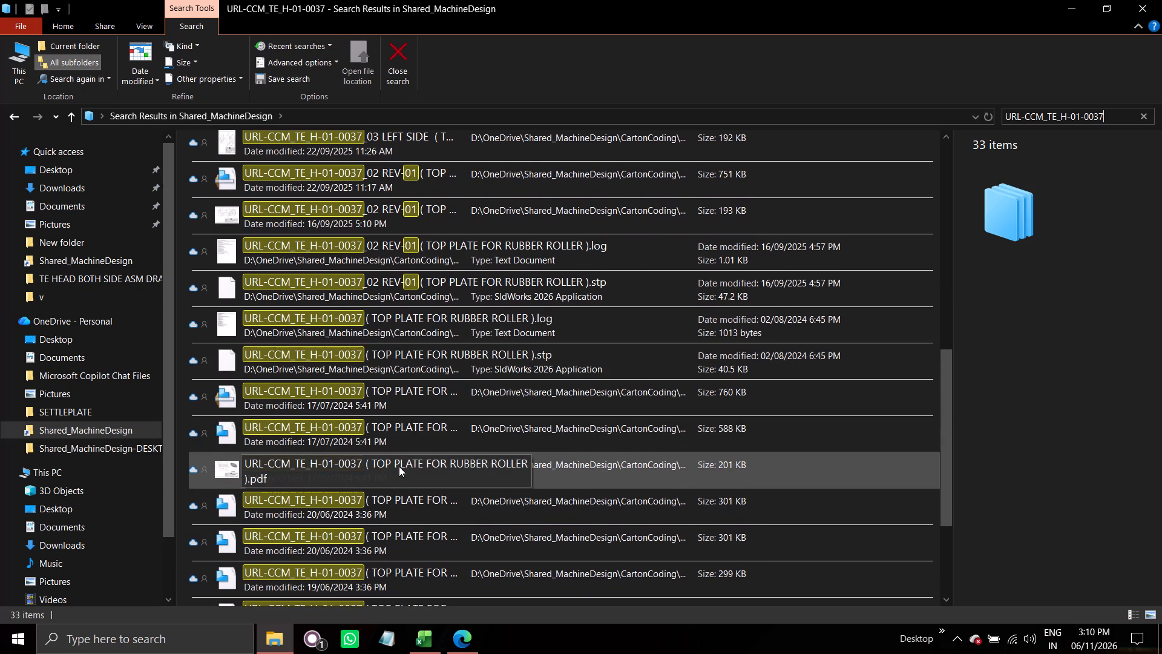
double_click(397, 463)
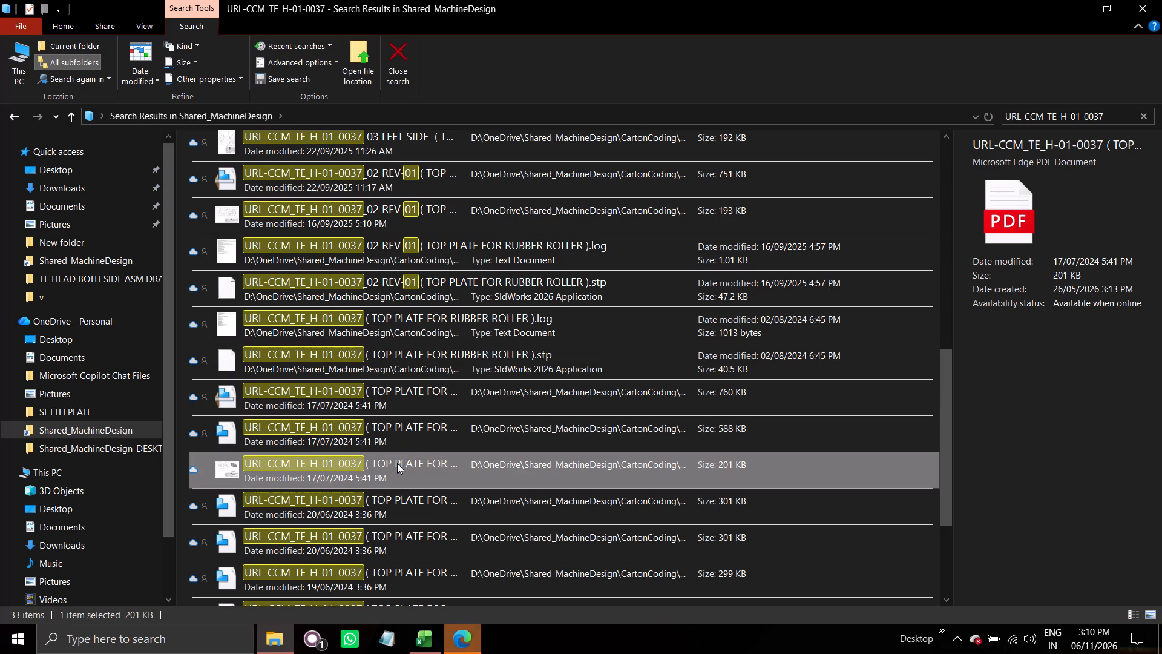
left_click(462, 627)
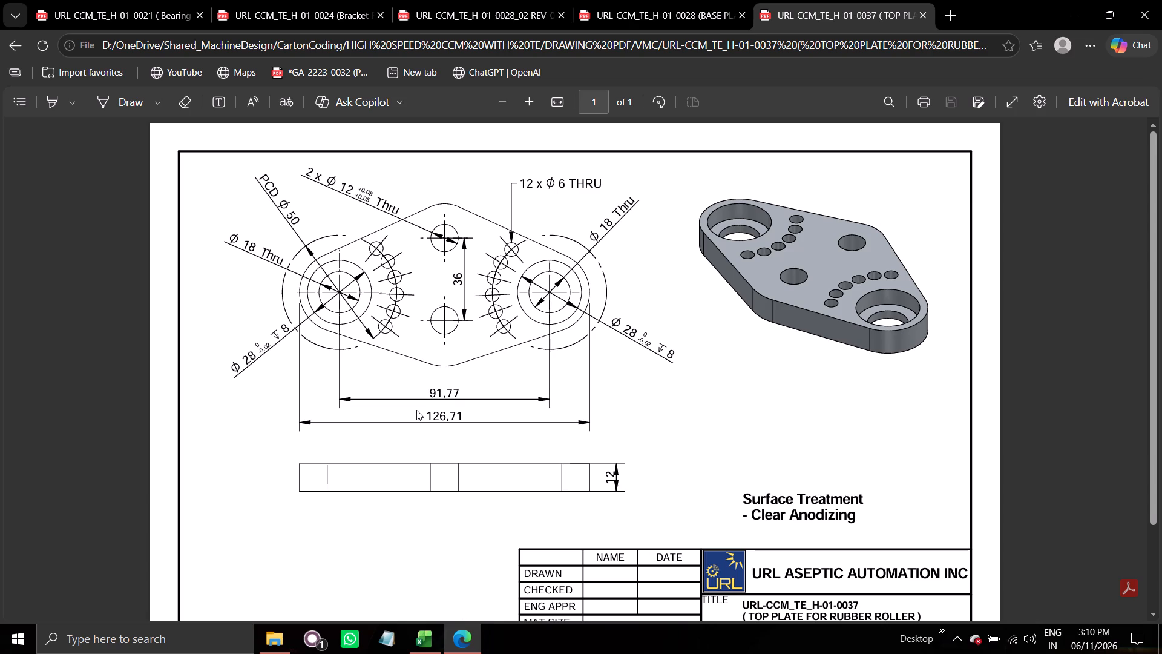
key("alt+Tab")
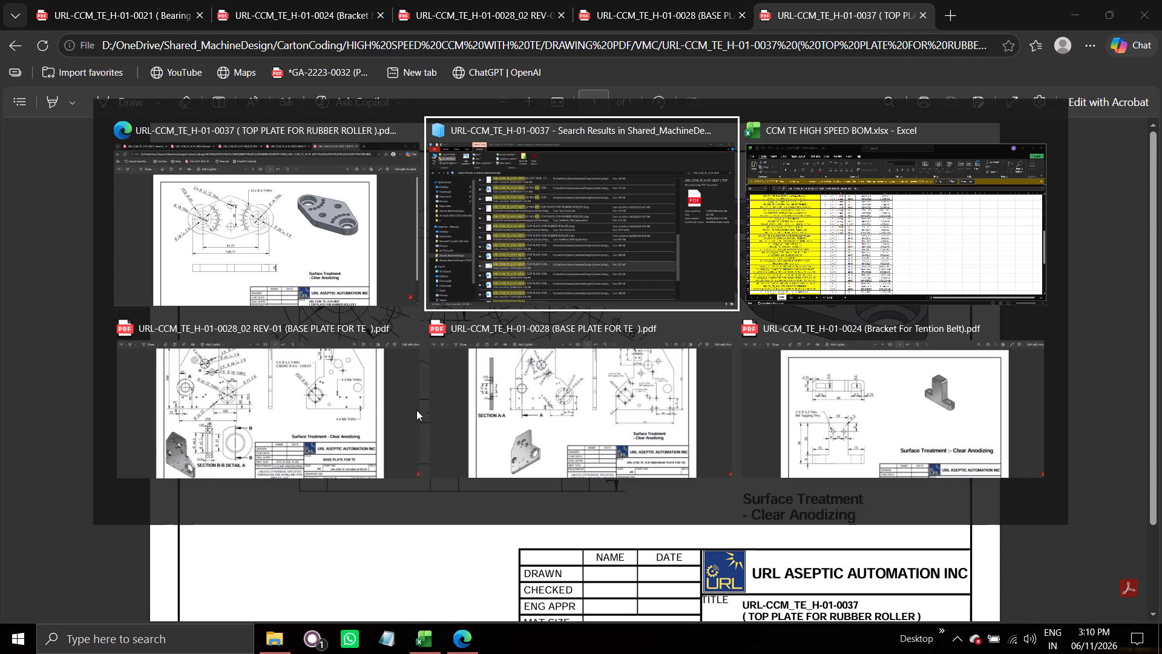
Switch back to the Excel BOM and enter sumit in cell D52 for URL-CCM_TE_H-01-0037 (TOP PLATE FOR RUBBER ROLLER).
key("alt+Tab")
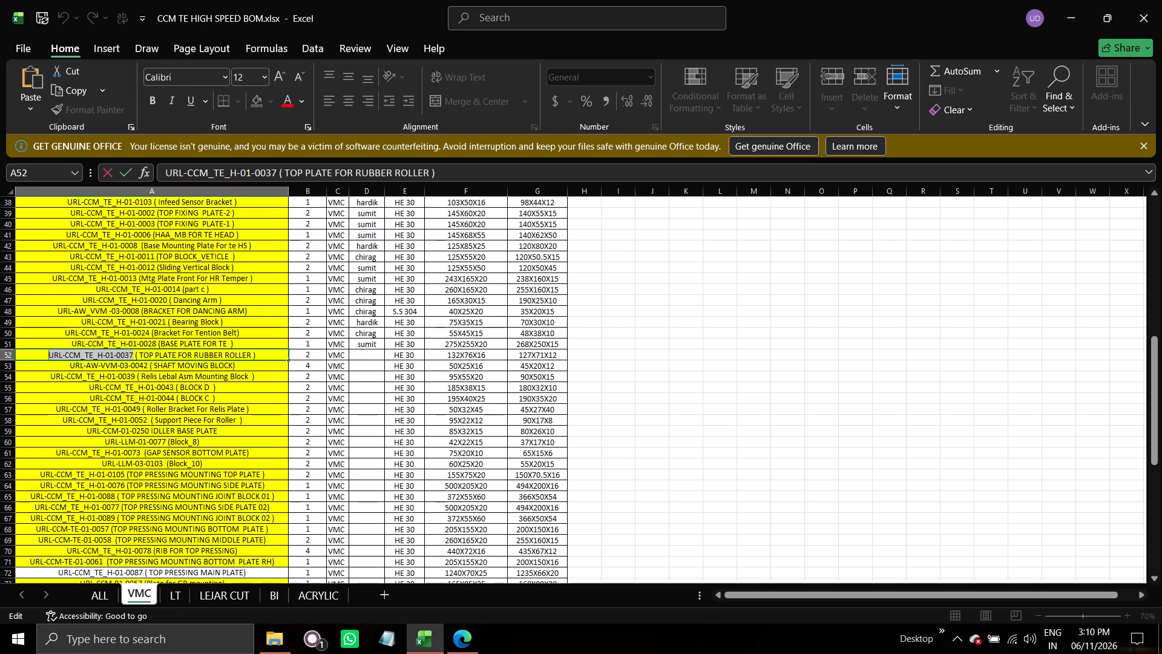
left_click(365, 354)
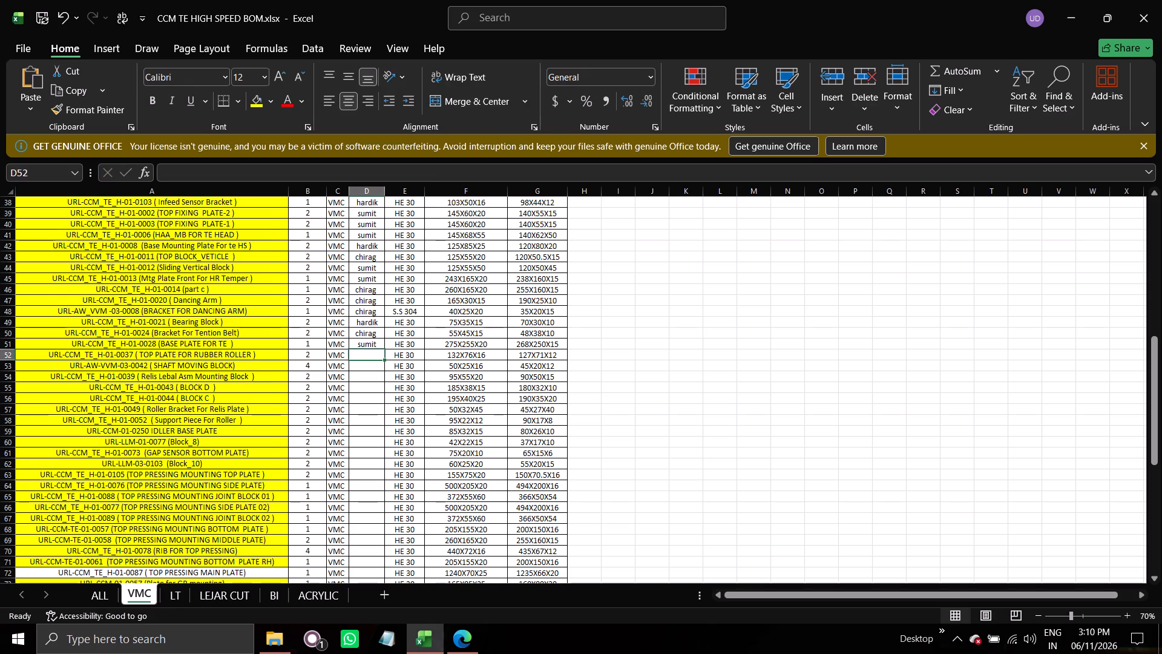
key("s")
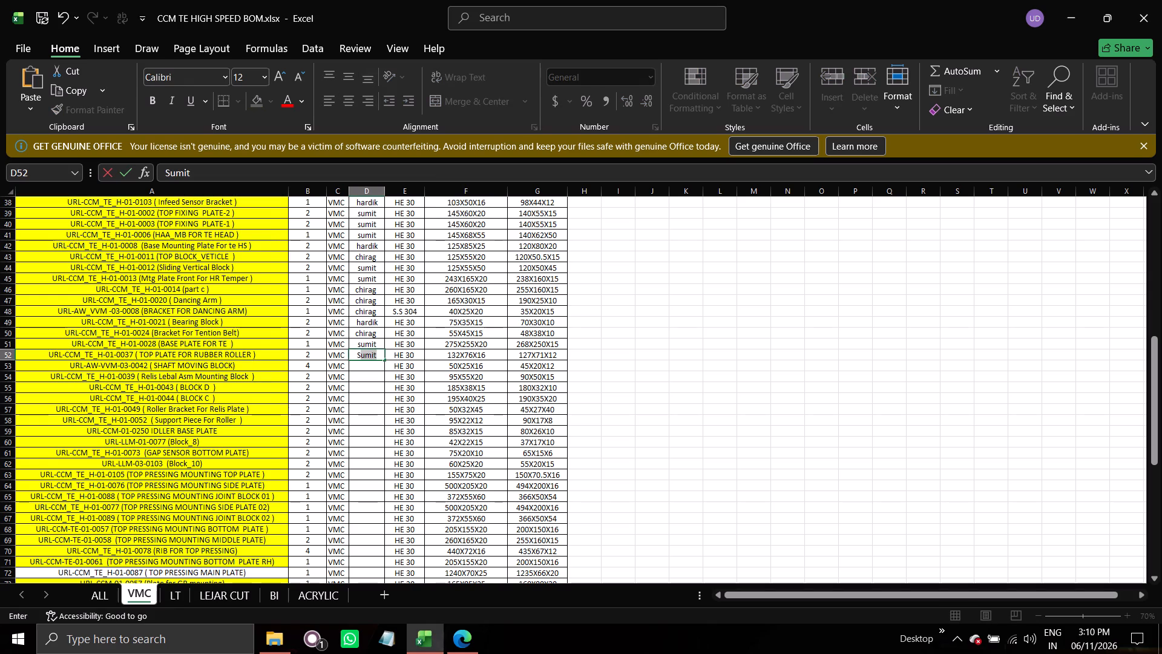
key("Return")
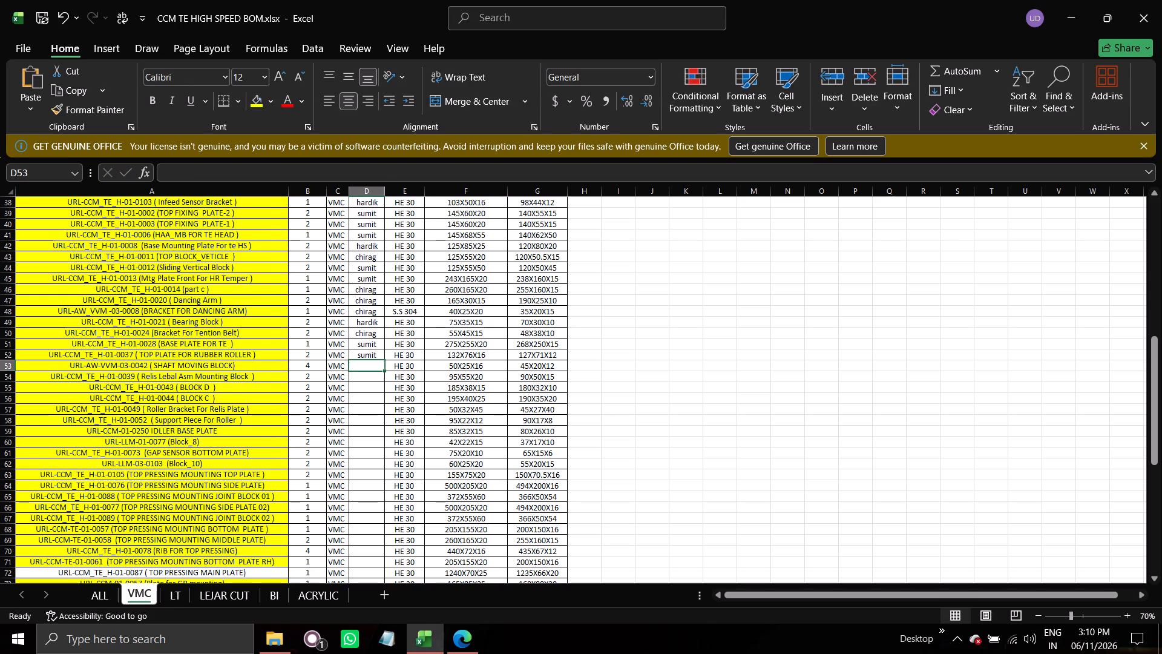
Copy part number URL-AW-VVM-03-0042 from cell A53 and search the Shared_MachineDesign files in File Explorer for it.
left_click(253, 367)
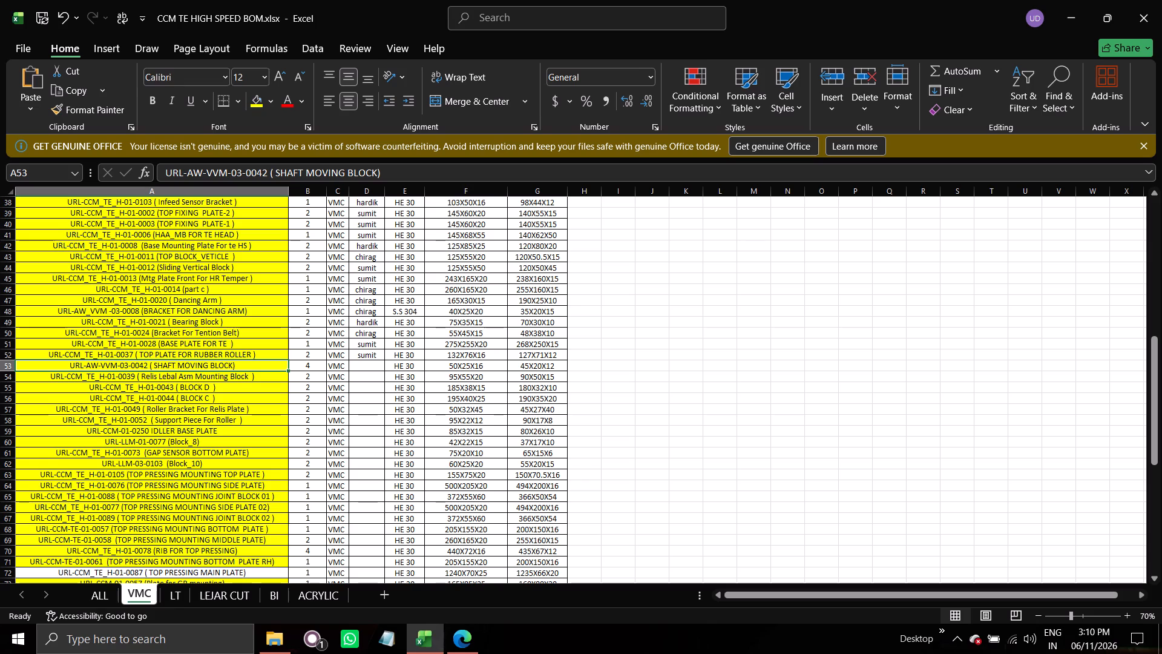
double_click(148, 367)
left_click_drag(148, 367, 146, 367)
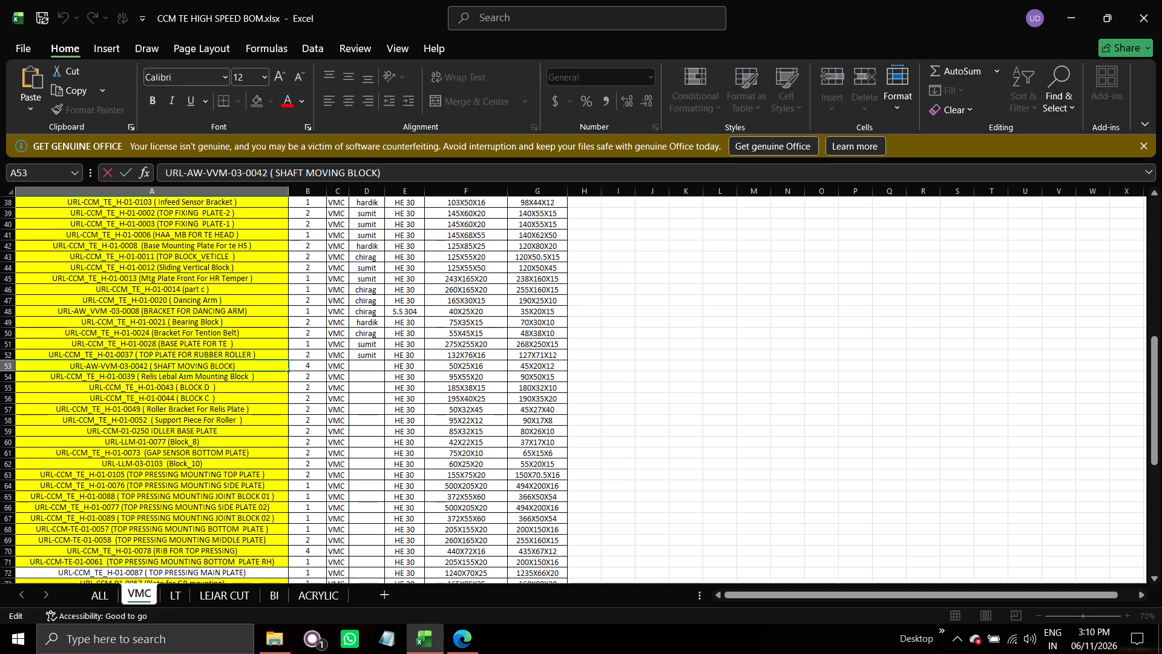
left_click_drag(146, 367, 61, 367)
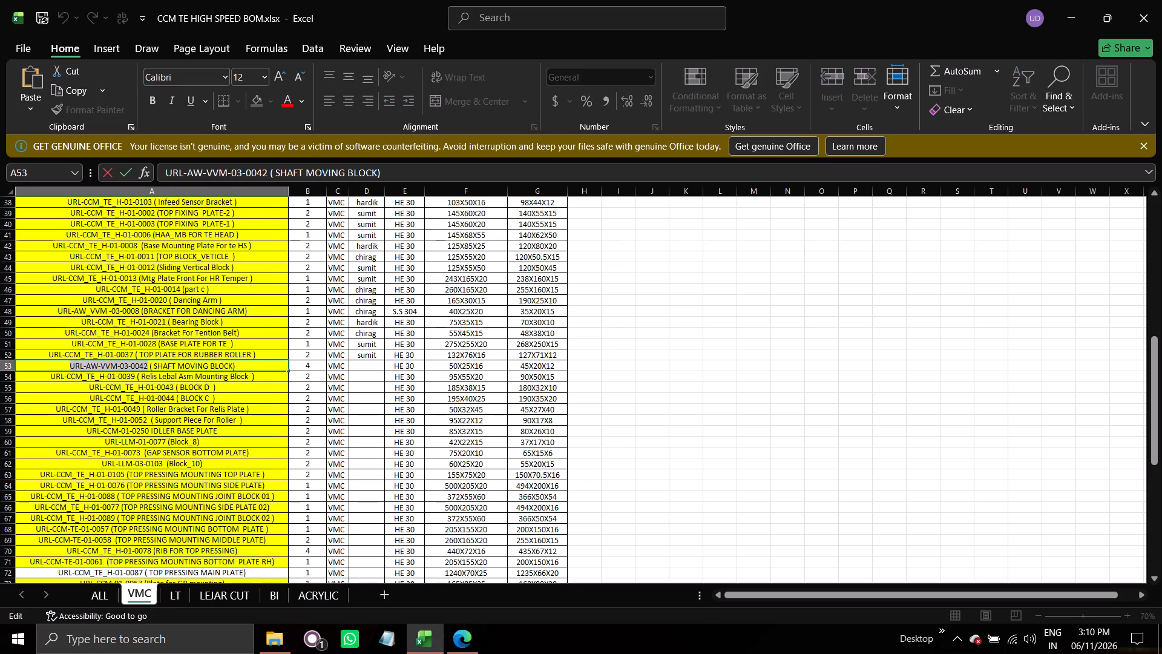
key("ctrl+c")
key("alt+Tab")
key("alt+Tab")
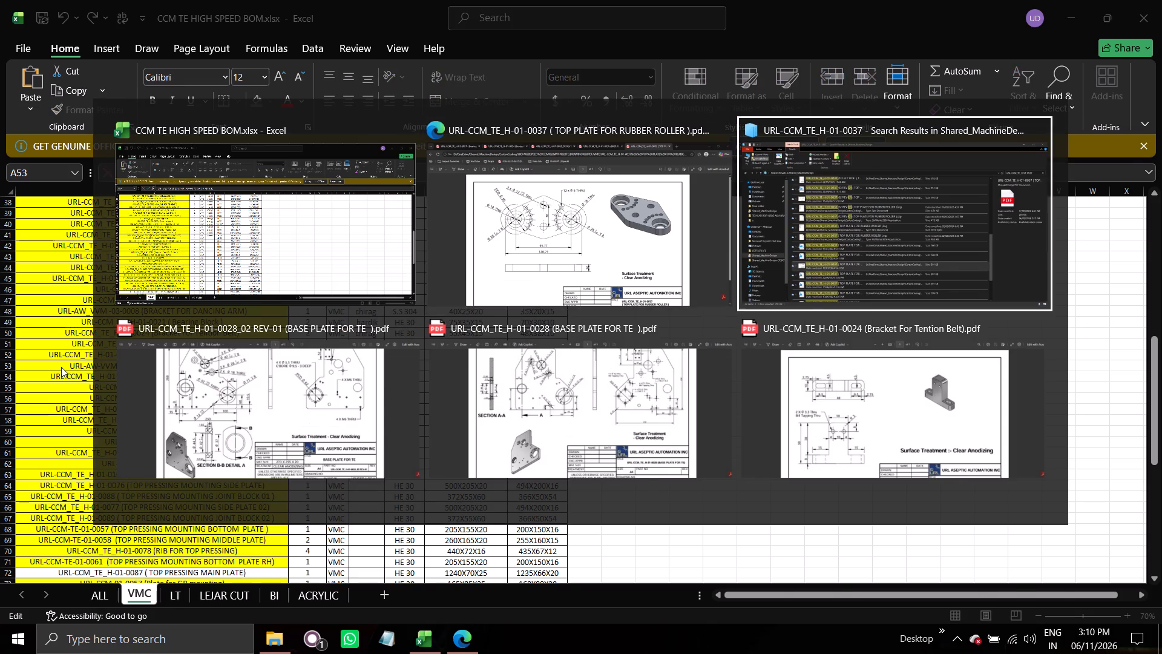
left_click(1042, 111)
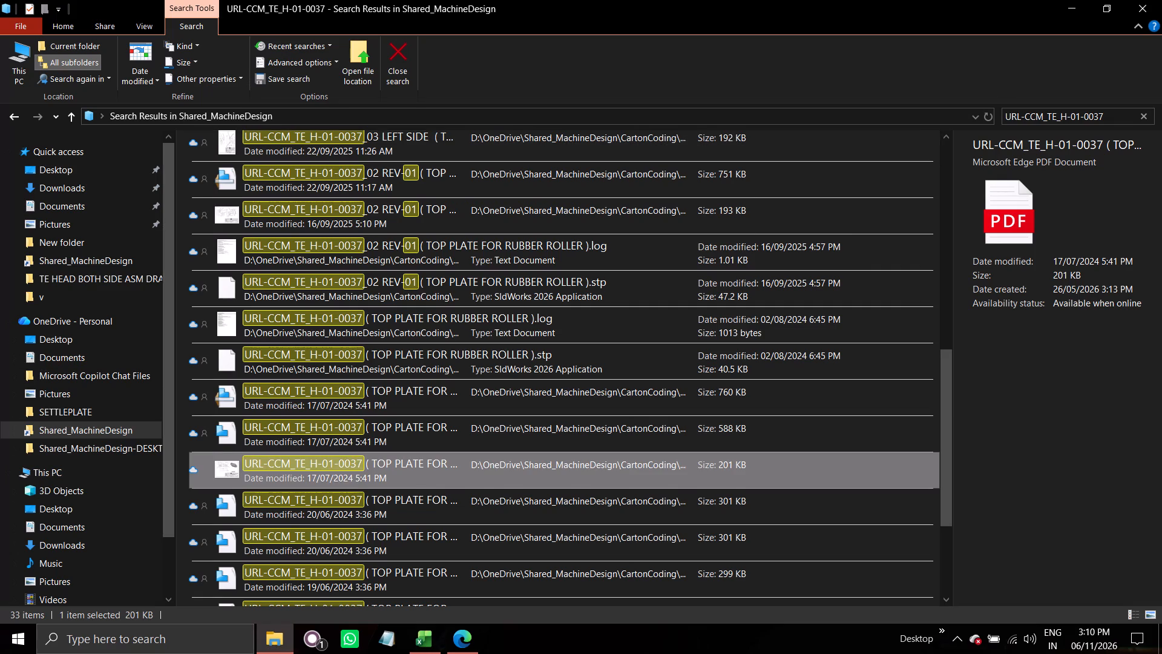
key("ctrl+v")
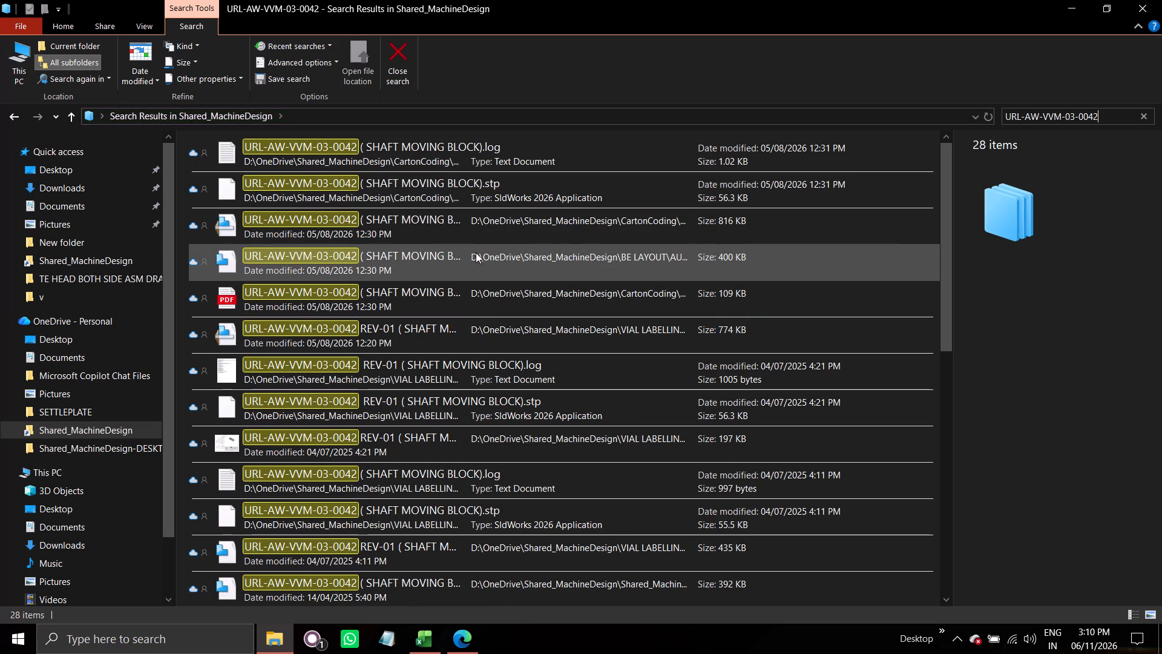
Open the URL-AW-VVM-03-0042 (SHAFT MOVING BLOCK) PDF dated 05/08/2026 in Edge and examine the part drawing.
double_click(421, 303)
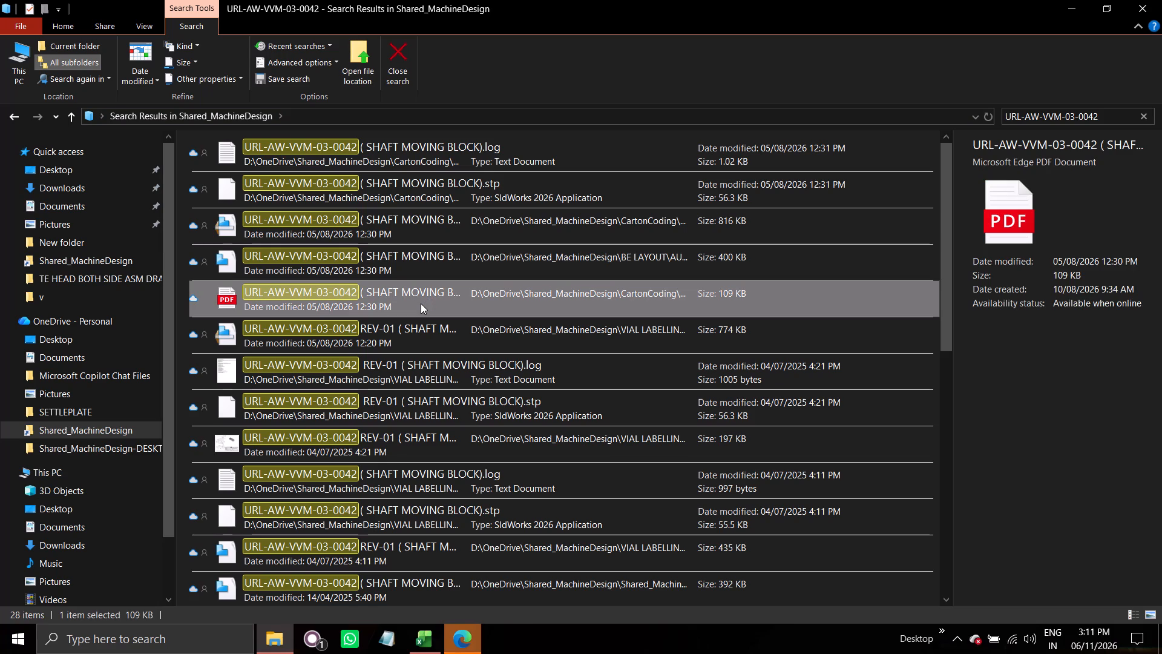
left_click(468, 632)
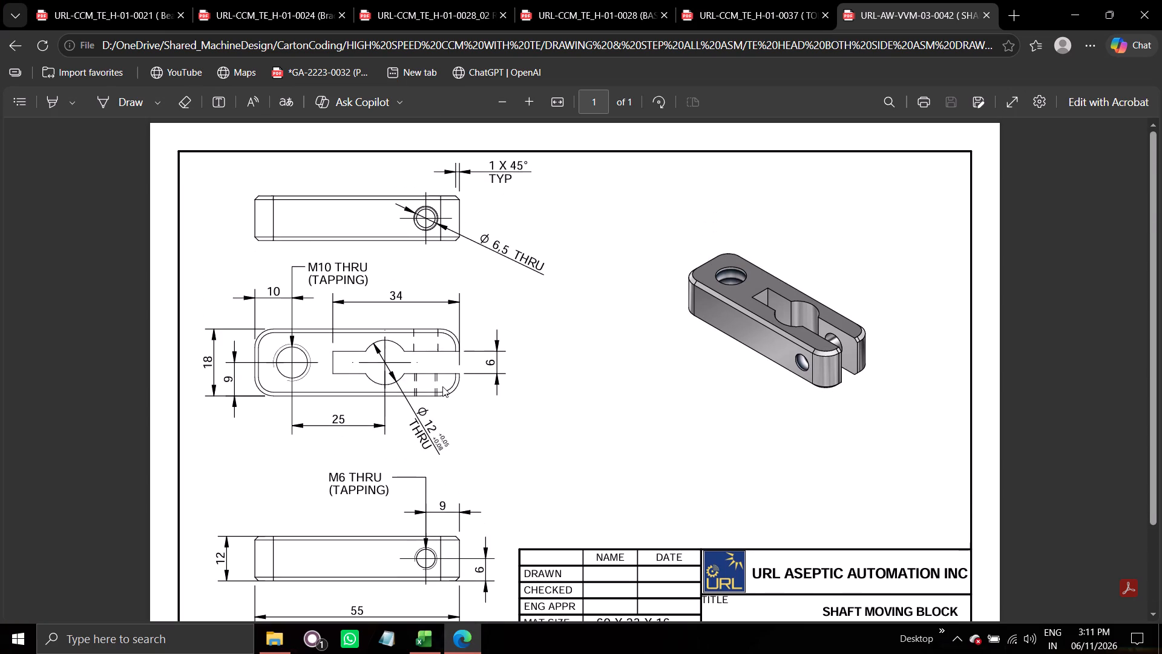
Return to the Excel BOM and enter chirag in cell D53 for URL-AW-VVM-03-0042 (SHAFT MOVING BLOCK).
key("alt+Tab")
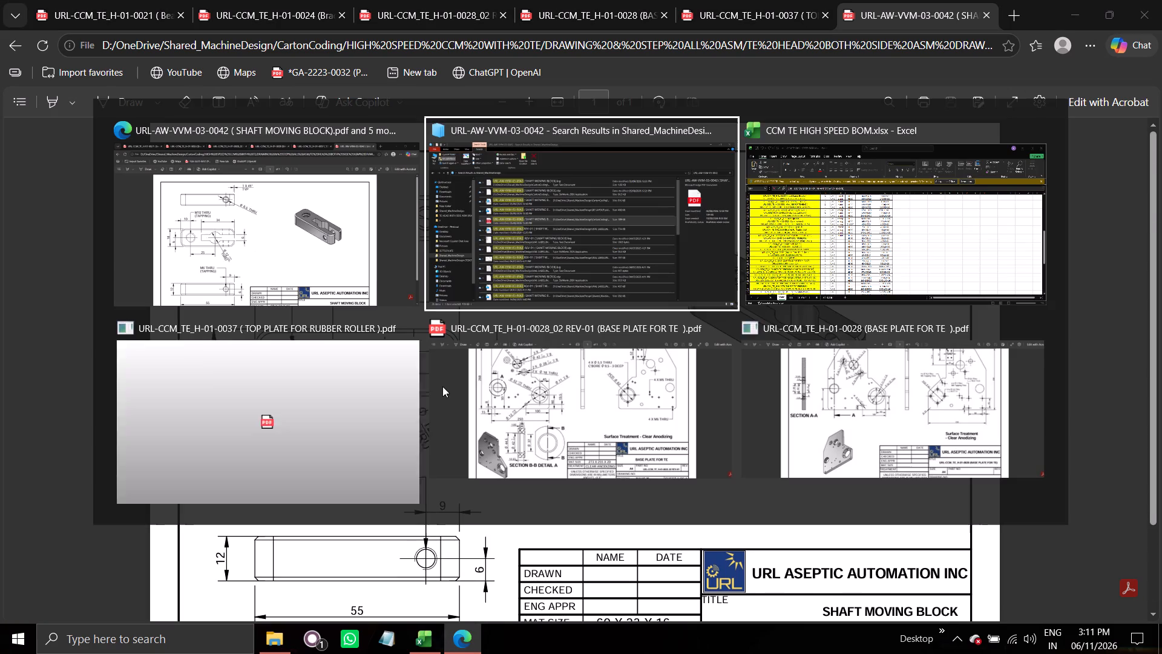
key("alt+Tab")
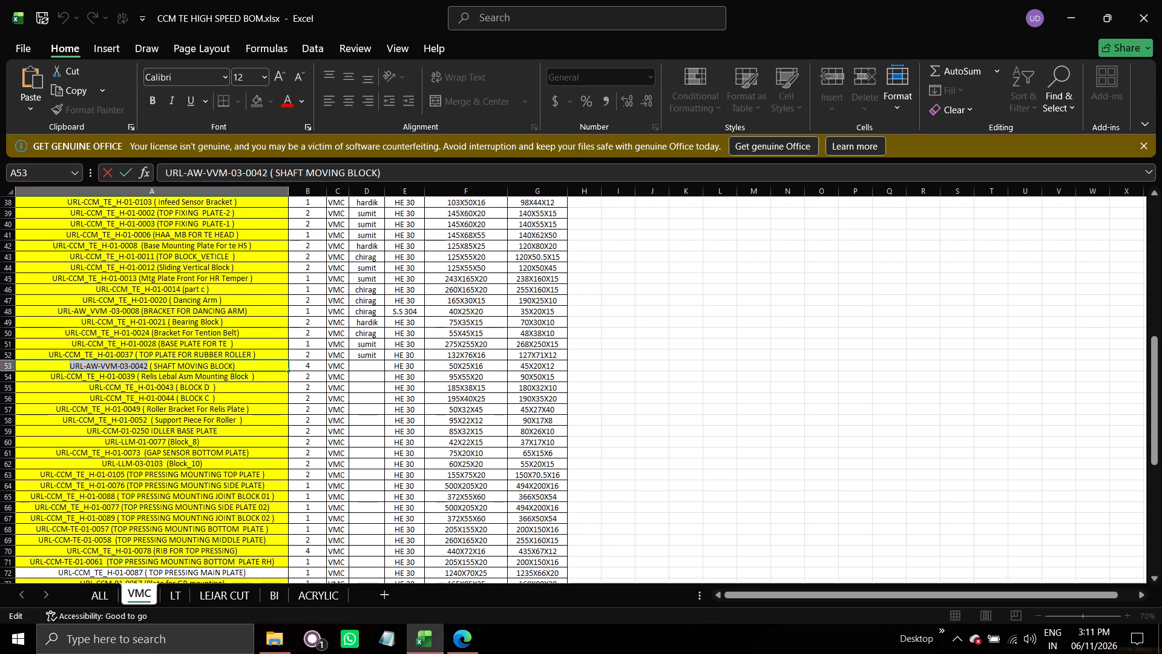
left_click(375, 366)
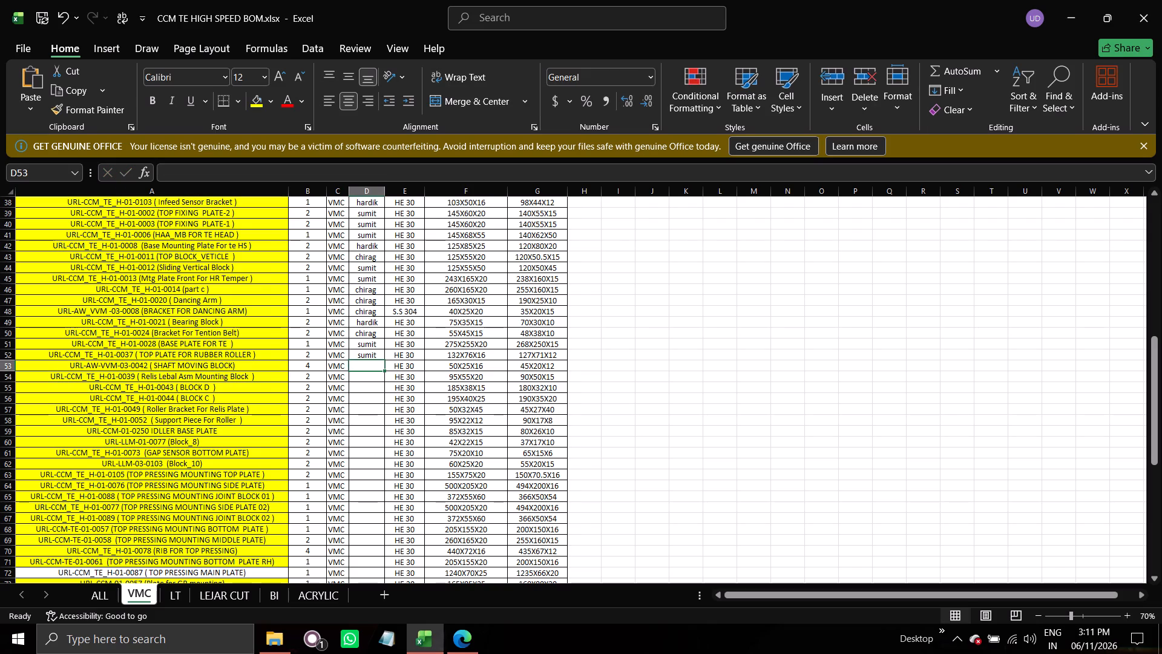
key("c")
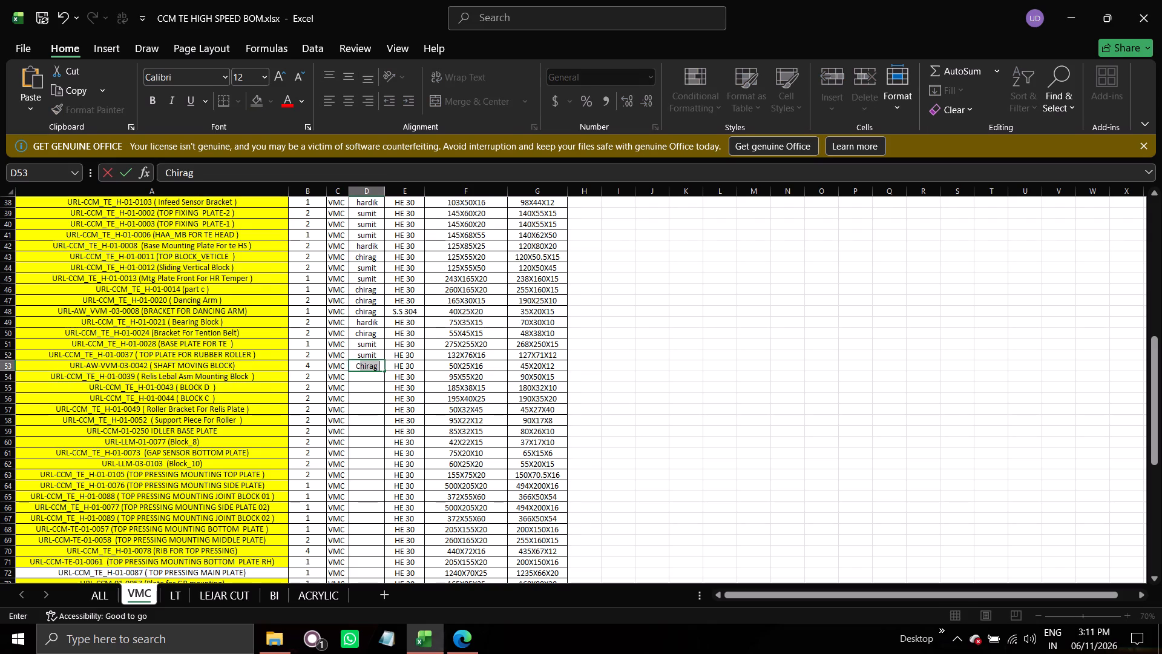
key("Return")
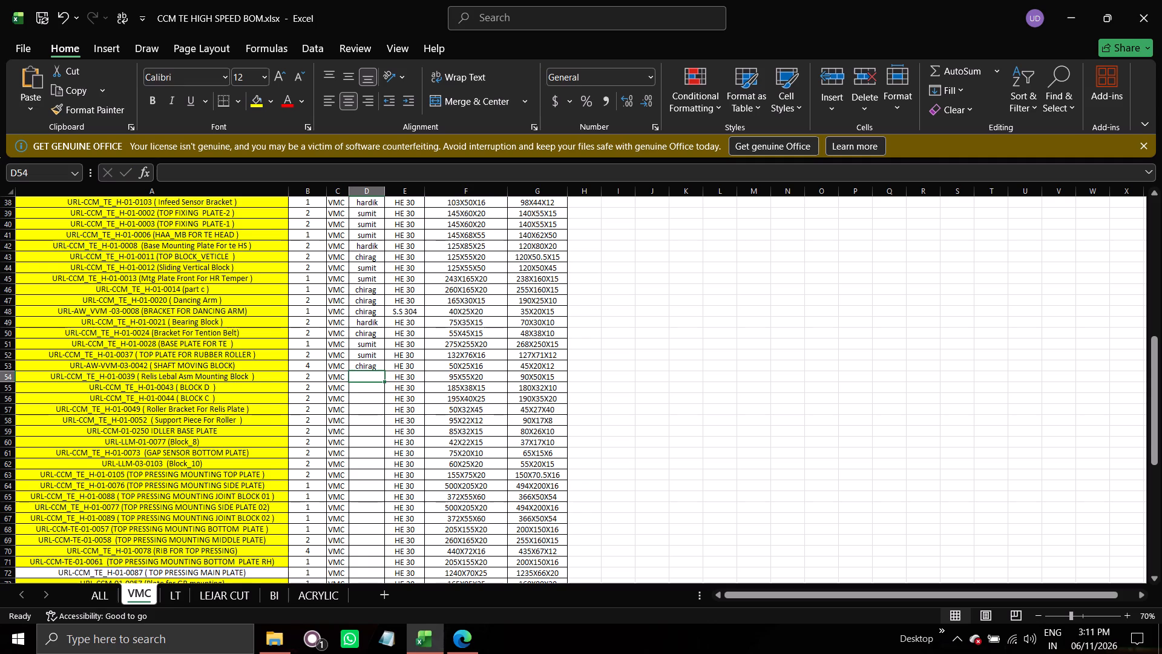
Copy part number URL-CCM_TE_H-01-0039 from cell A54 and search the Shared_MachineDesign files in File Explorer for it.
left_click(265, 378)
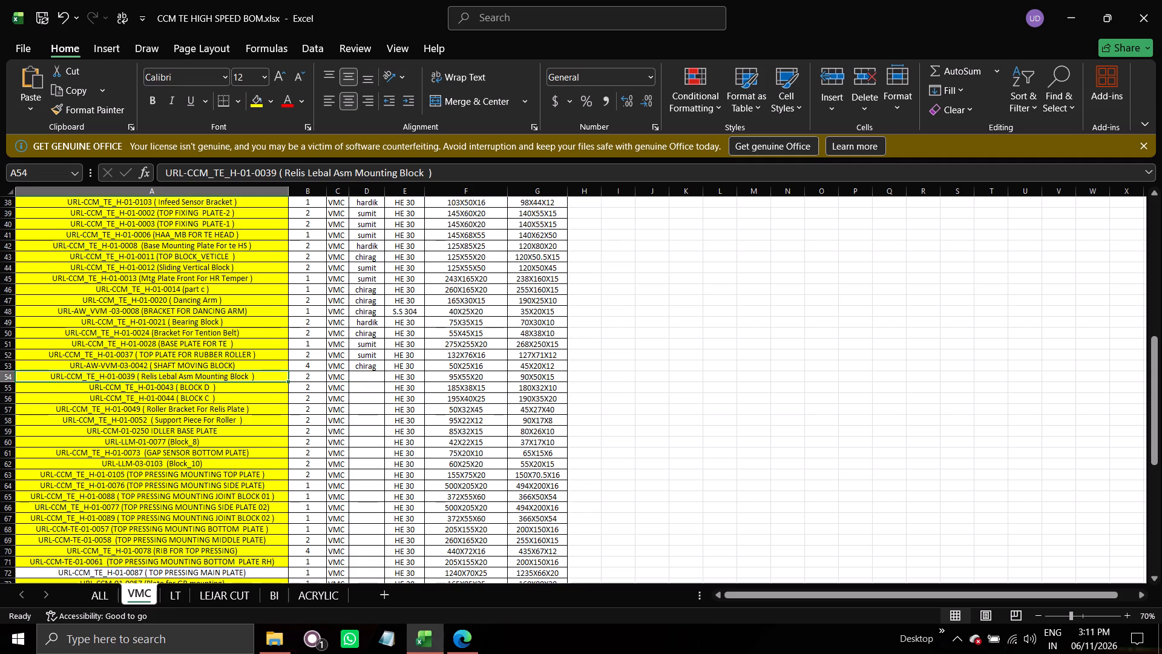
double_click(135, 376)
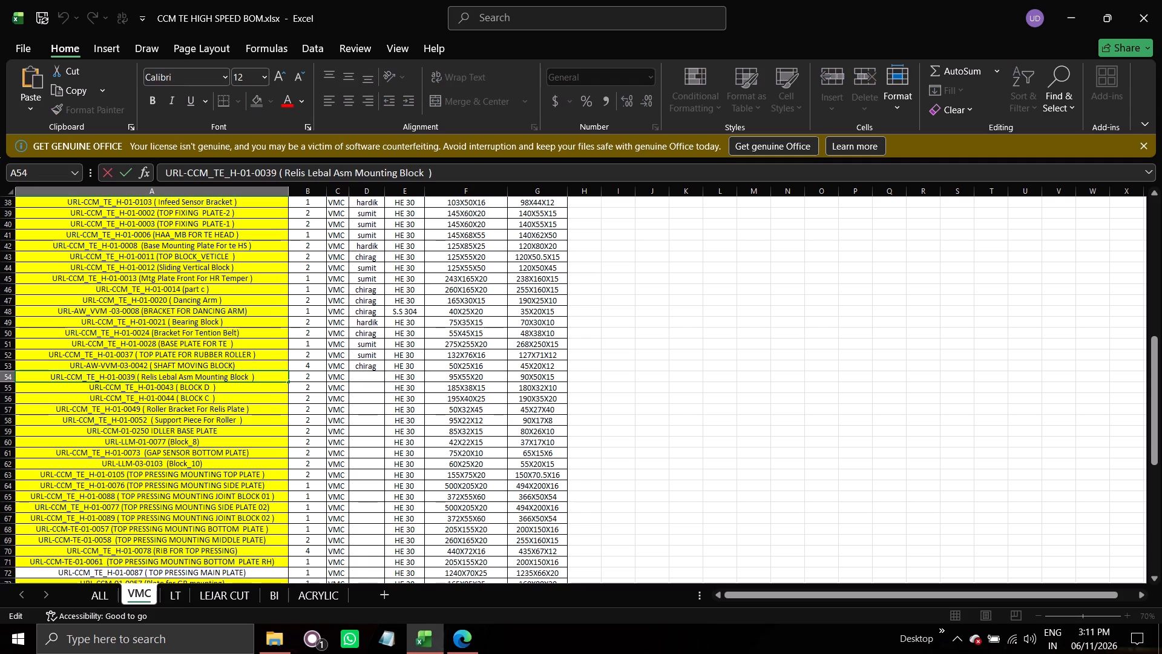
left_click_drag(135, 376, 49, 376)
key("ctrl+c")
key("alt+Tab")
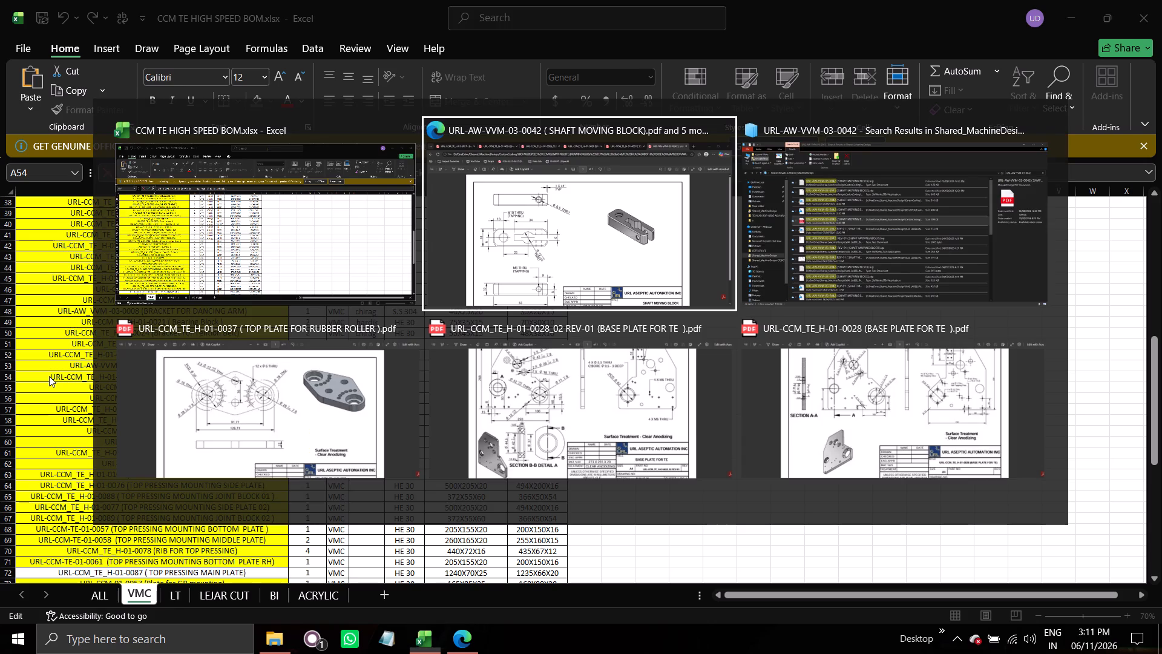
key("alt+Tab")
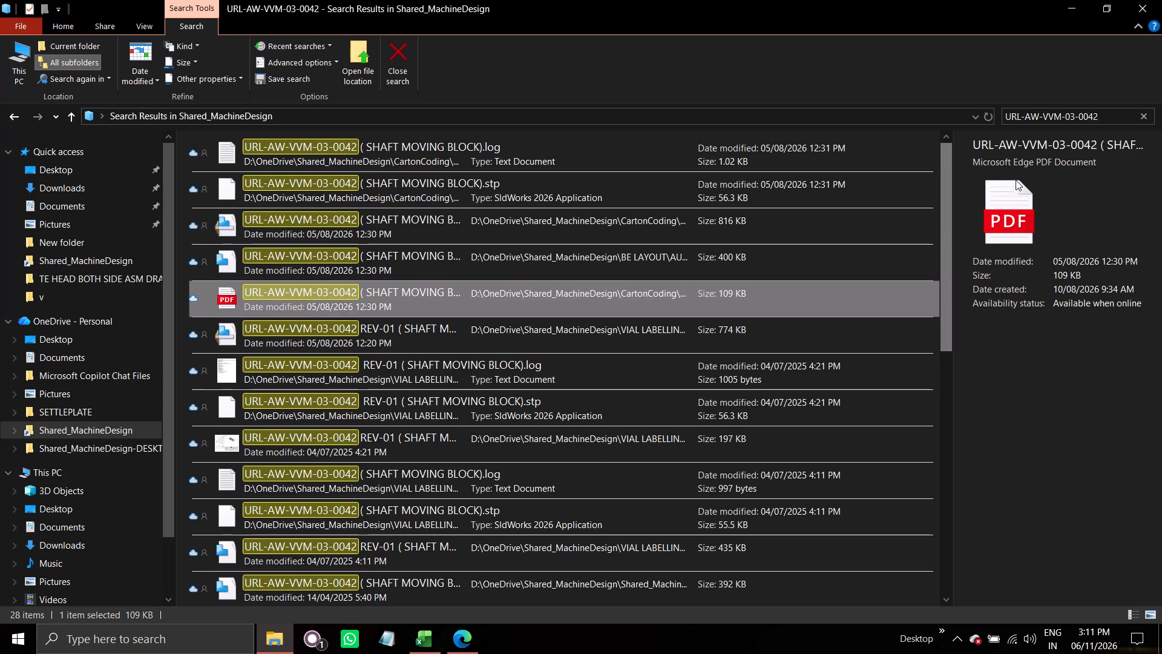
left_click(1066, 120)
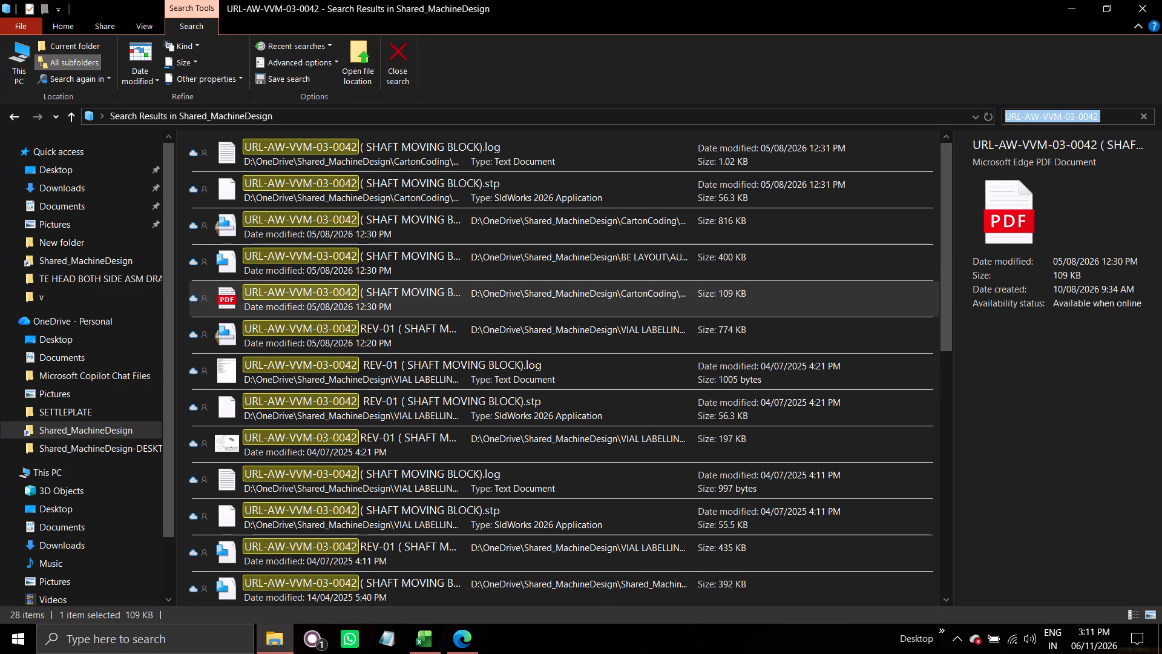
key("ctrl+v")
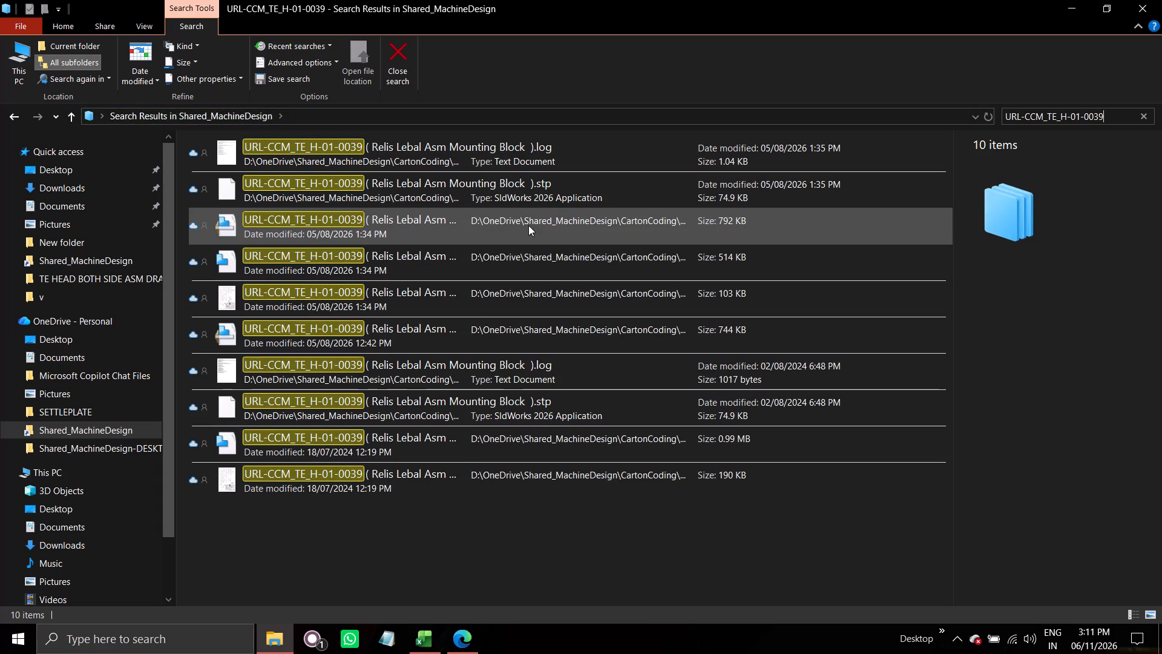
Open the URL-CCM_TE_H-01-0039 (Relis Lebal Asm Mounting Block) PDF dated 05/08/2026 and examine its drawing and title block.
key("alt+Tab")
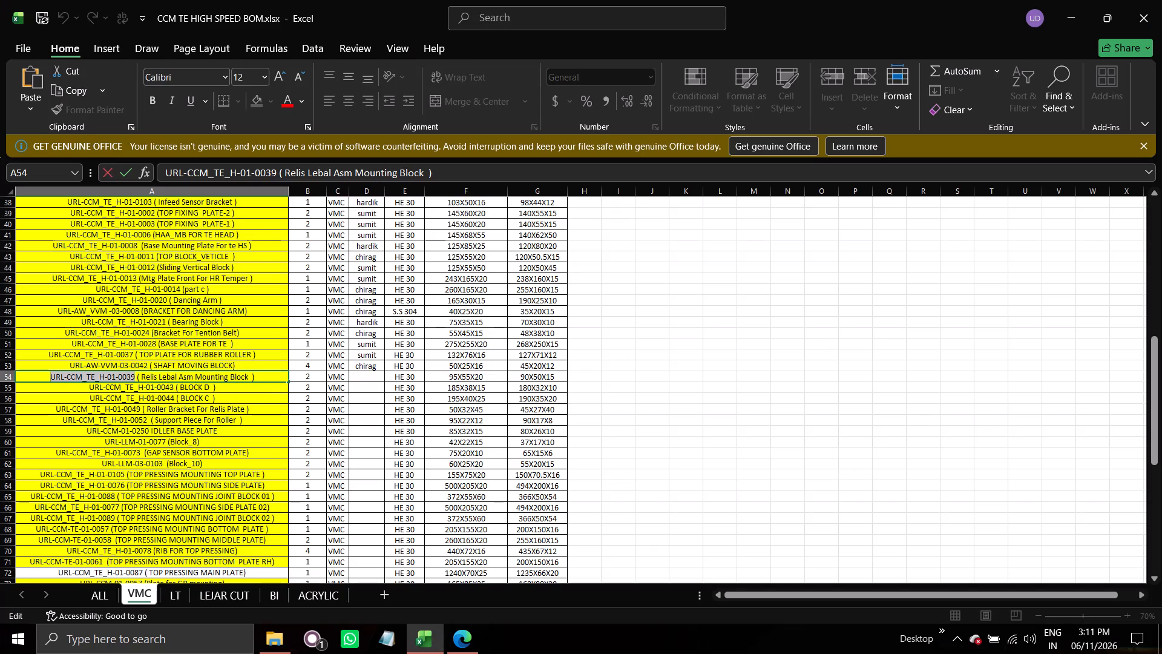
key("alt+Tab")
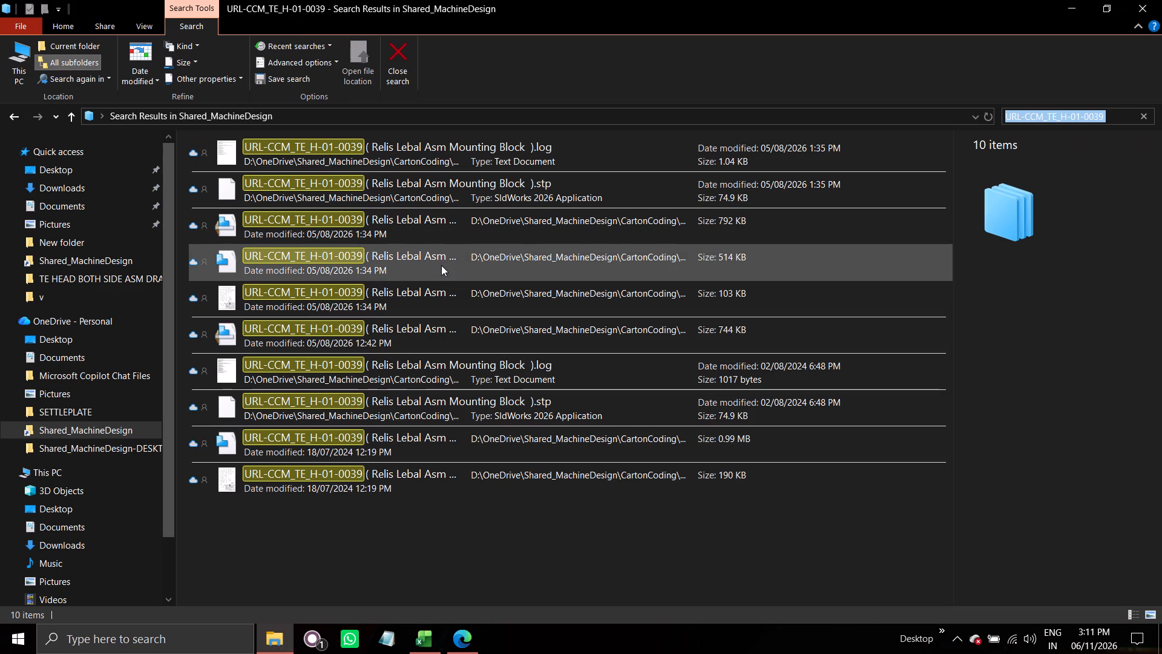
double_click(398, 300)
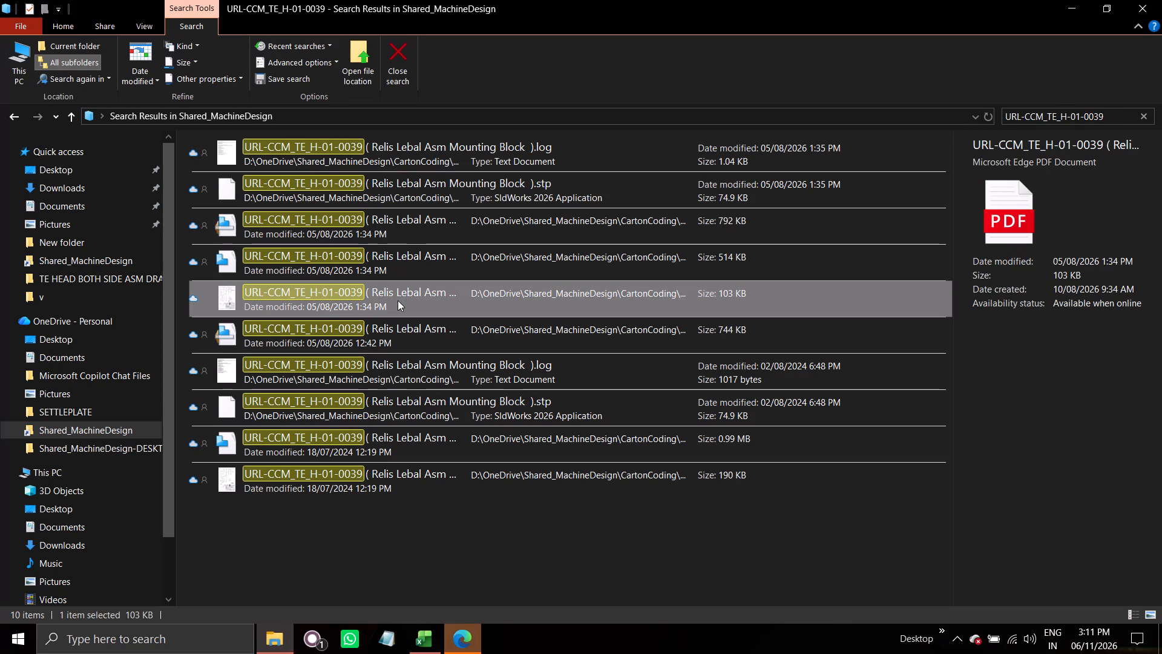
left_click(468, 644)
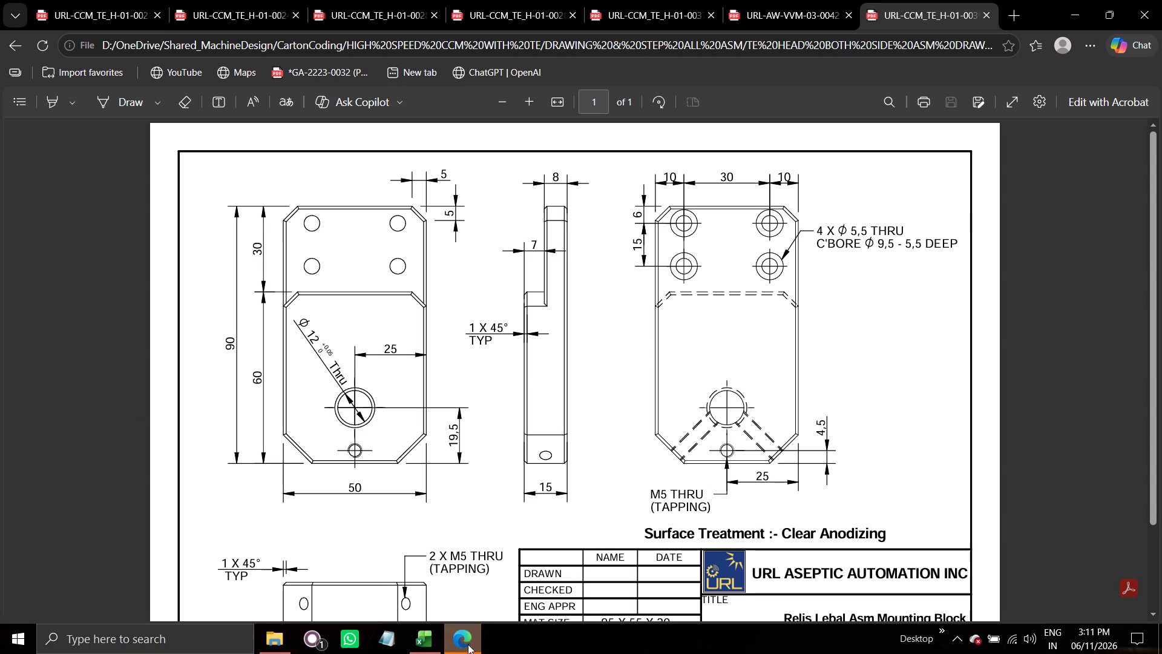
scroll(446, 462, "down", 2)
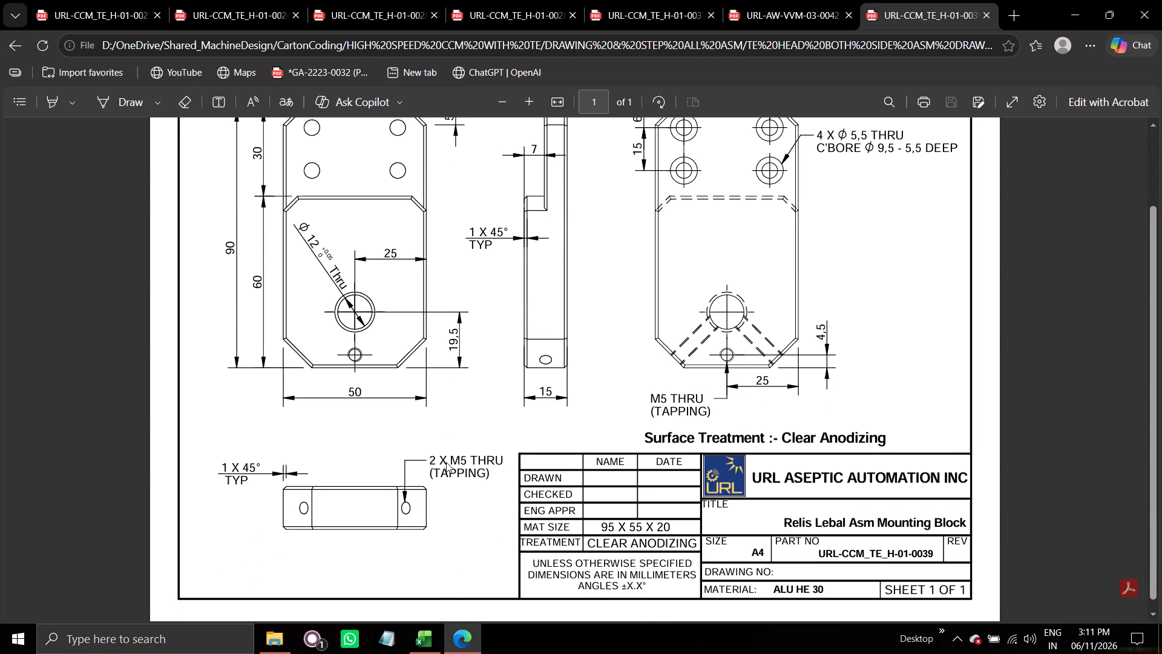
scroll(446, 462, "down", 1)
Return to the Excel BOM and enter chirag in cell D54 for URL-CCM_TE_H-01-0039 (Relis Lebal Asm Mounting Block).
key("alt+Tab")
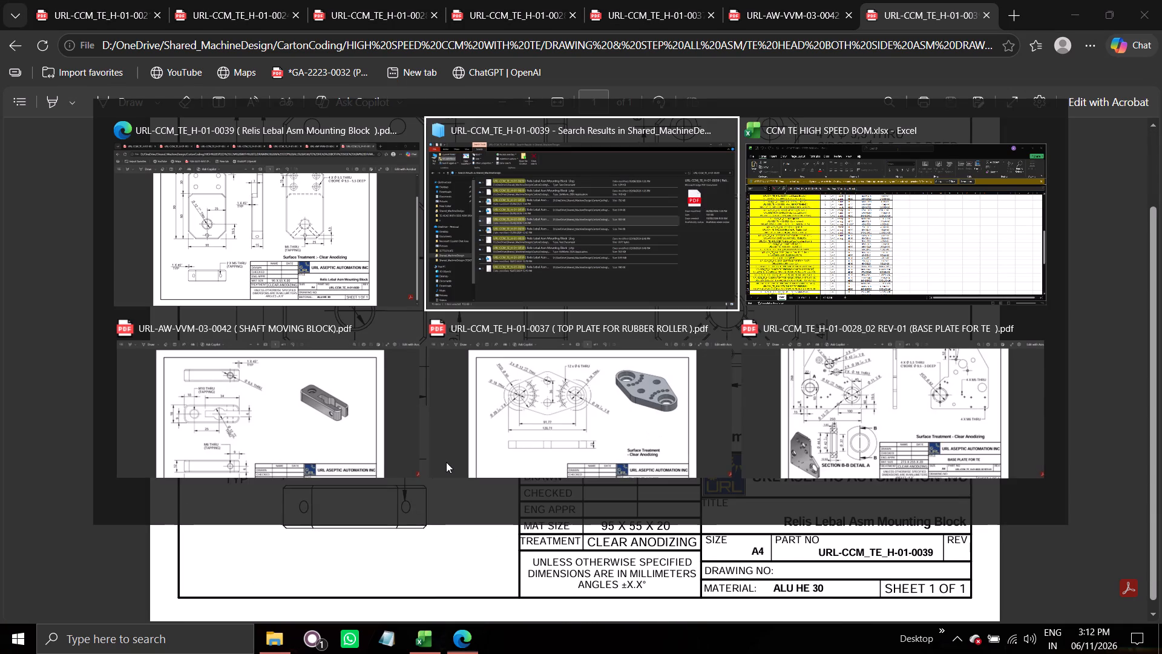
key("alt+Tab")
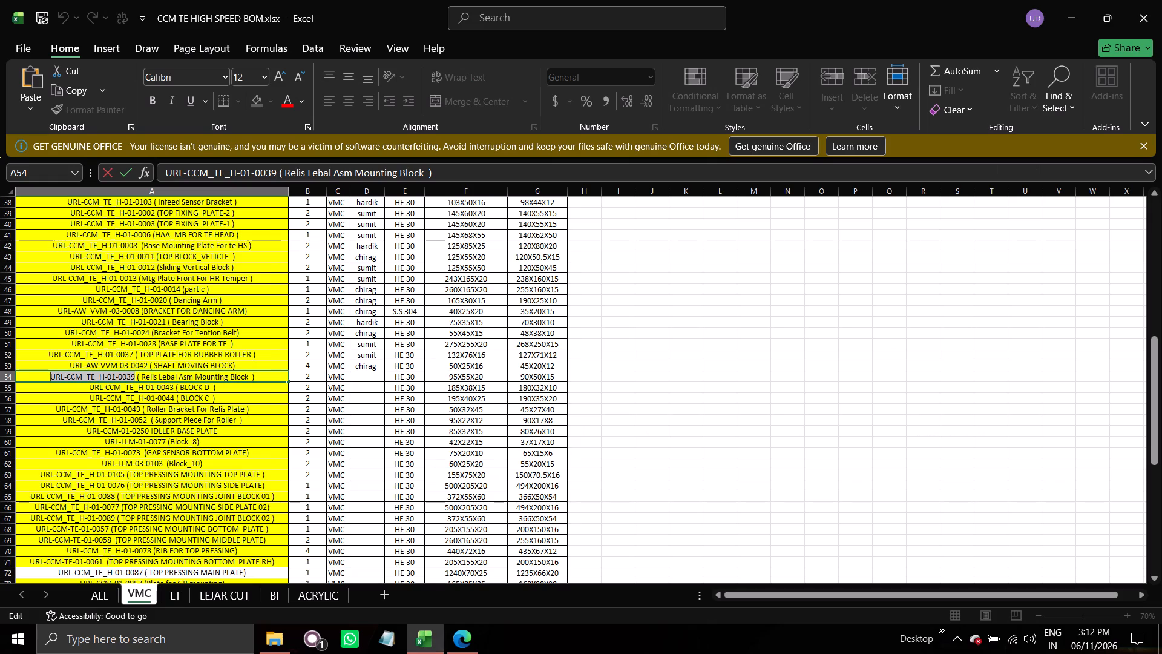
left_click(369, 377)
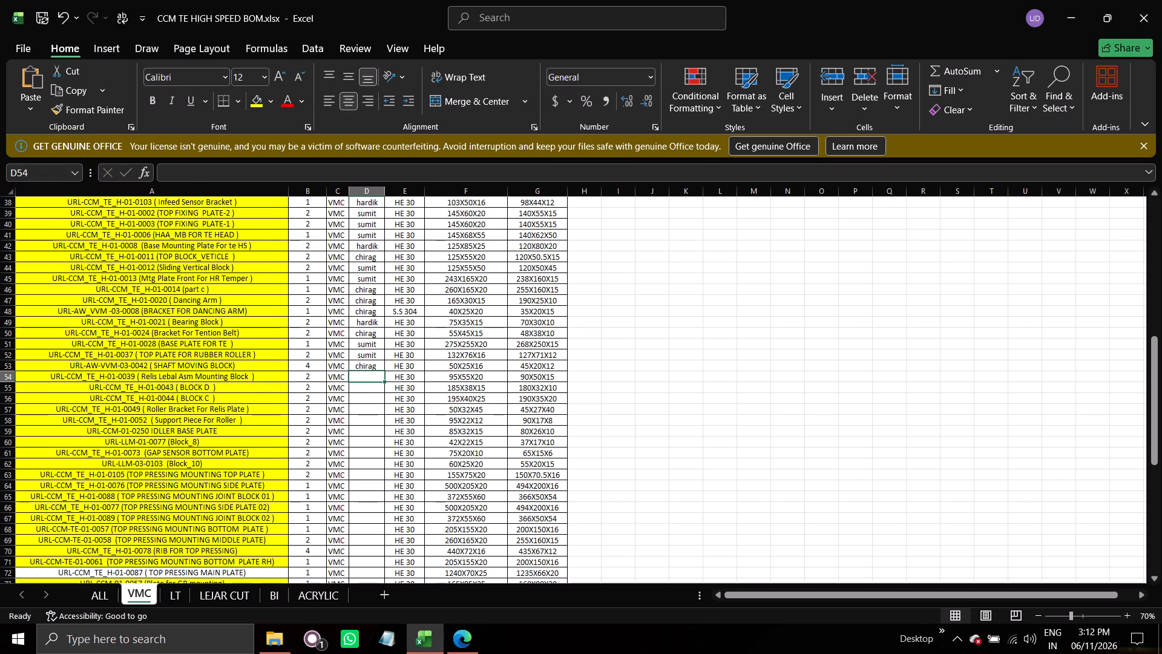
key("c")
key("Return")
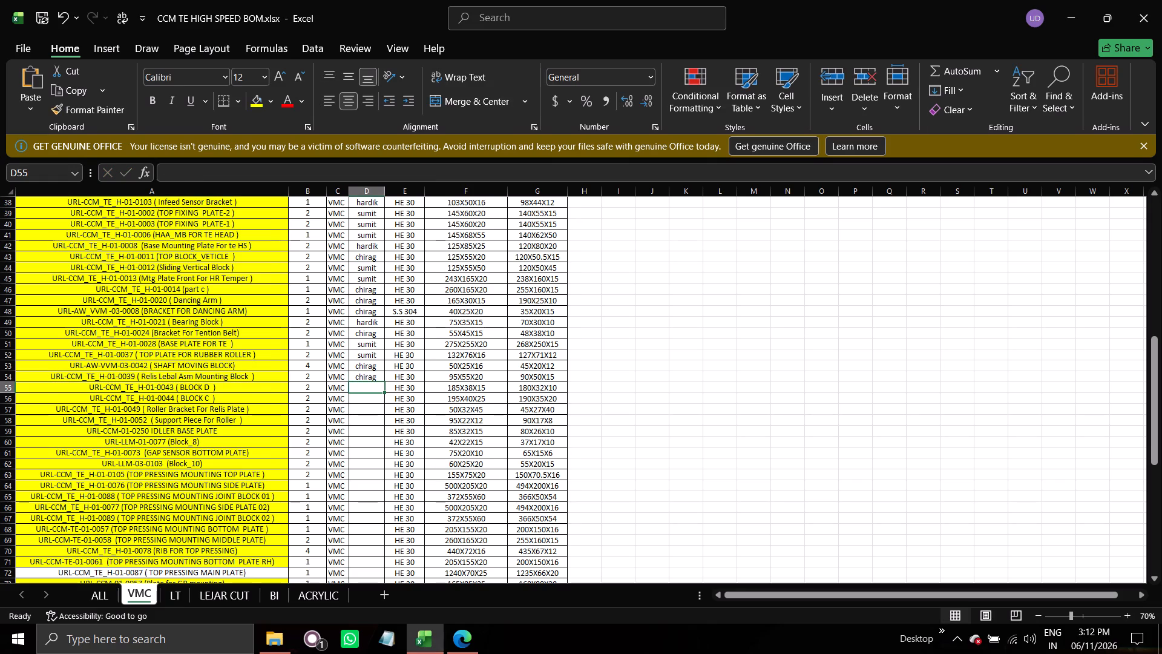
Copy part number URL-CCM_TE_H-01-0043 from cell A55 and search the Shared_MachineDesign files in File Explorer for it.
left_click(255, 389)
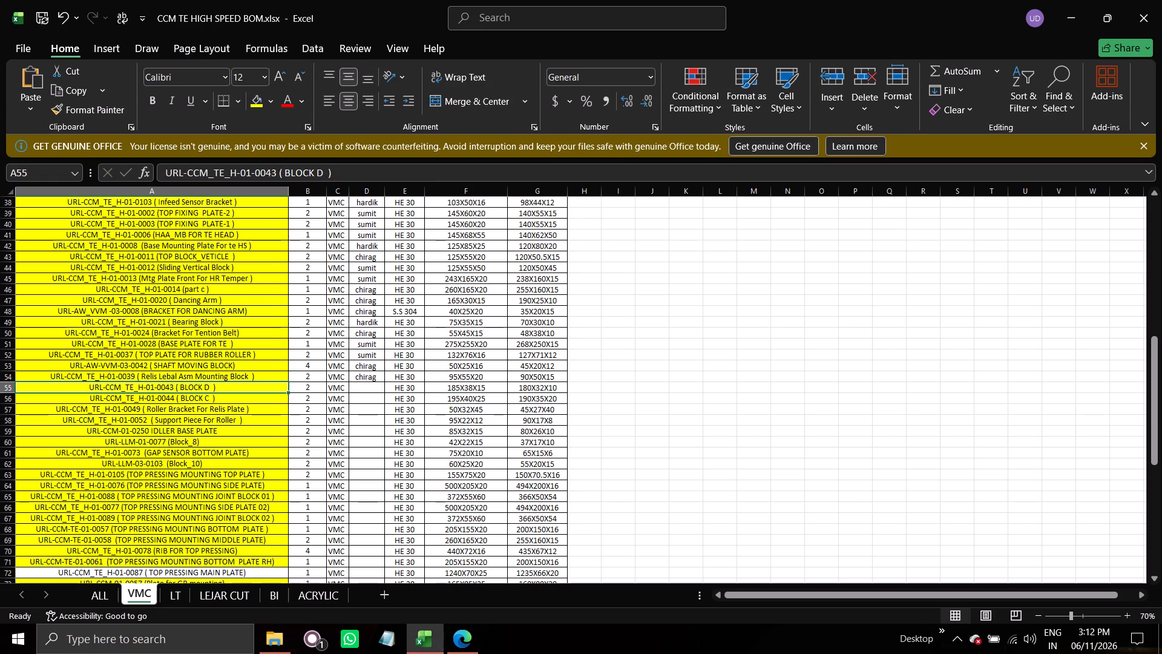
double_click(174, 386)
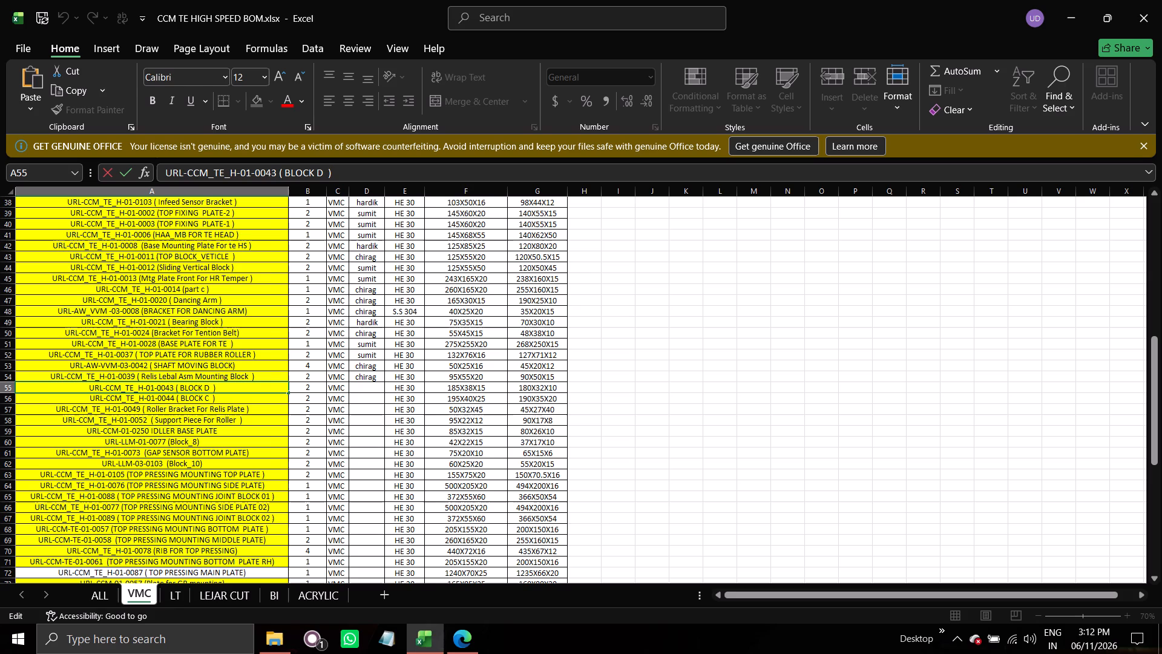
left_click_drag(174, 386, 71, 398)
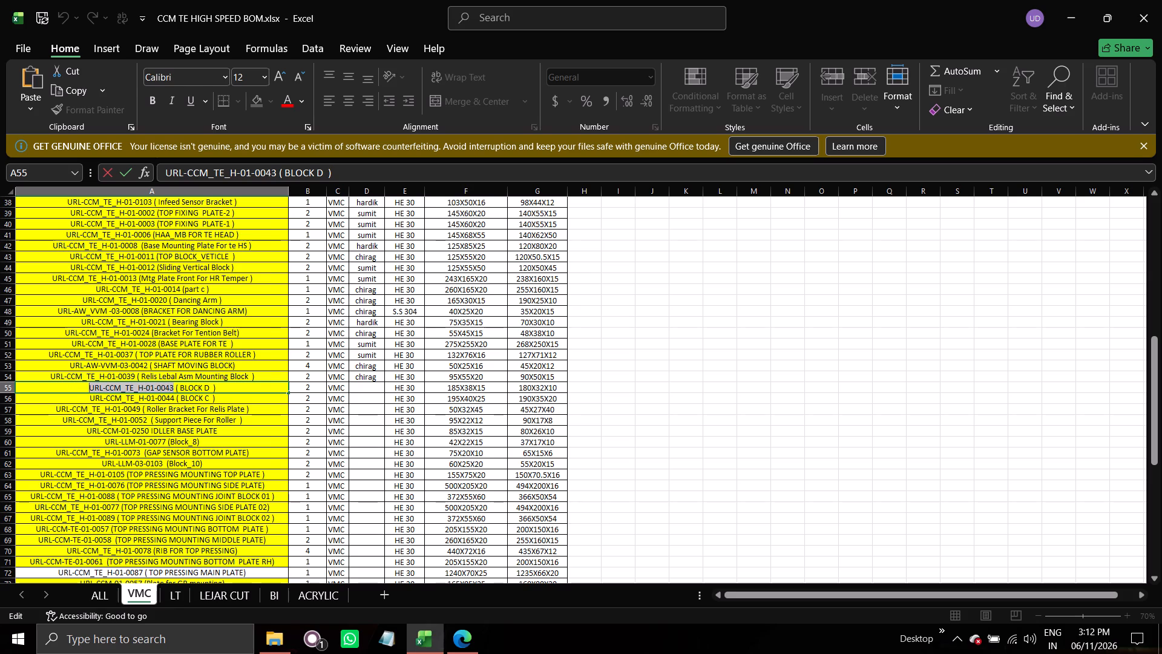
key("ctrl+c")
key("alt+Tab")
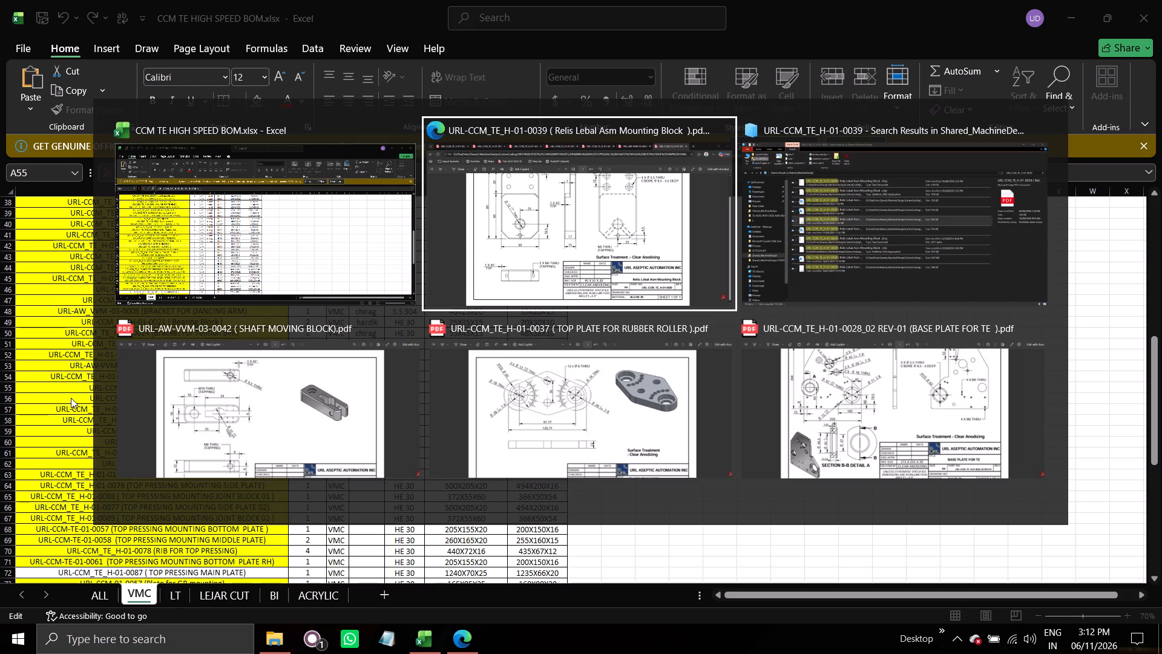
key("alt+Tab")
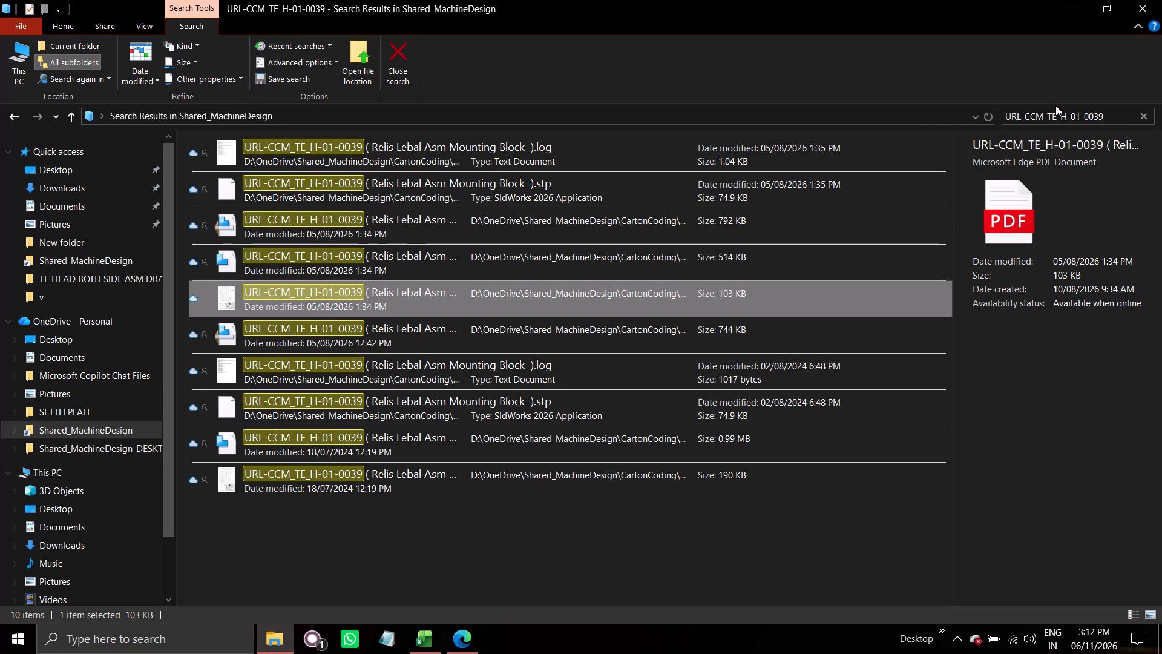
left_click(1055, 113)
key("ctrl+v")
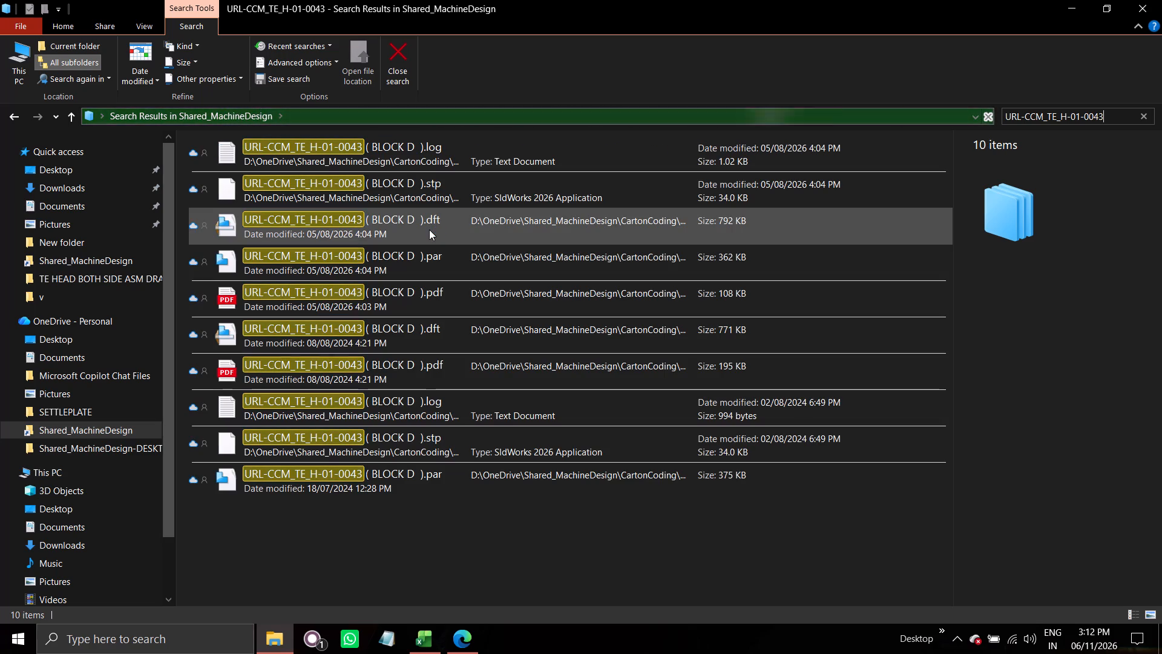
Open the URL-CCM_TE_H-01-0043 (BLOCK D) PDF dated 05/08/2026 and examine its drawing and title block.
key("alt+Tab")
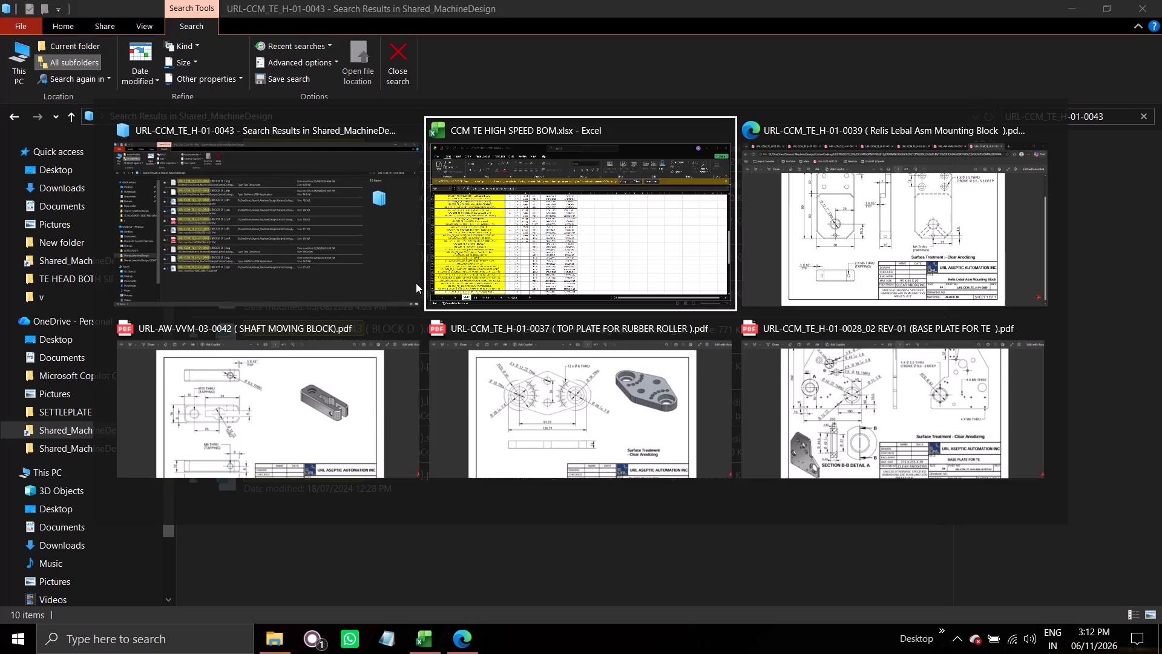
key("alt+Tab")
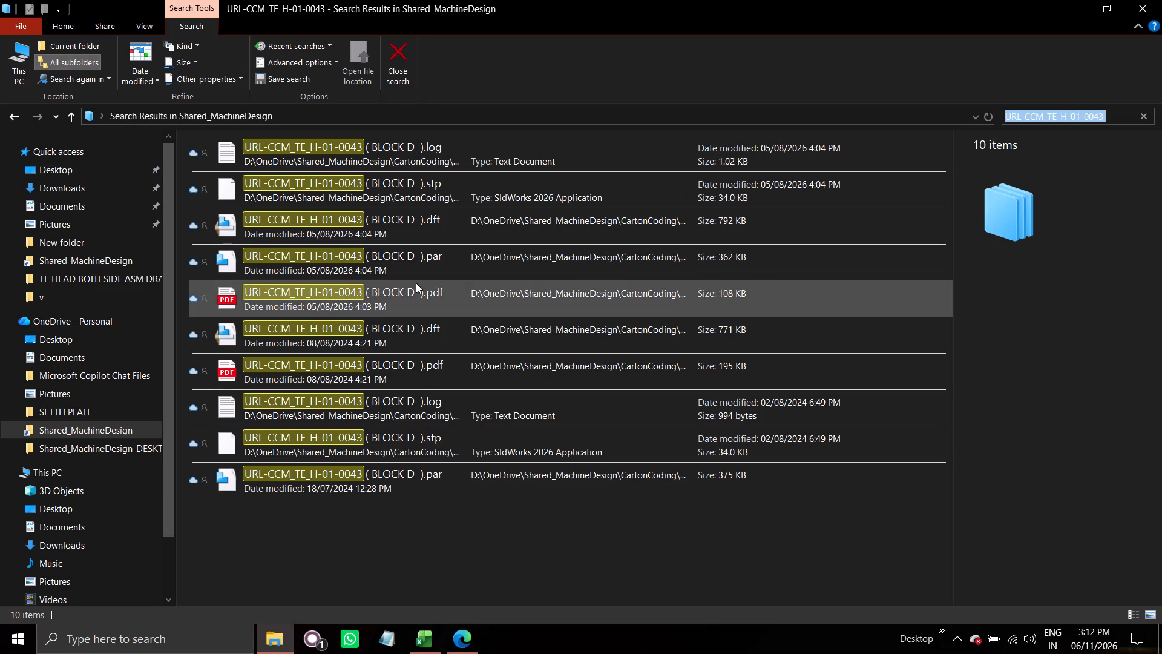
double_click(393, 291)
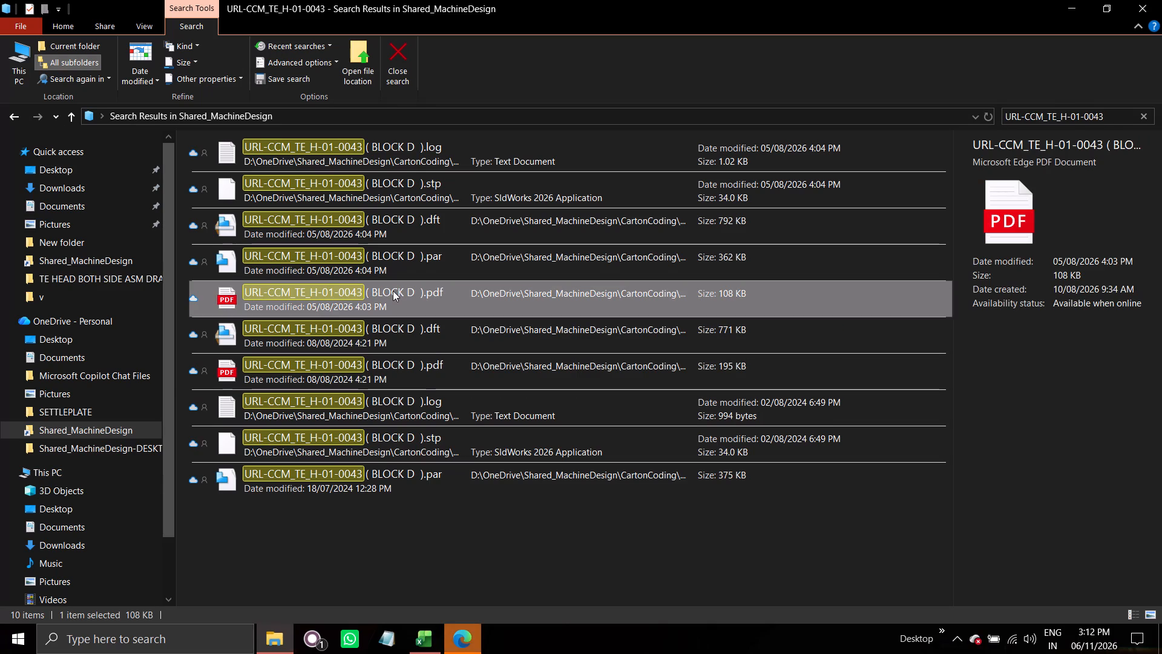
left_click(459, 638)
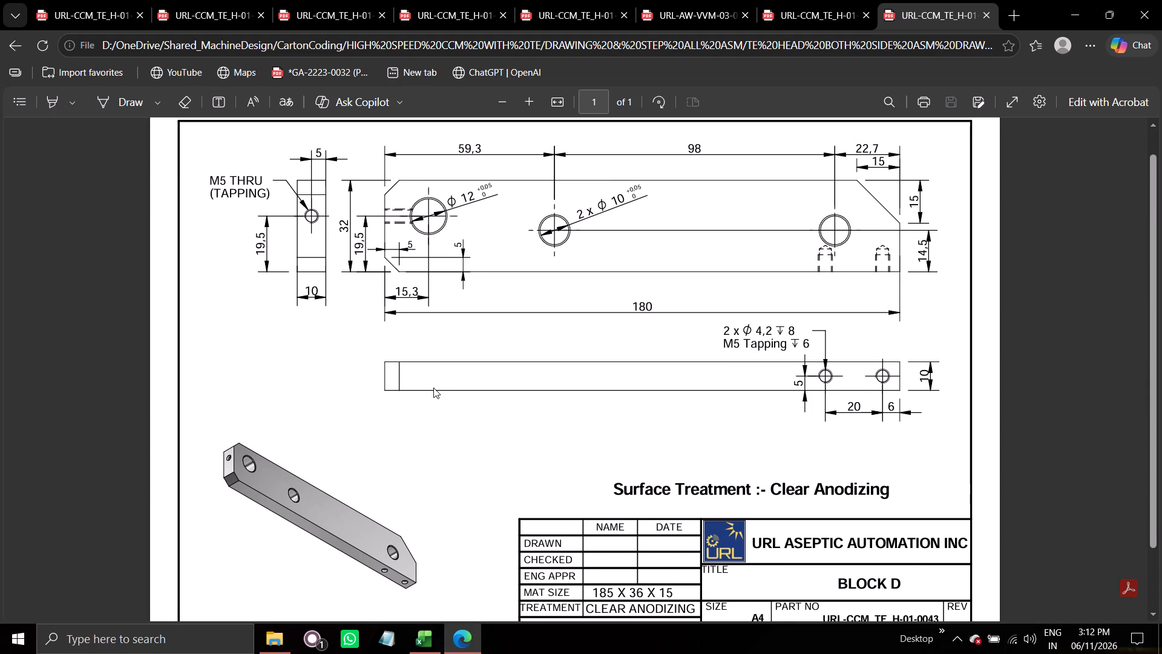
Return to the Excel BOM, turn on filtering for the VMC sheet's header row and auto-fit the VENDOR column width.
key("alt+Tab")
key("alt+Tab")
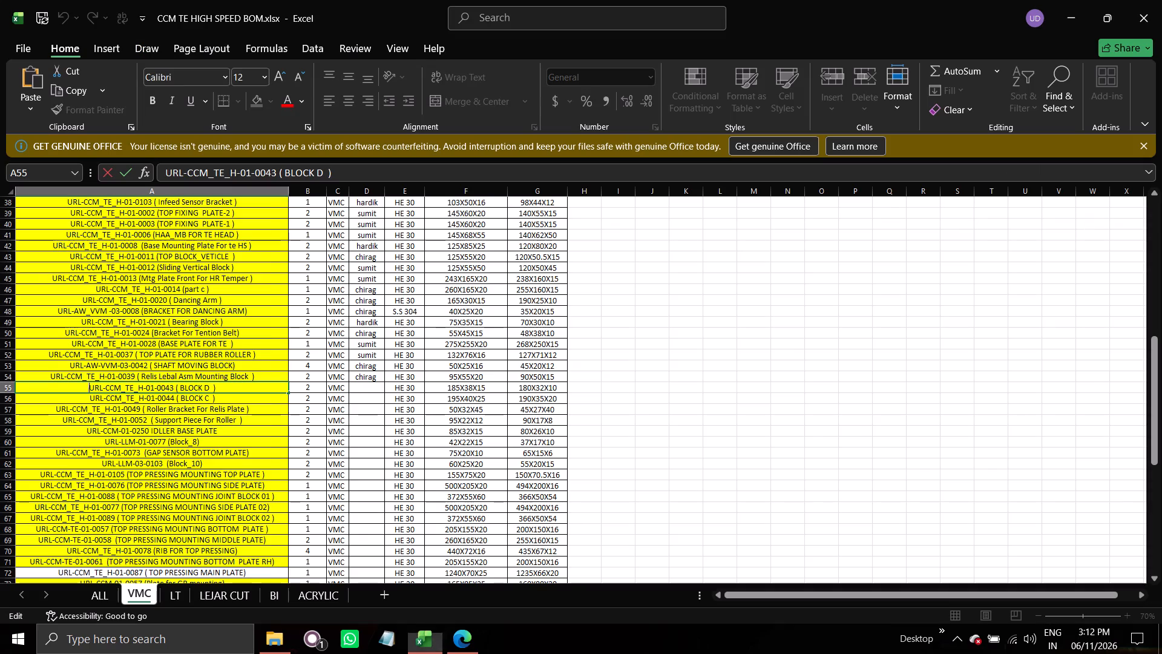
left_click(359, 389)
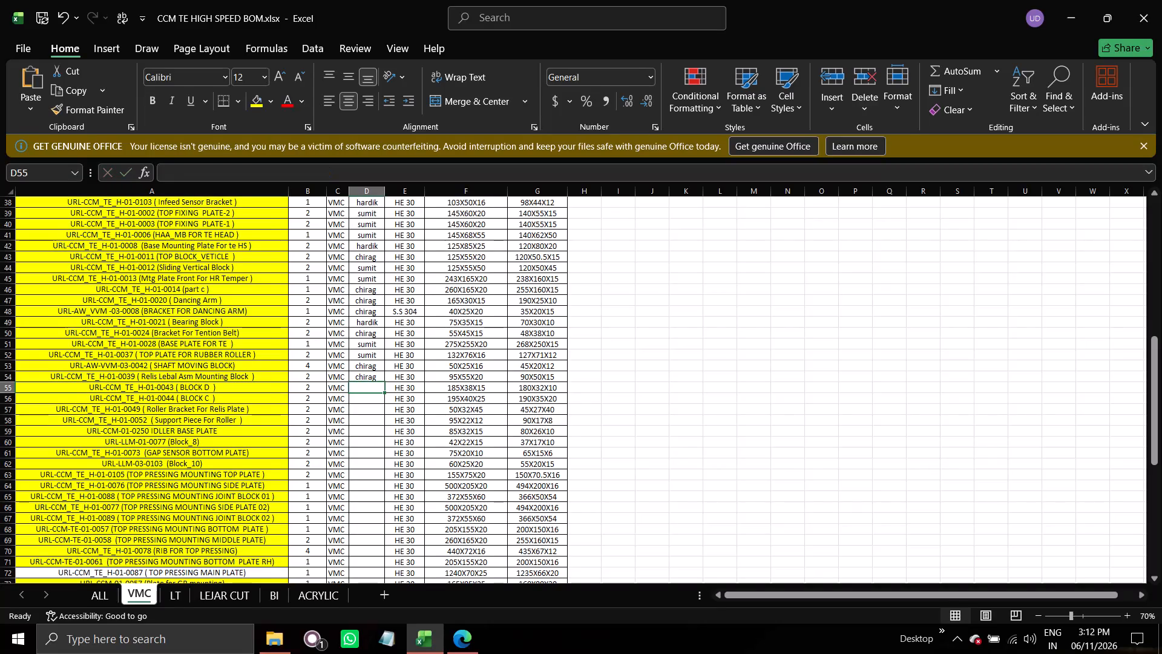
scroll(359, 389, "down", 4)
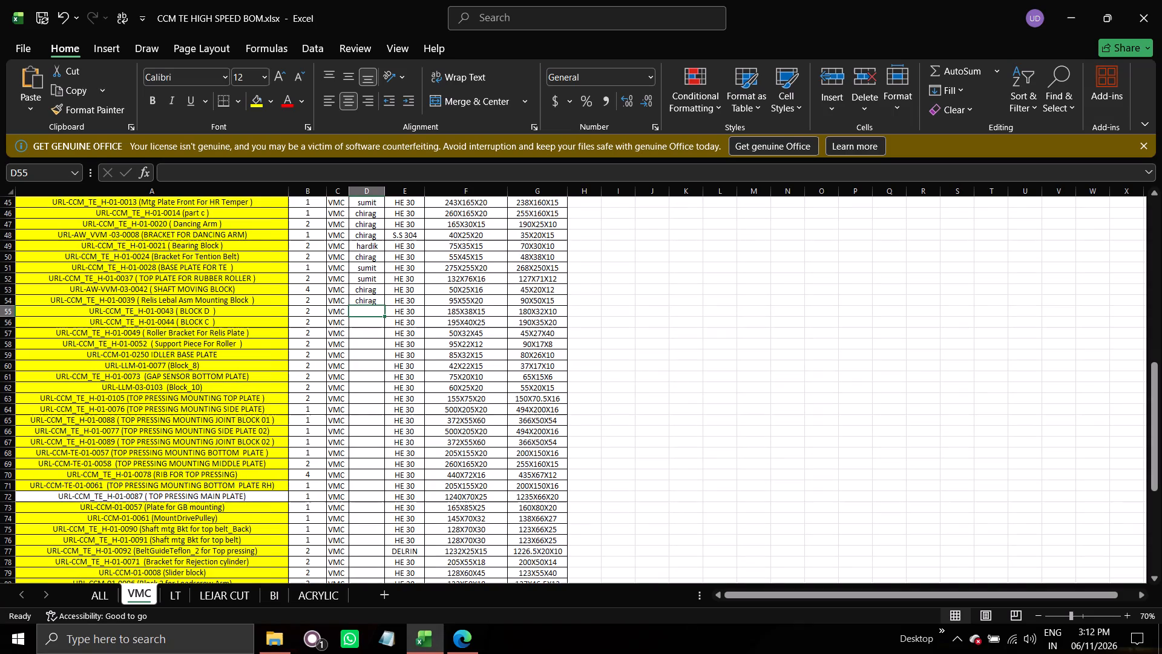
scroll(359, 389, "up", 3)
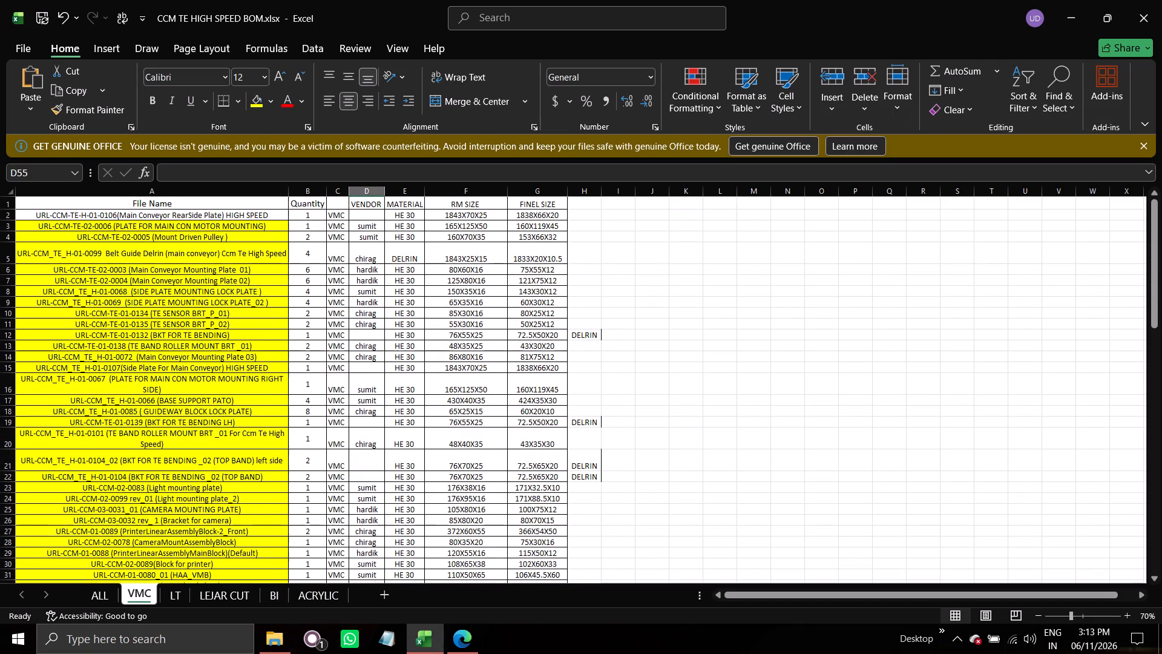
left_click(368, 202)
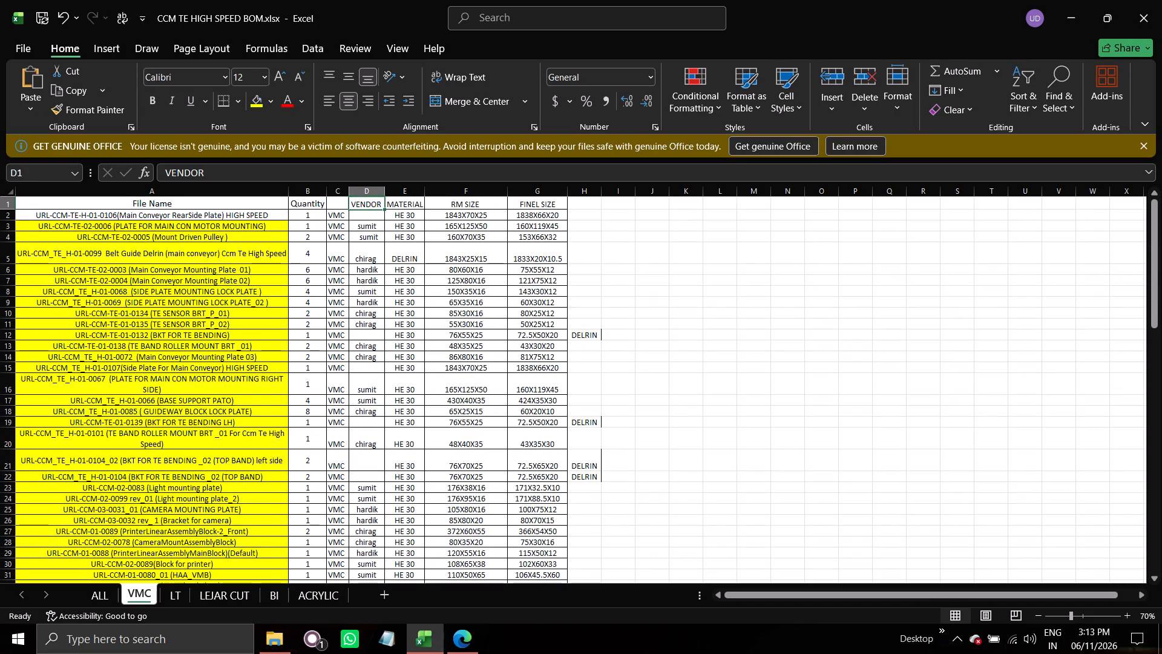
left_click(1051, 77)
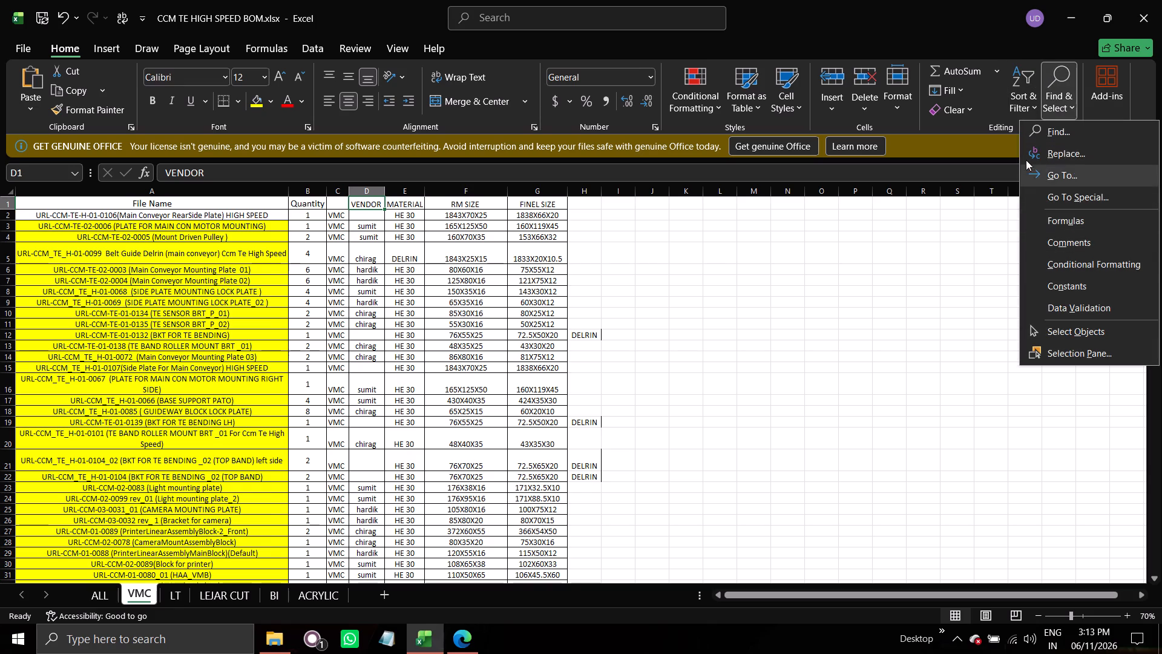
left_click(957, 238)
left_click(1020, 81)
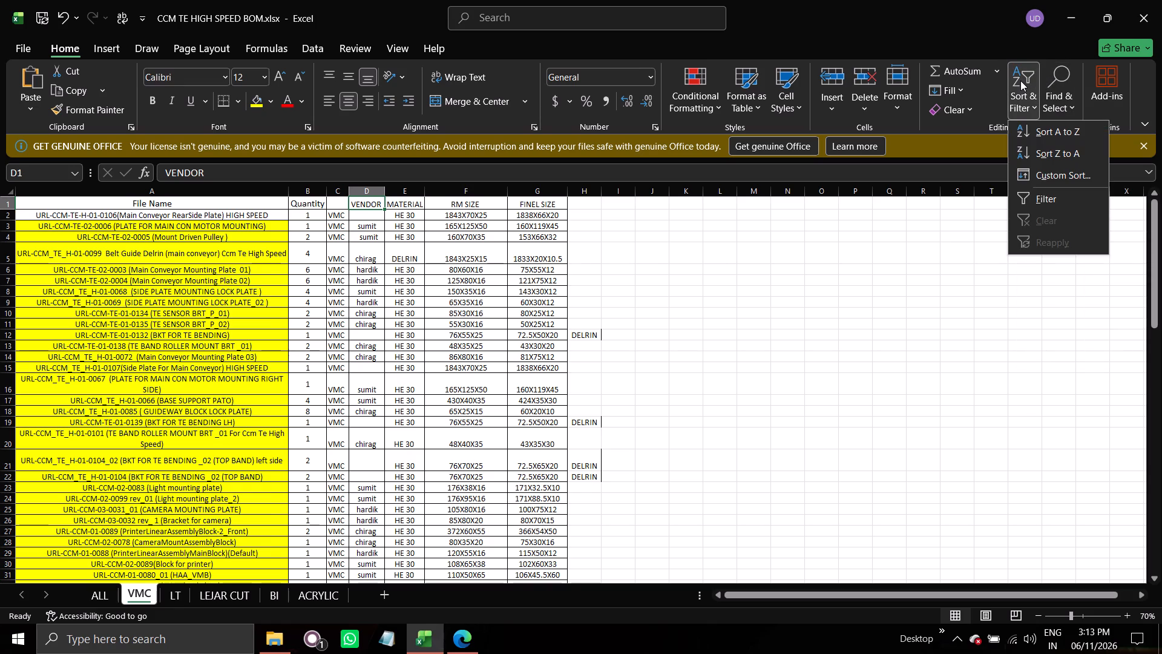
left_click(1045, 202)
left_click(746, 425)
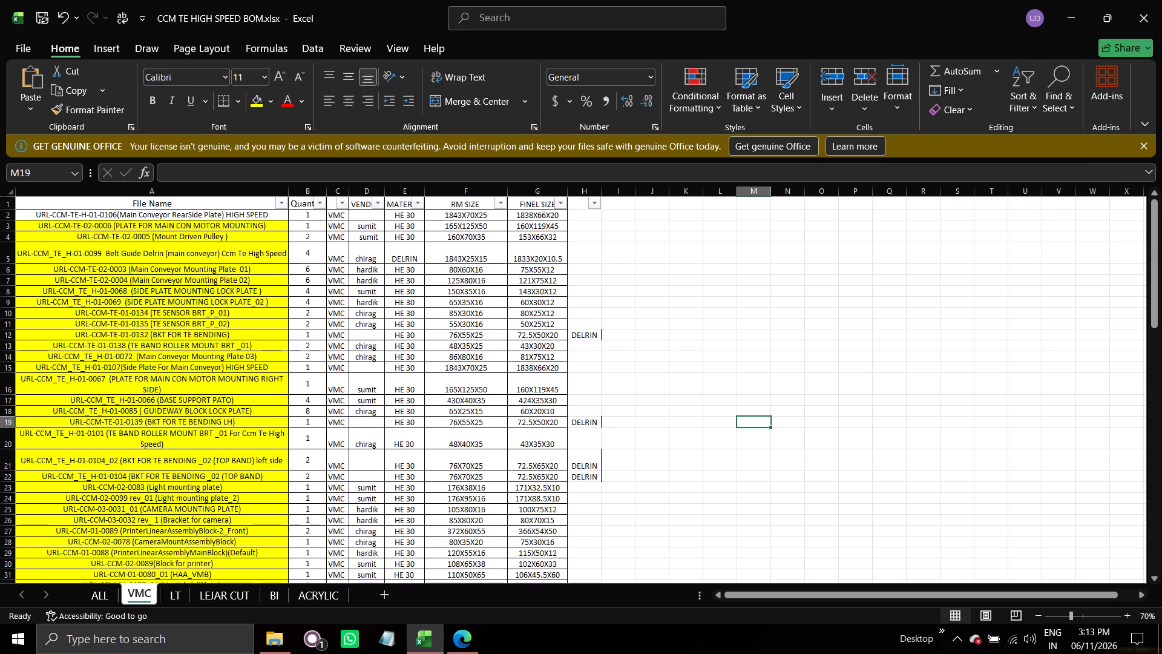
double_click(387, 187)
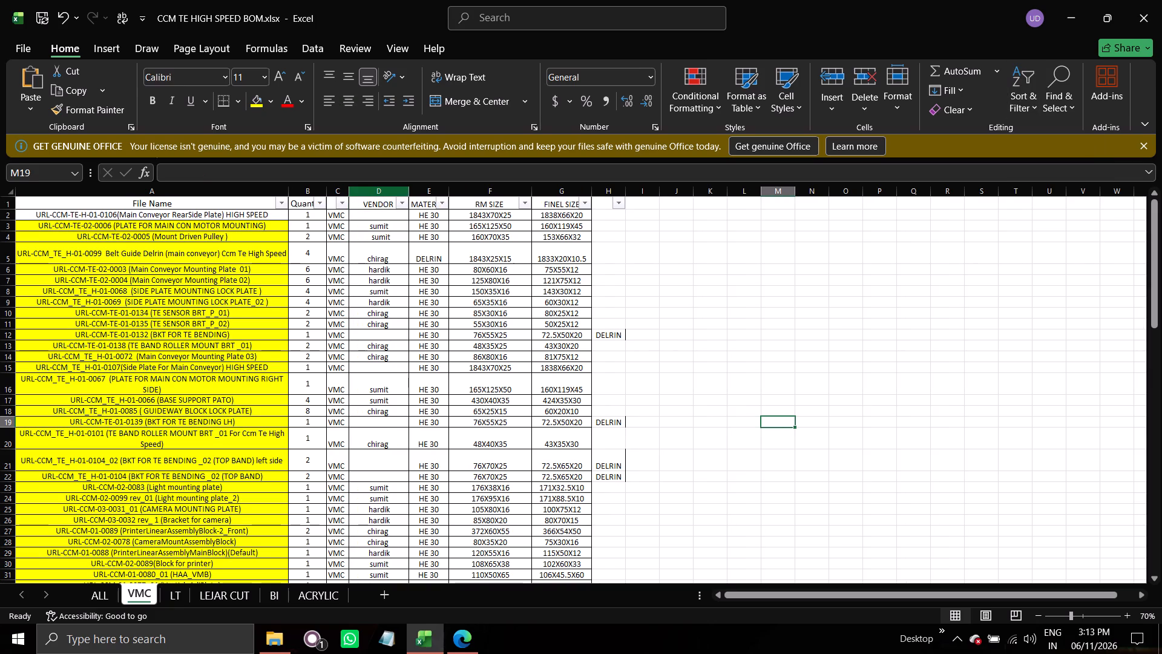
Filter the VENDOR column to show only chirag and review the listed parts.
left_click(400, 202)
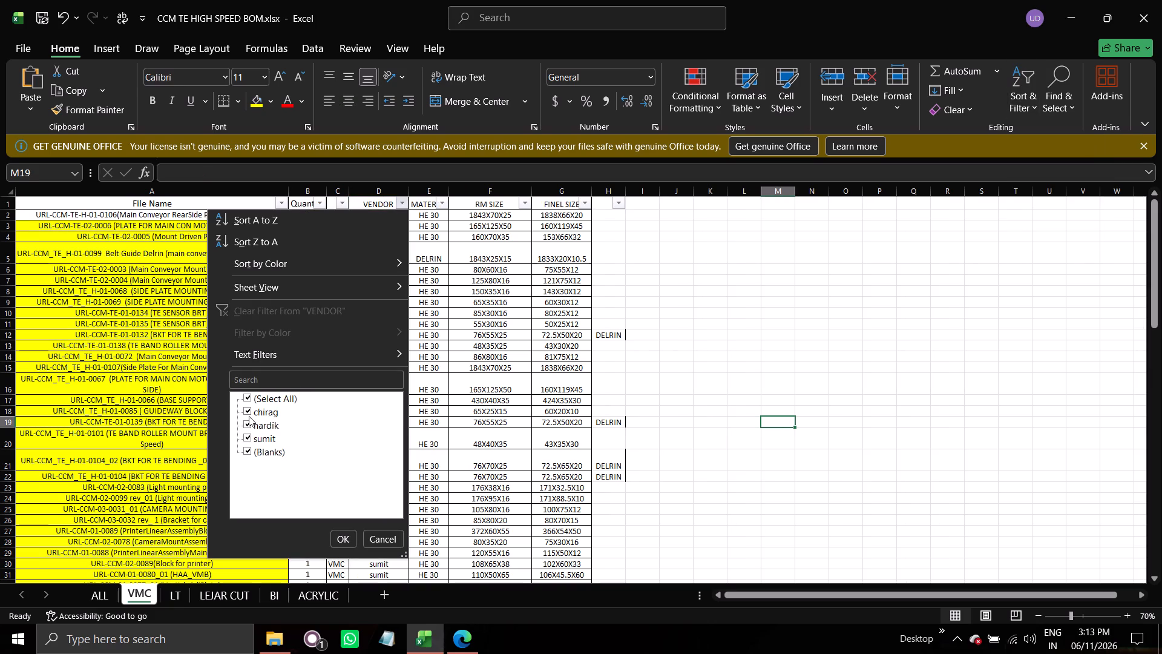
left_click(249, 426)
left_click(249, 437)
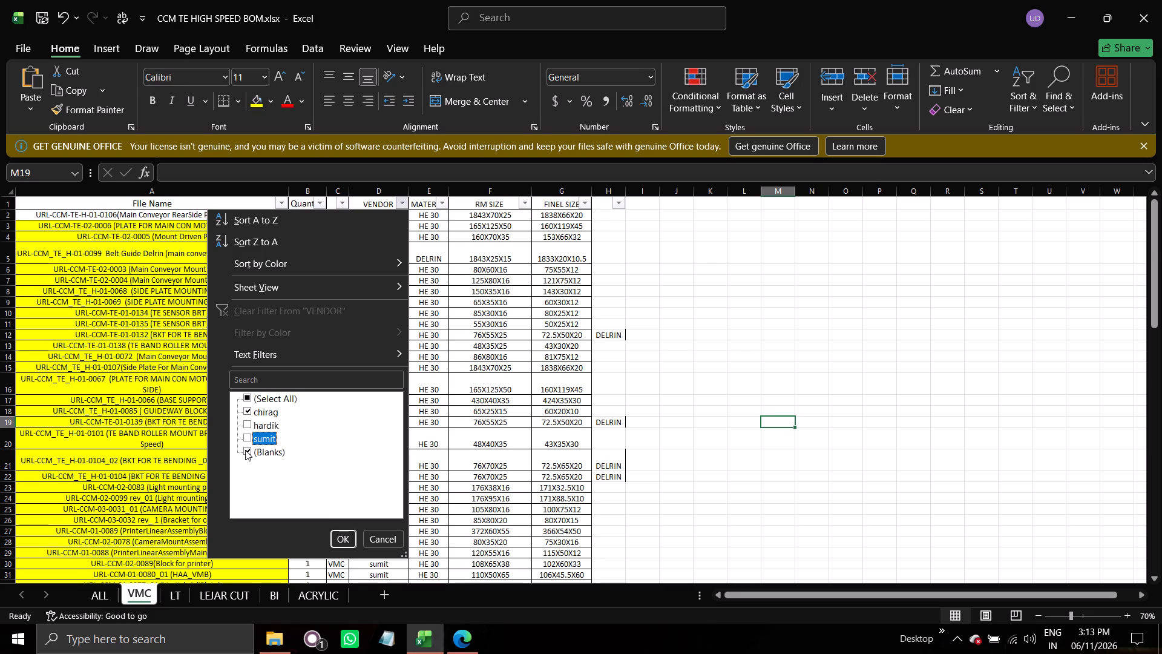
left_click(245, 450)
left_click(347, 543)
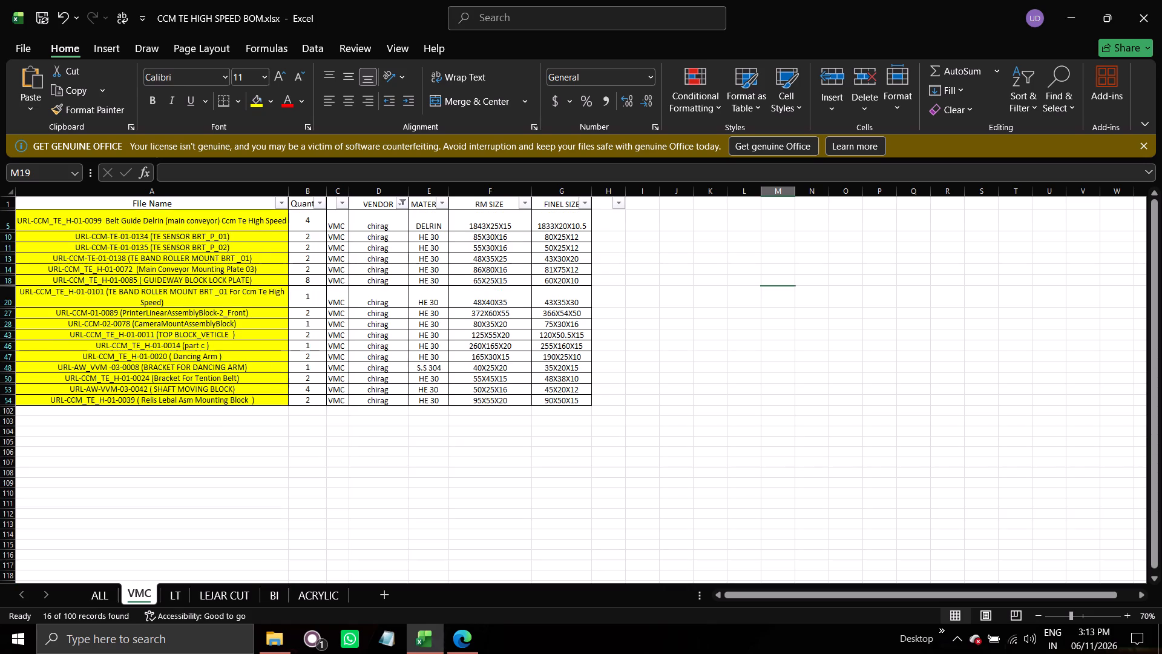
scroll(418, 435, "up", 1)
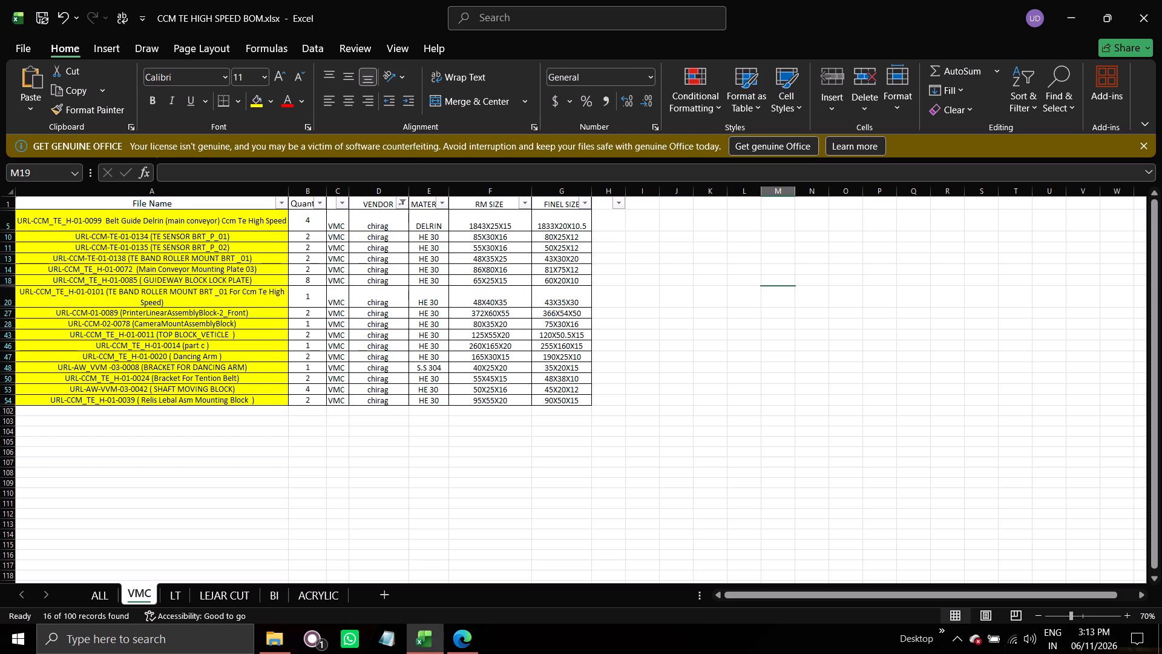
Change the VENDOR filter to show only hardik and review the listed parts.
left_click(400, 199)
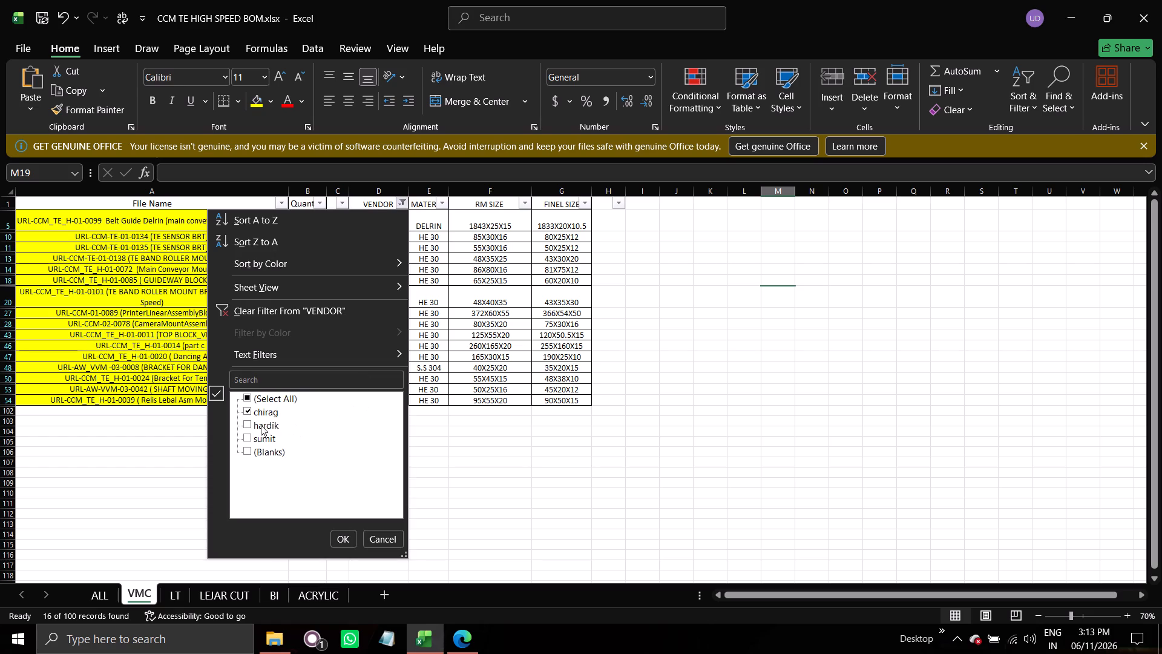
left_click(248, 425)
left_click(246, 412)
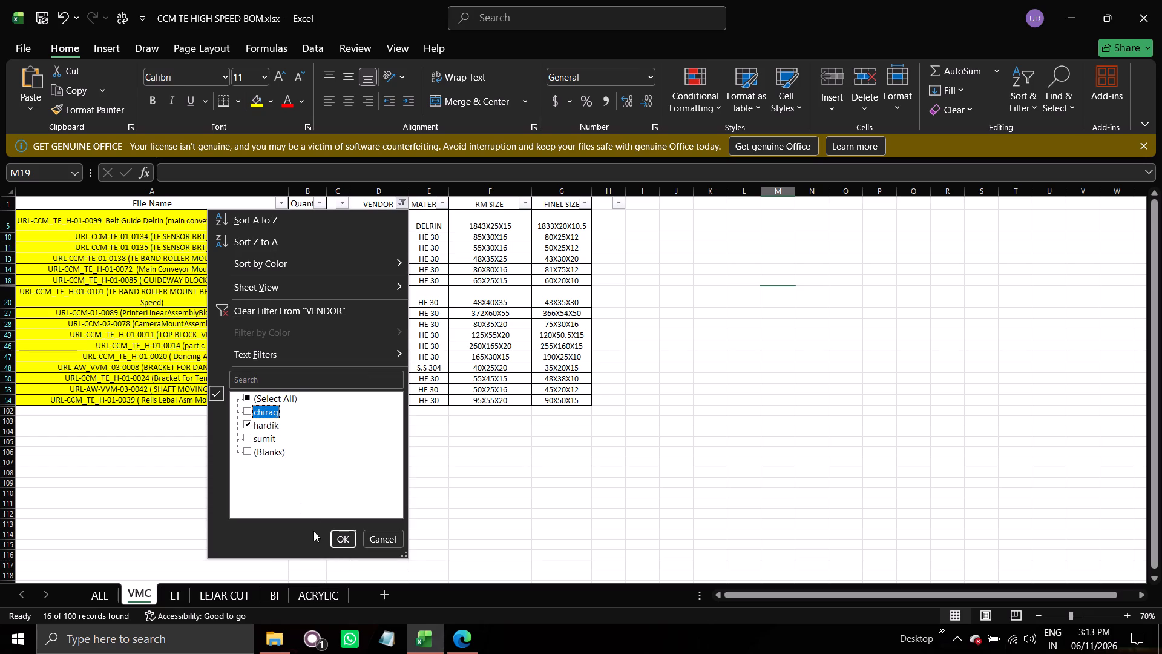
left_click(341, 544)
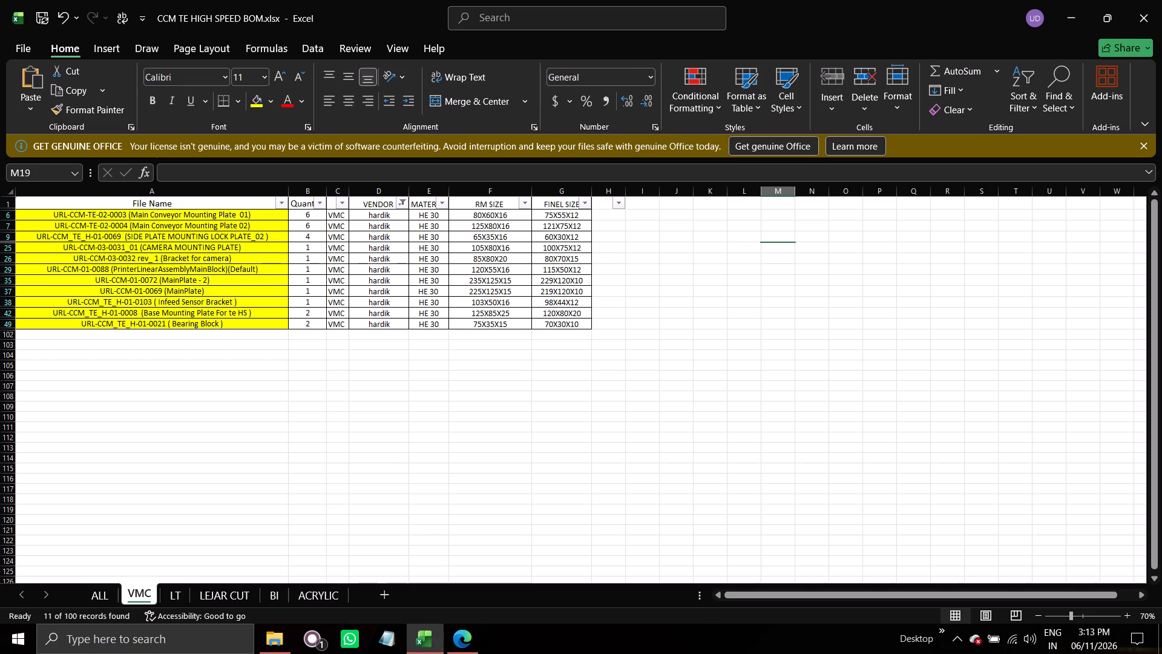
Change the VENDOR filter to show only sumit and review the listed parts.
left_click(399, 200)
left_click(246, 437)
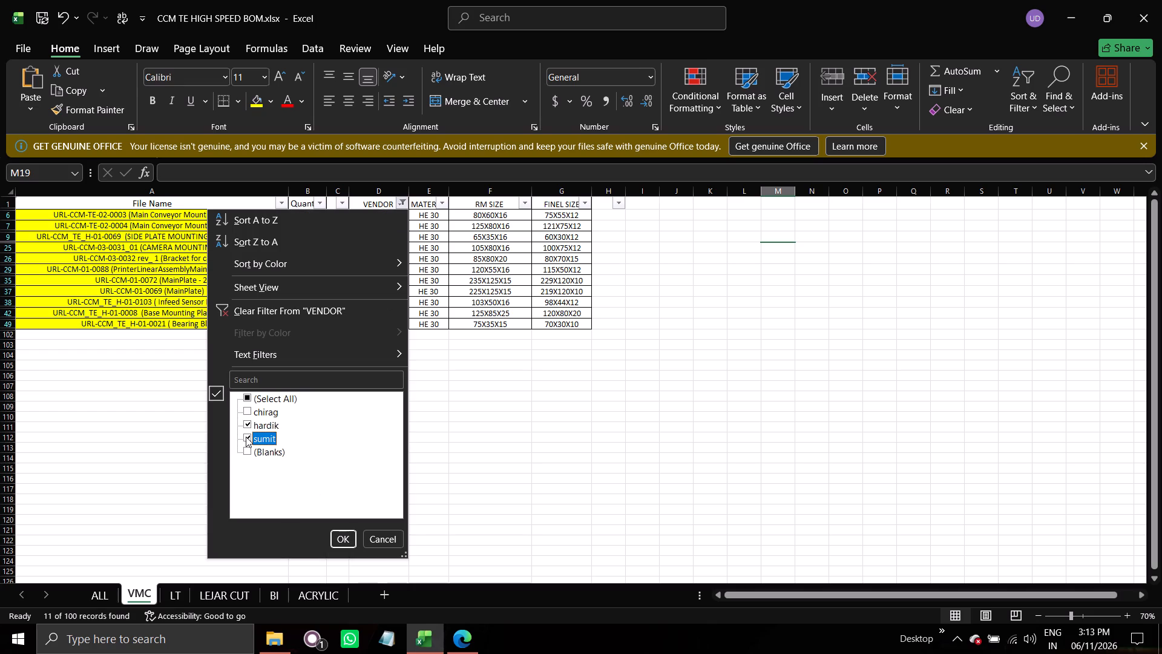
left_click(246, 424)
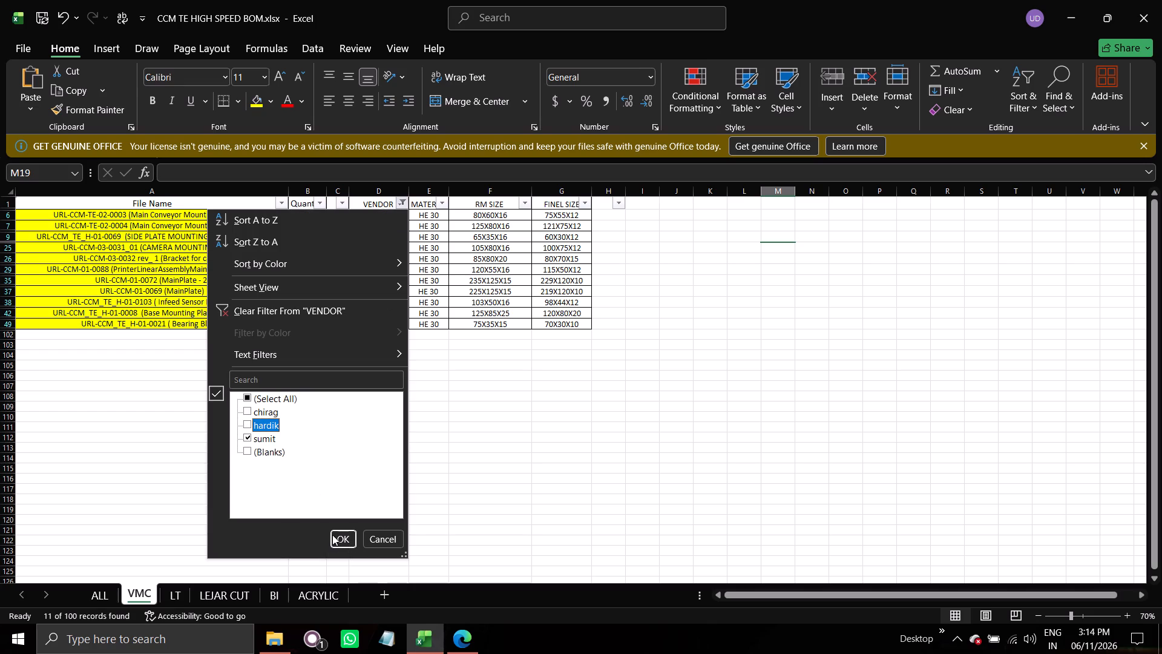
left_click(332, 535)
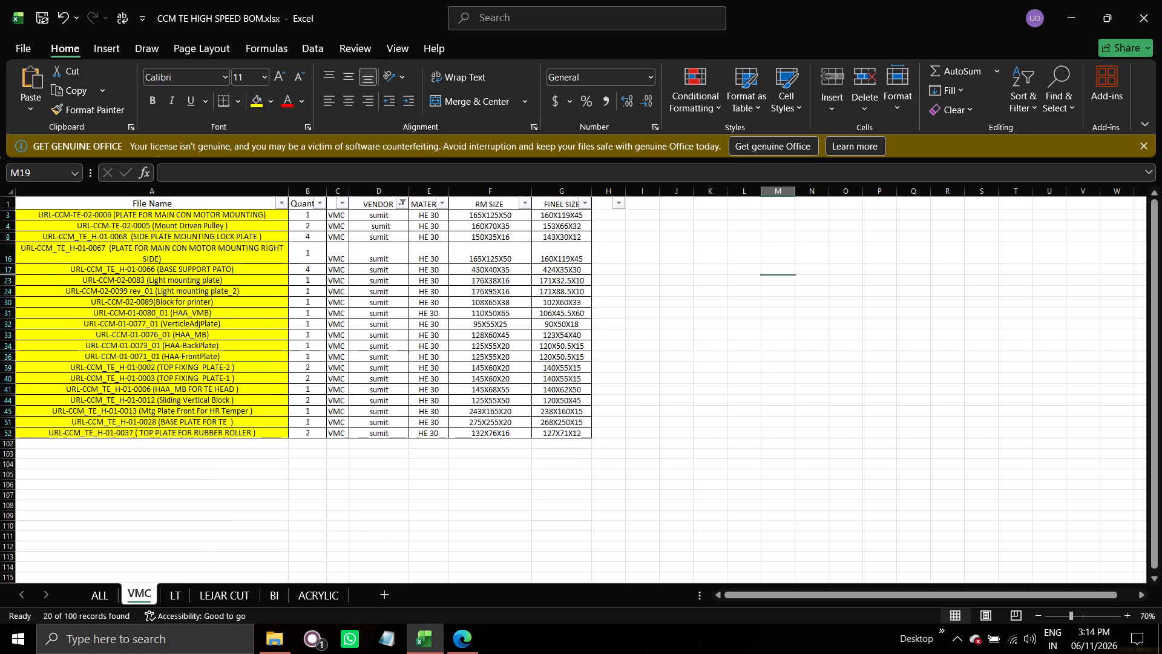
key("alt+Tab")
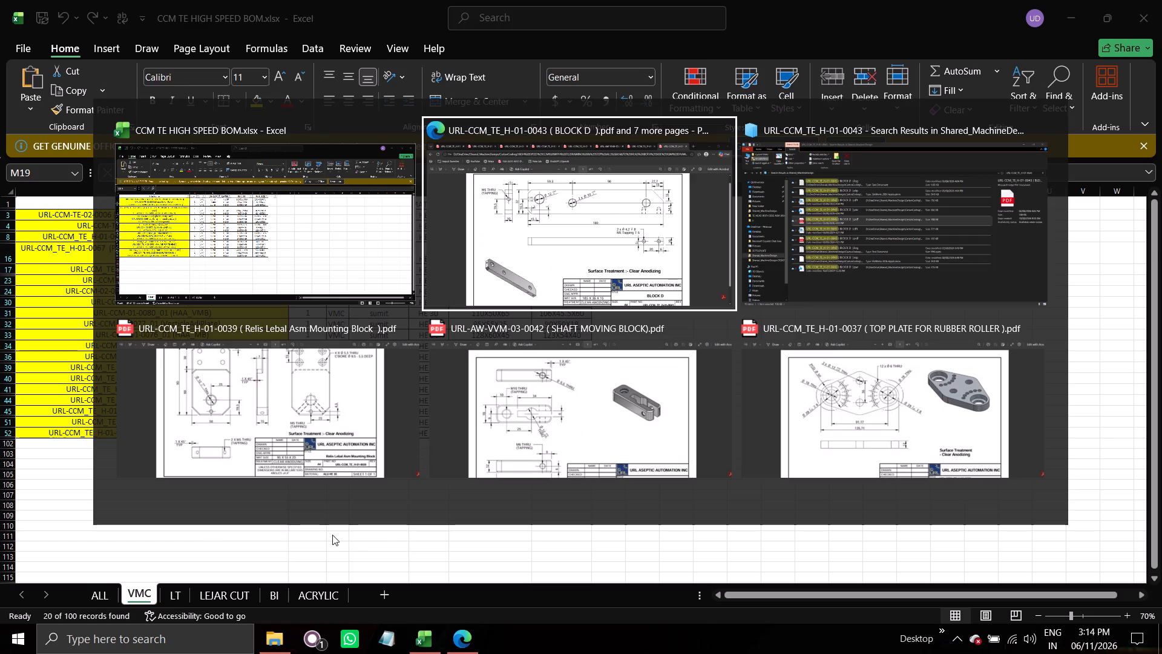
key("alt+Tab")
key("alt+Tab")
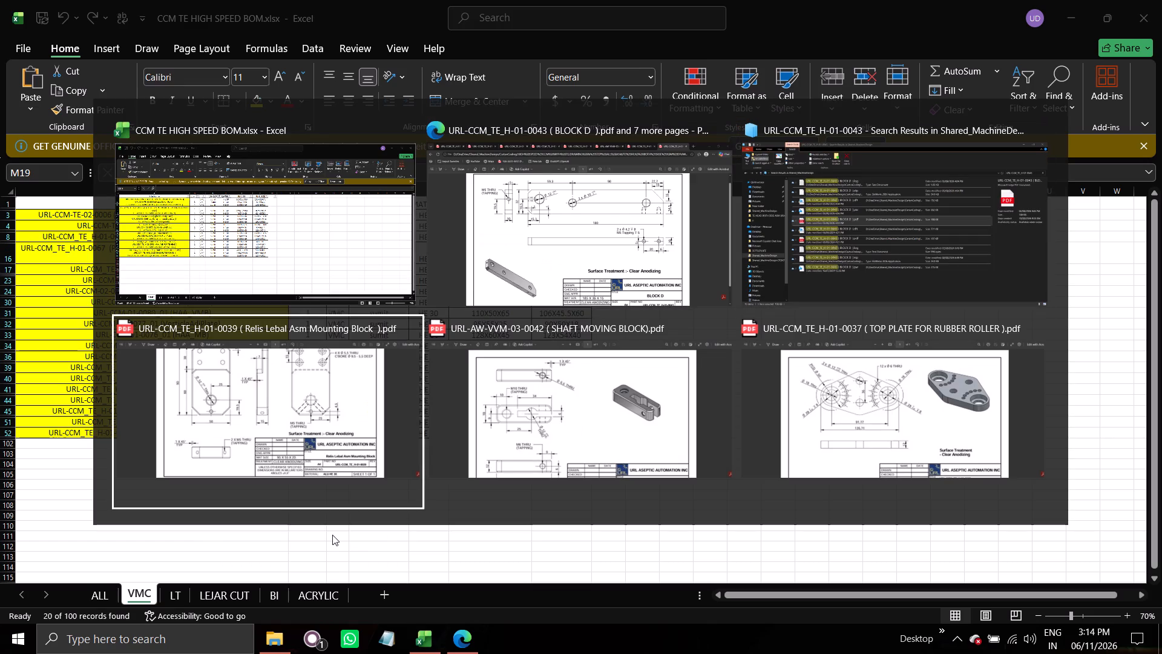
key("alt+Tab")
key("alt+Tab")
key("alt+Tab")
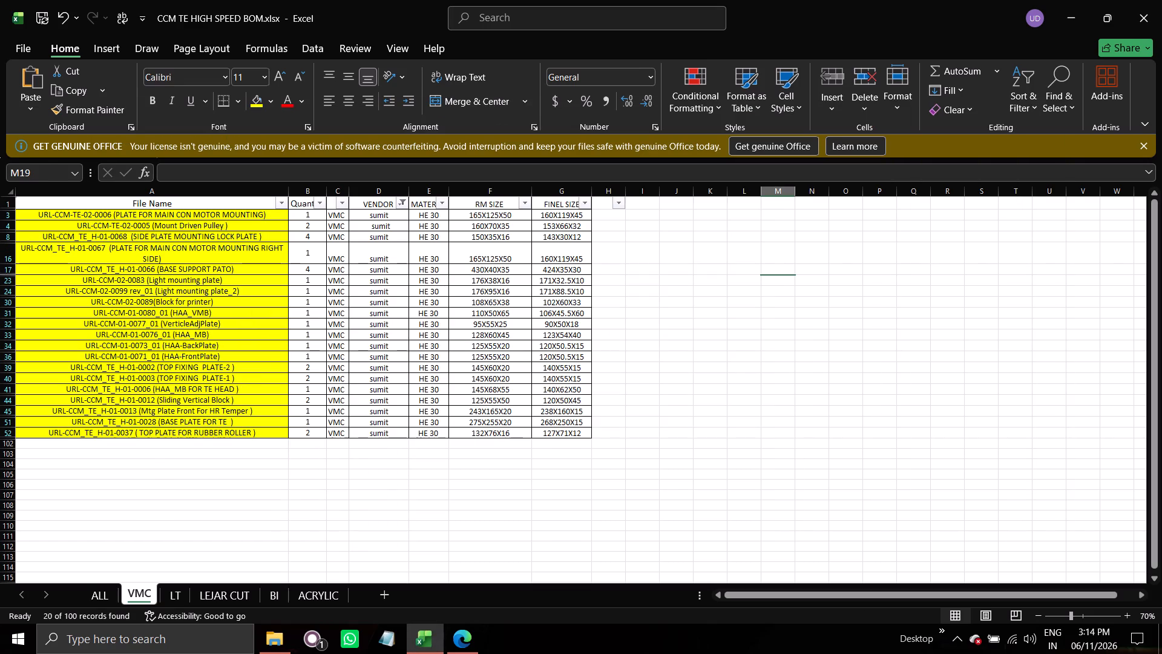
Change the VENDOR filter to show only blank entries and review the parts that have no vendor.
left_click(402, 203)
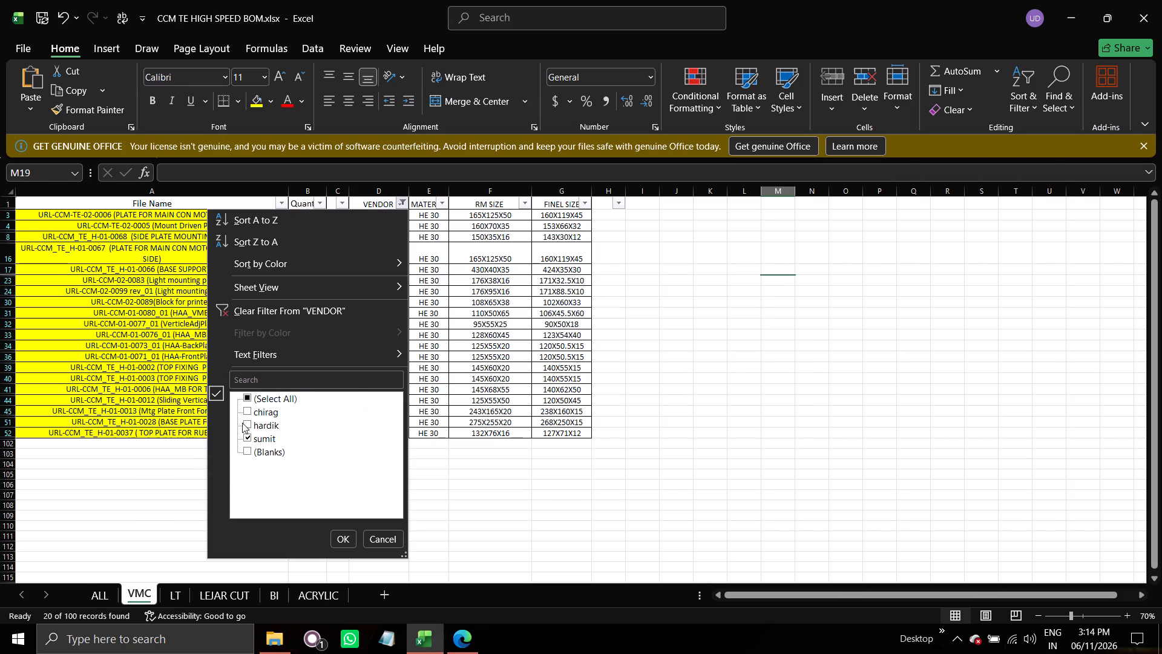
left_click(246, 423)
left_click(246, 408)
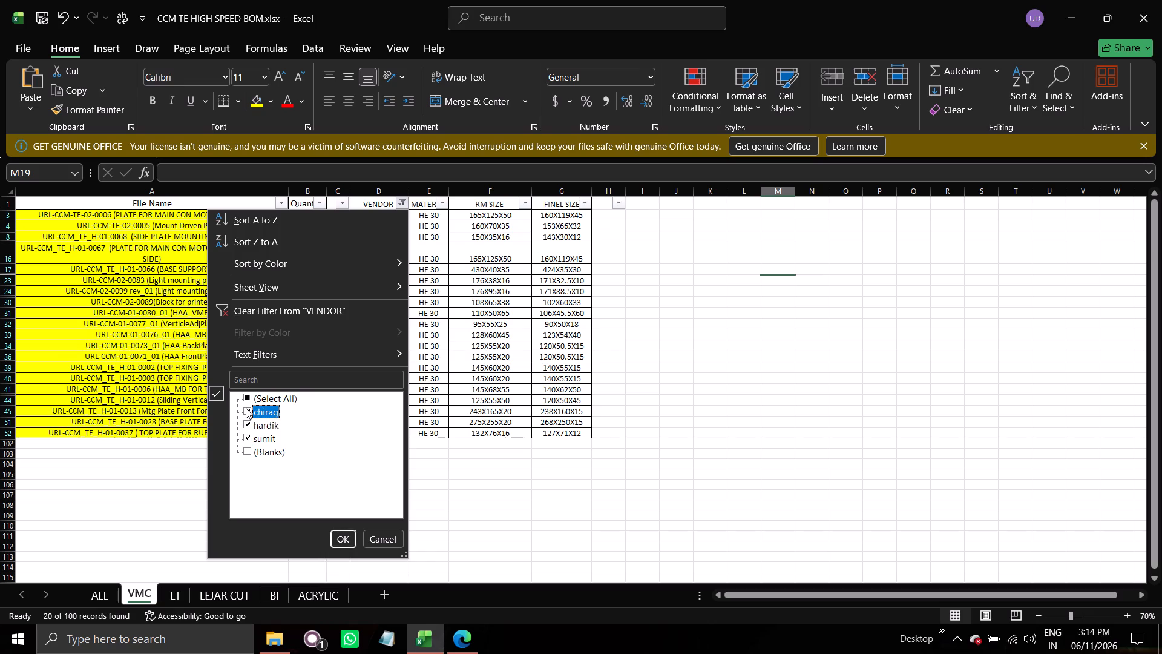
left_click(248, 447)
left_click_drag(247, 437, 247, 427)
left_click(247, 427)
left_click(247, 413)
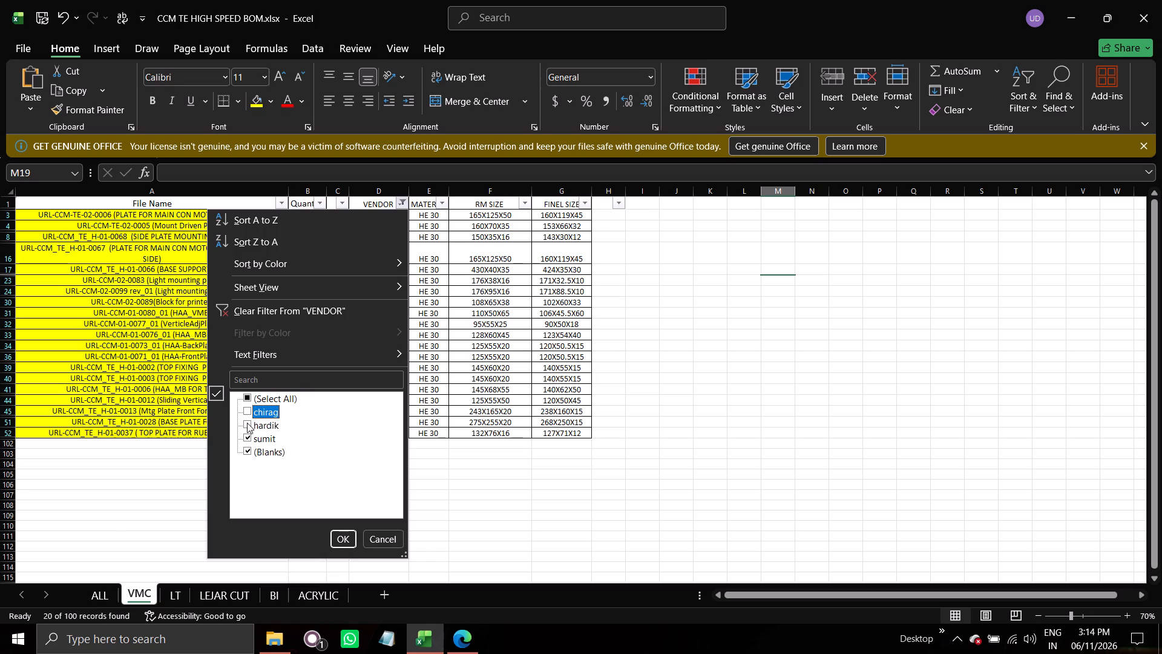
left_click(247, 438)
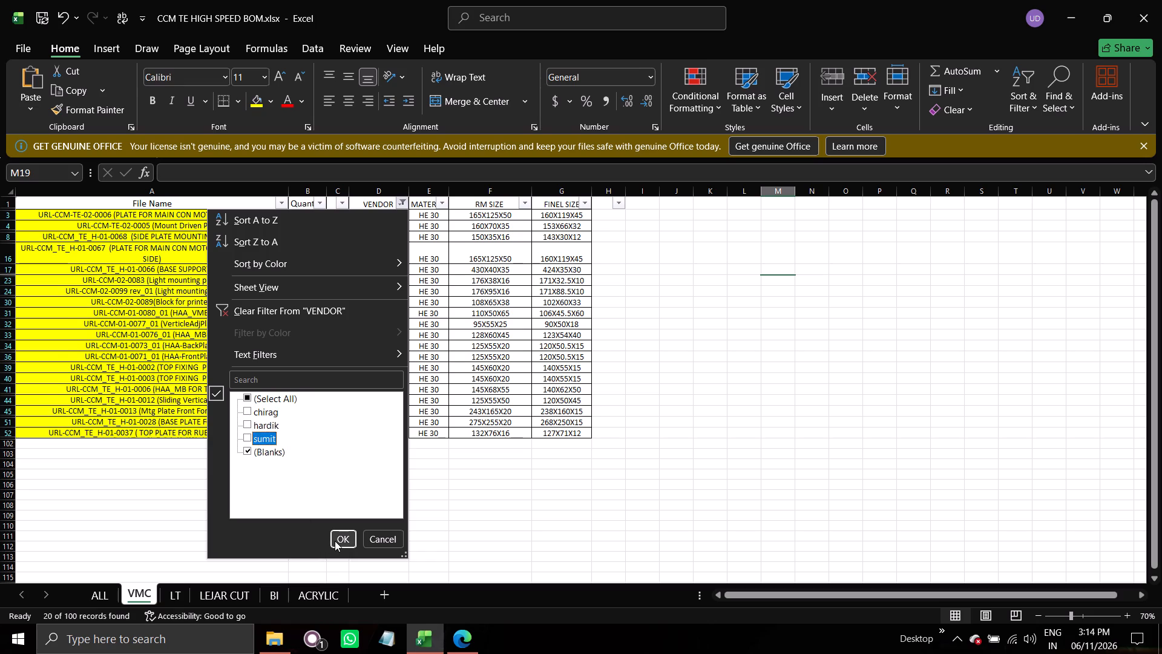
left_click(335, 541)
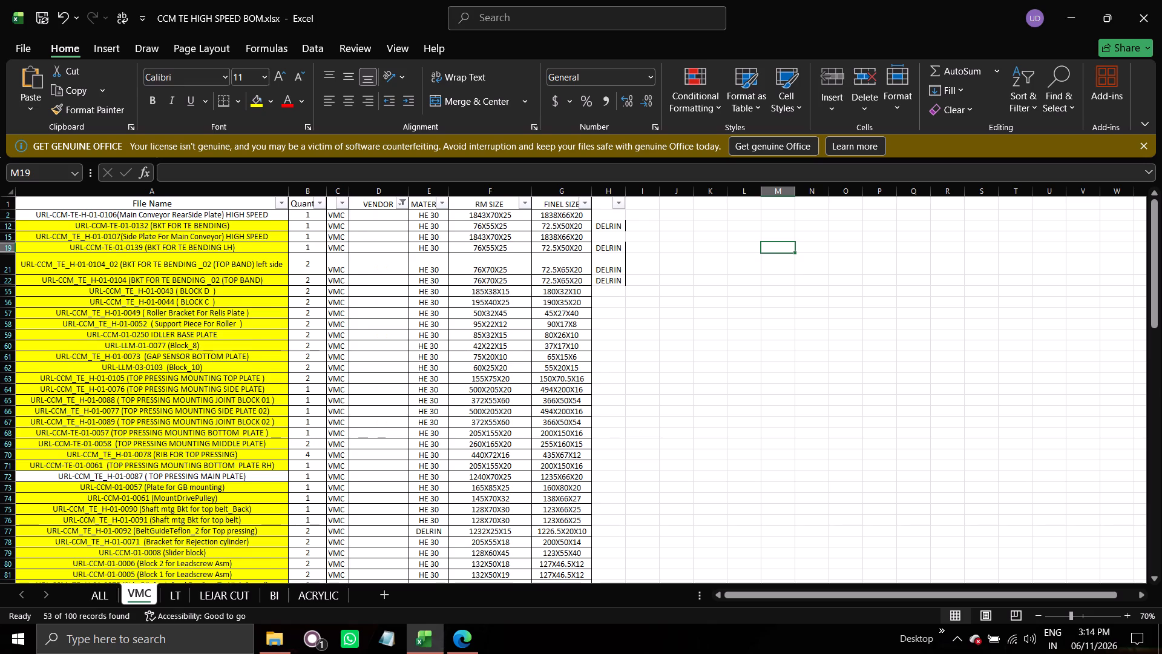
scroll(471, 432, "down", 3)
scroll(471, 432, "up", 6)
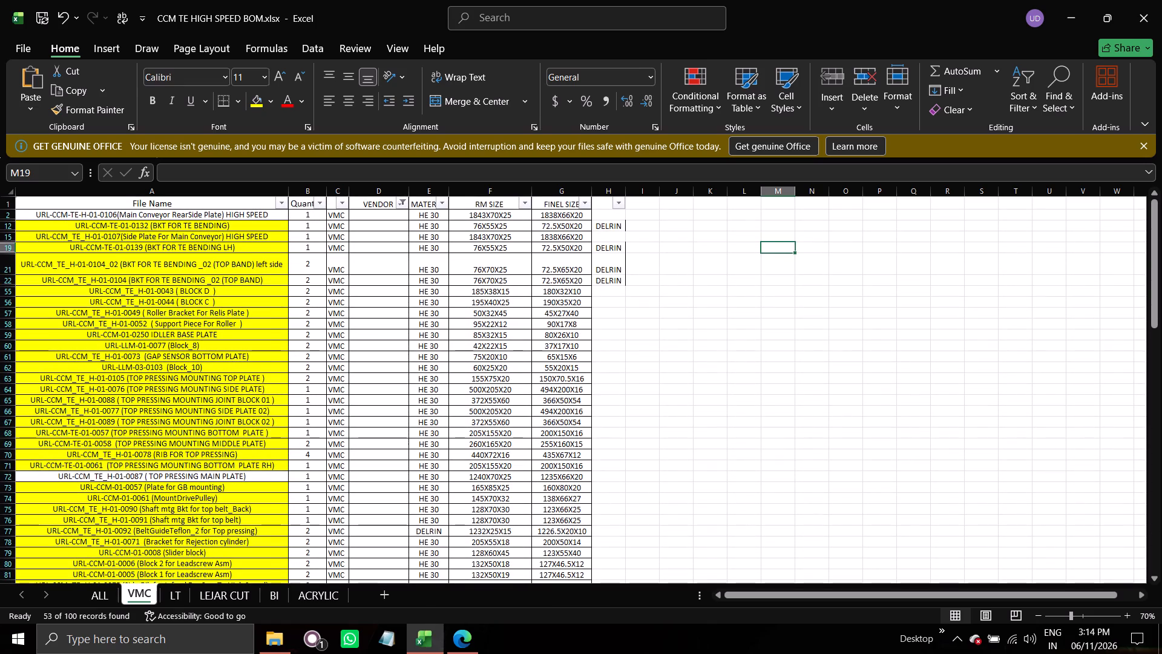
Reset the VENDOR filter to show all entries and look through the full VMC parts list.
left_click(402, 205)
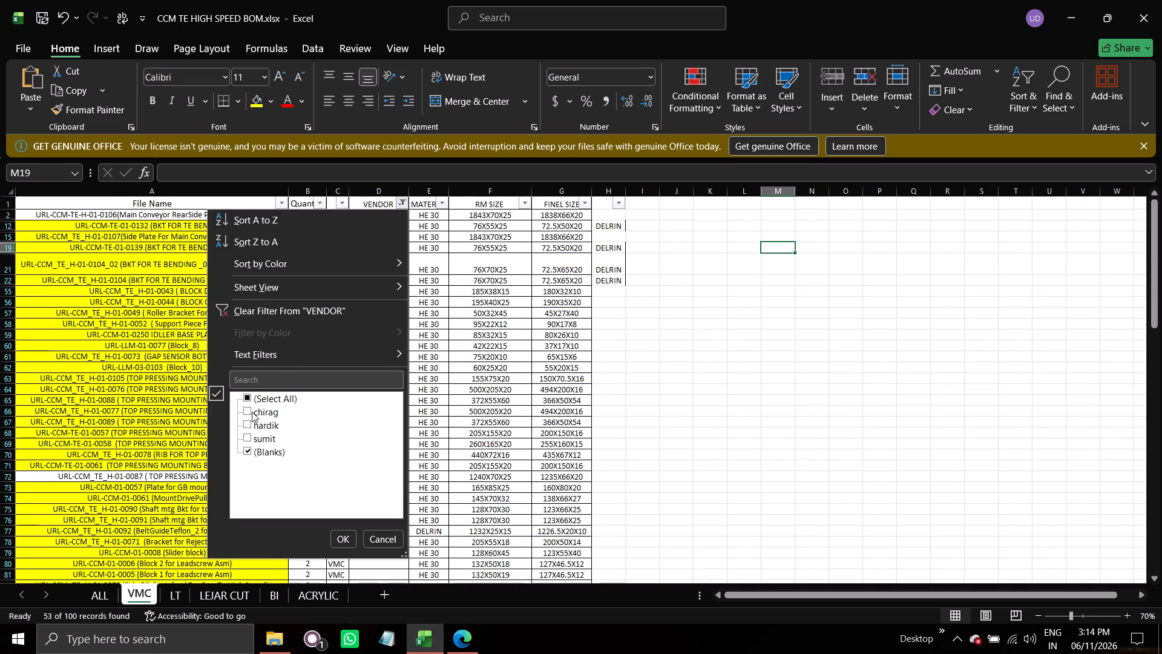
left_click(250, 398)
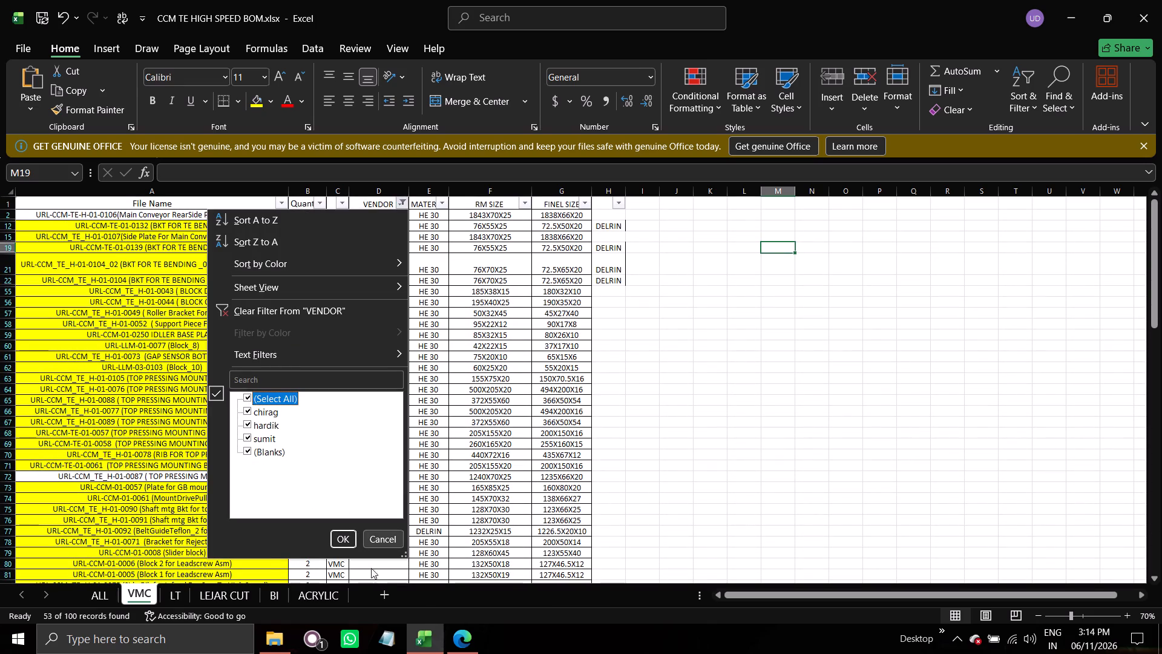
left_click(344, 538)
scroll(344, 538, "down", 2)
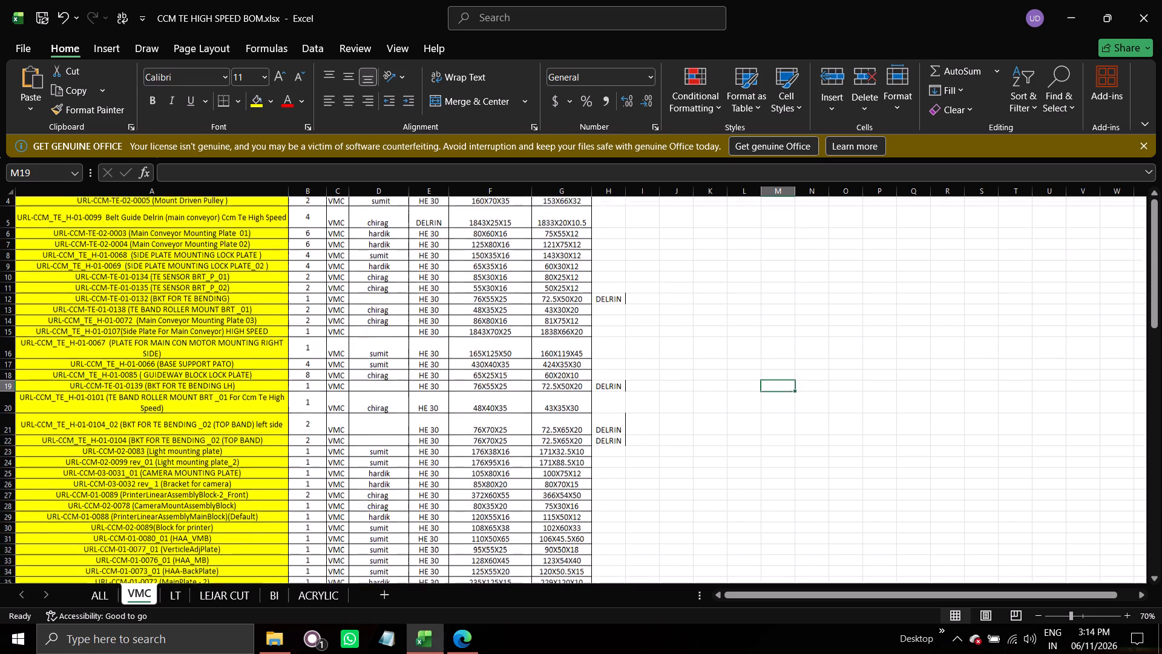
scroll(344, 538, "down", 5)
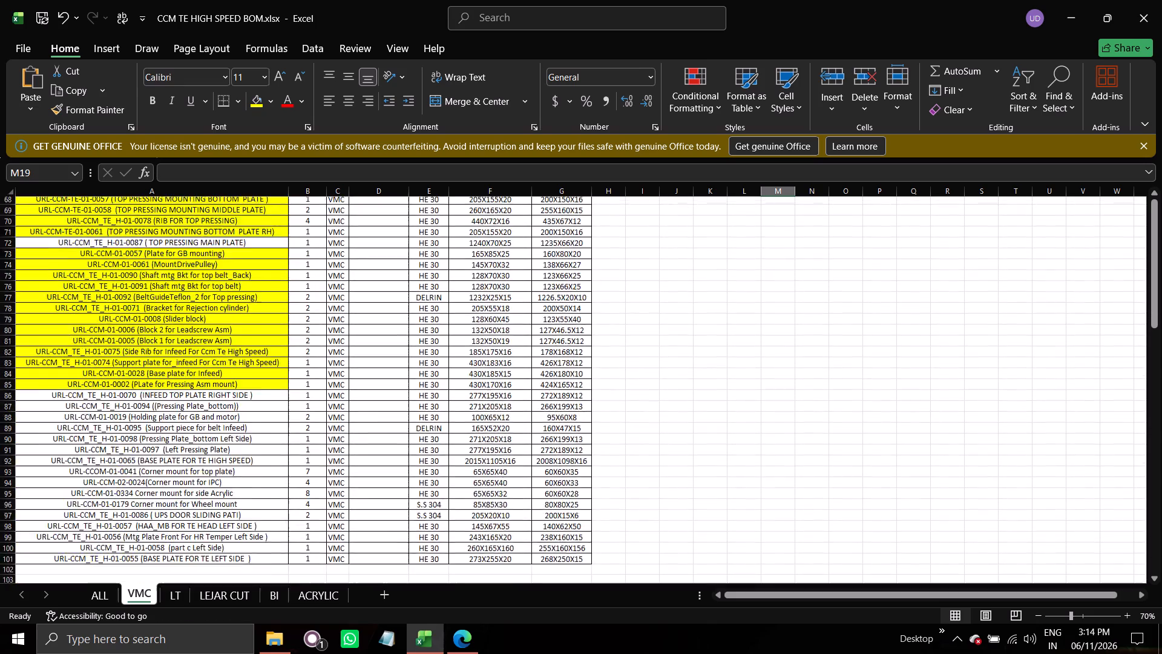
scroll(344, 538, "up", 3)
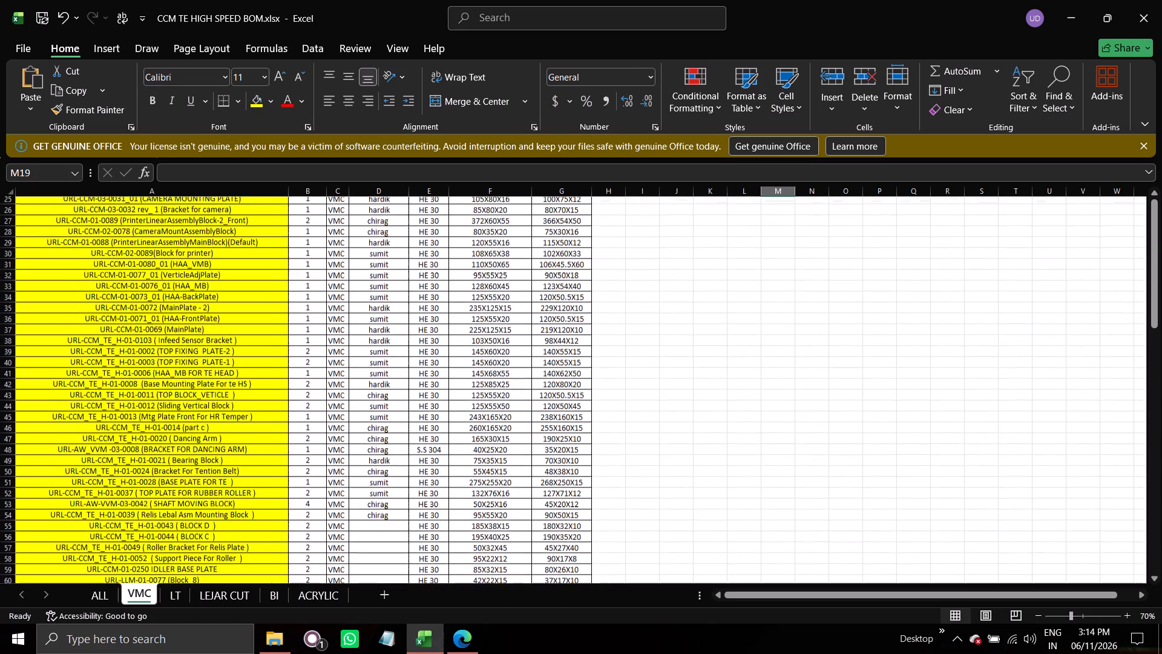
scroll(344, 538, "down", 2)
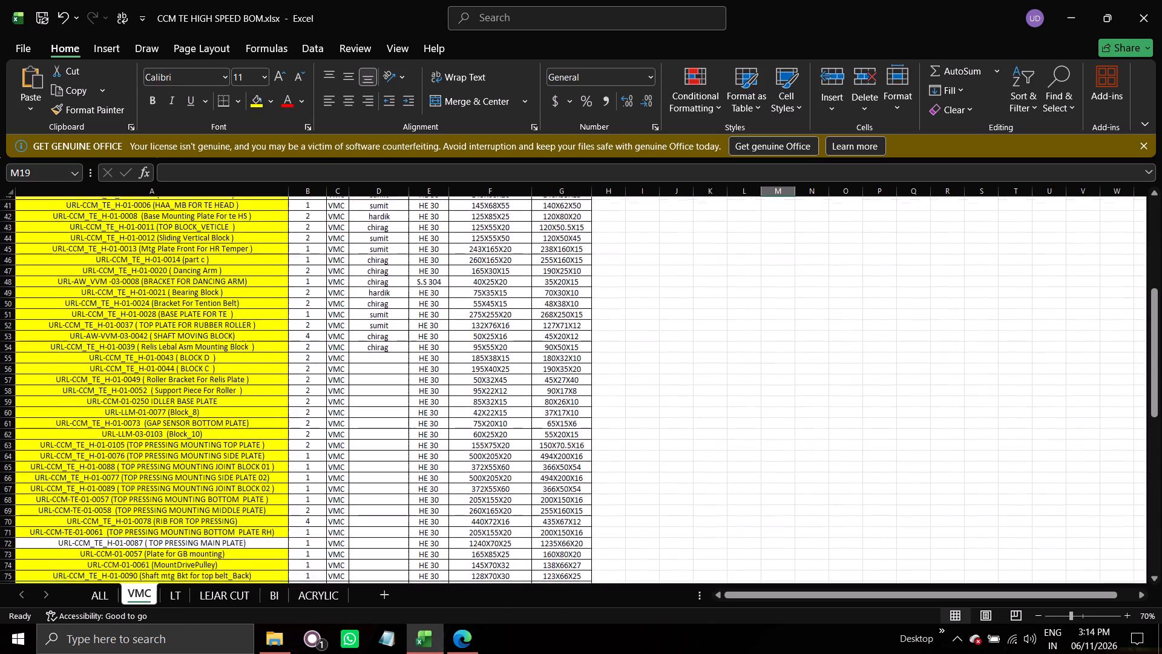
scroll(344, 538, "down", 1)
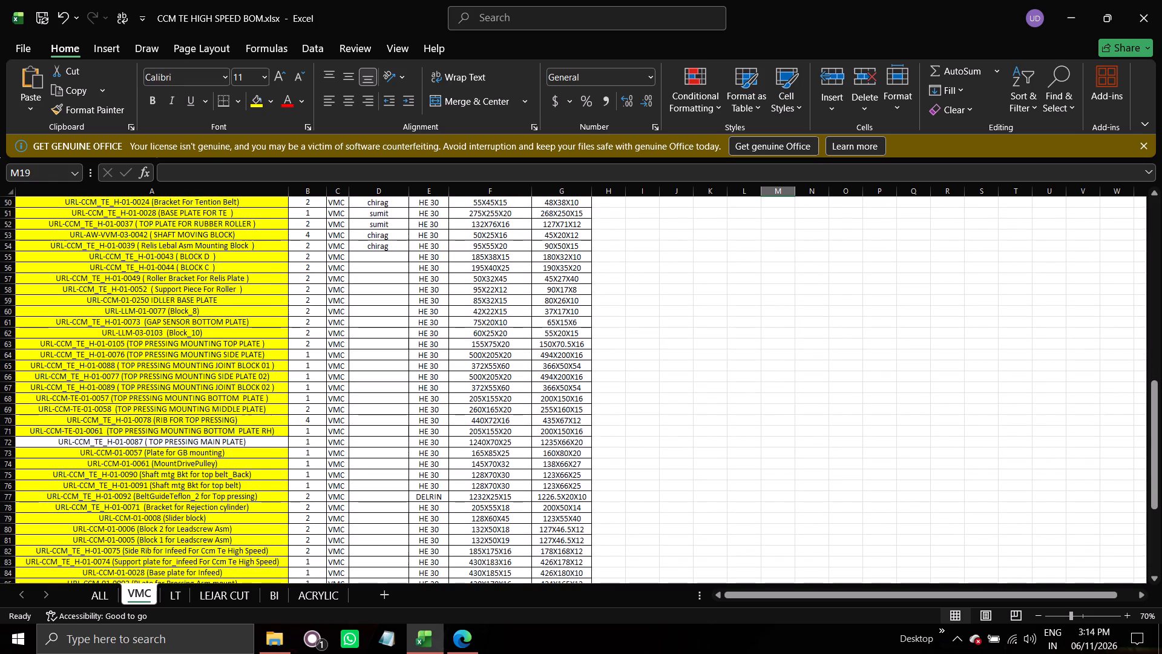
Copy BLOCK D's part number URL-CCM_TE_H-01-0043, search Shared_MachineDesign for it in File Explorer, and view its 05/08/2026 PDF drawing in Edge.
left_click(249, 258)
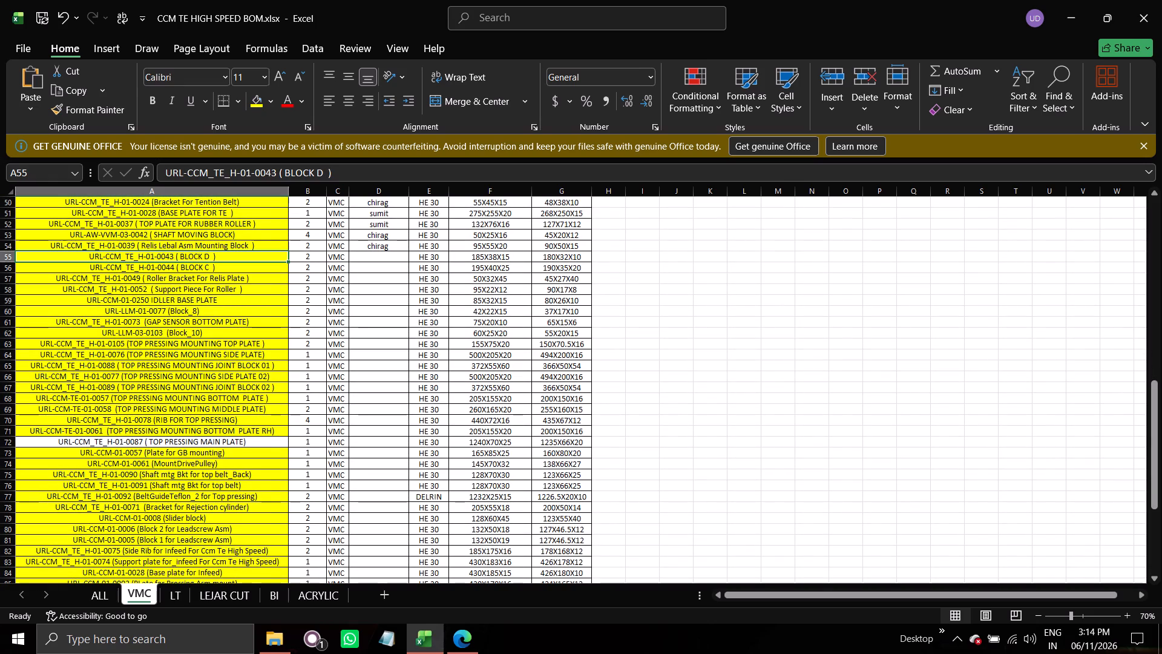
double_click(174, 254)
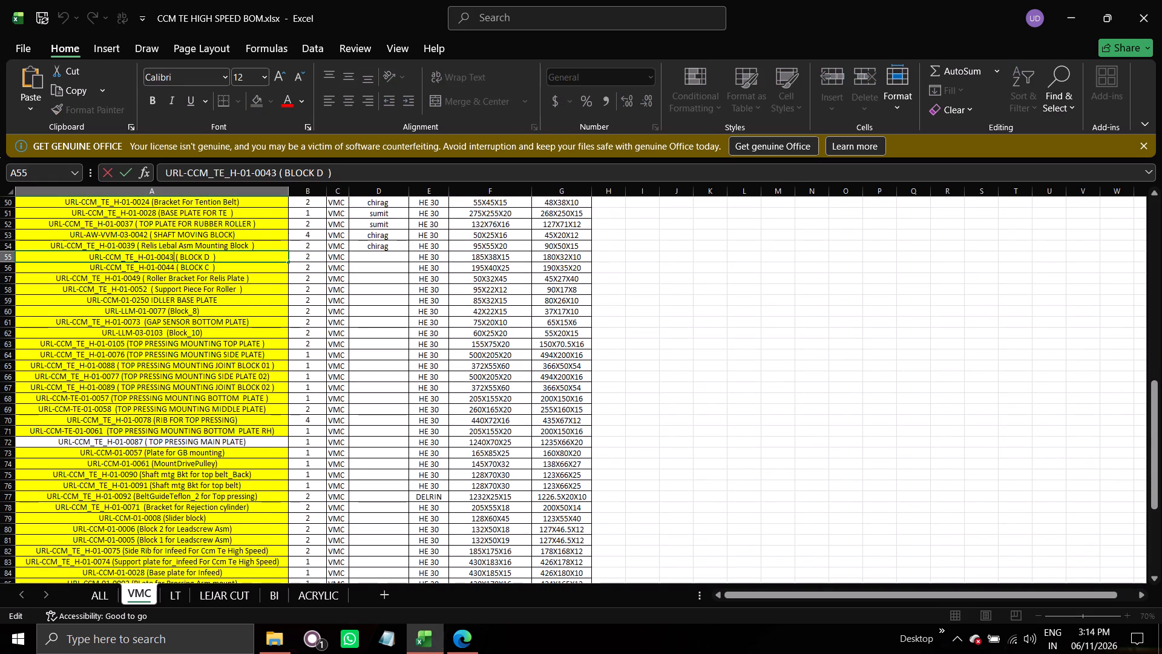
left_click_drag(178, 254, 165, 254)
left_click_drag(165, 254, 77, 251)
key("ctrl+c")
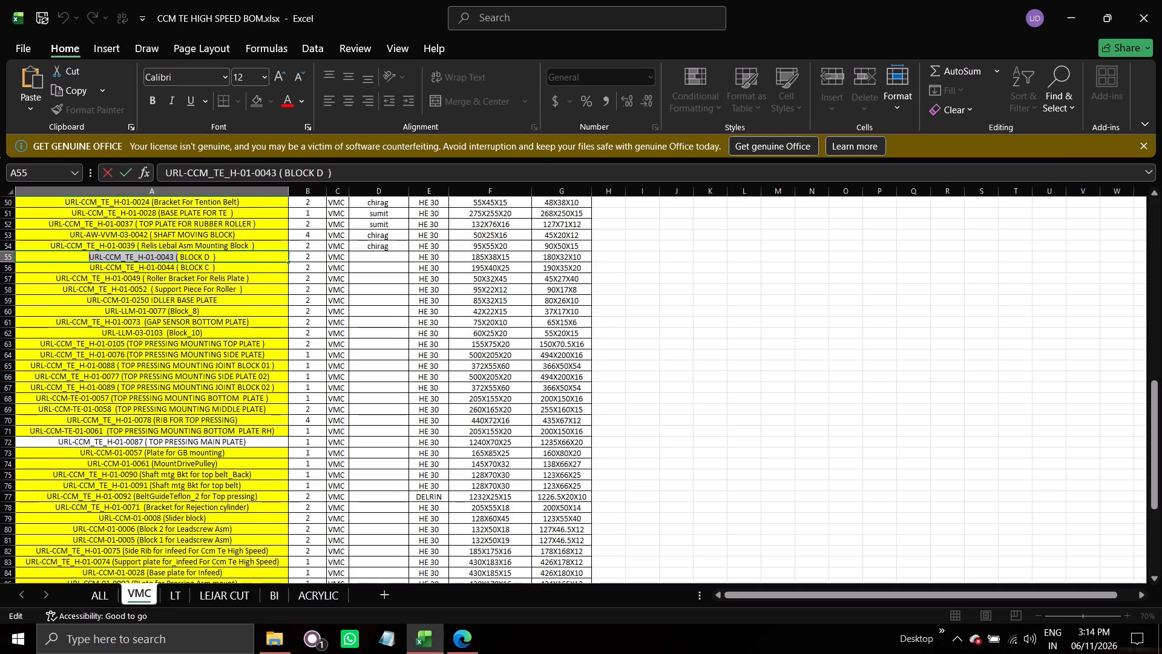
key("alt+Tab")
key("alt+Tab")
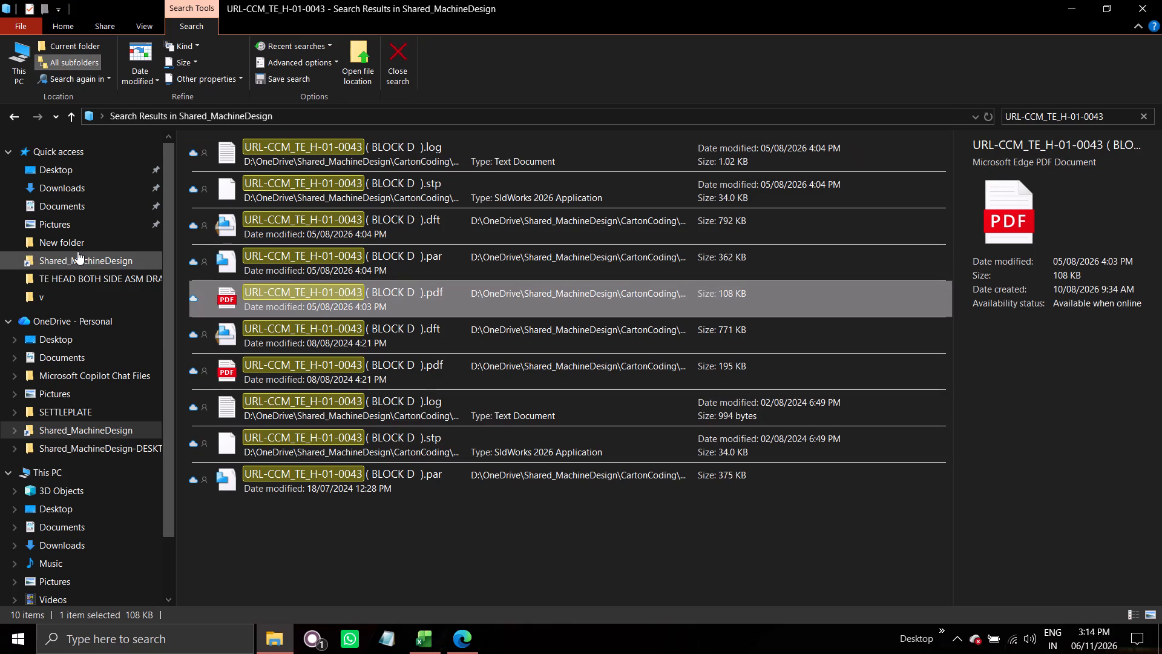
left_click(1111, 119)
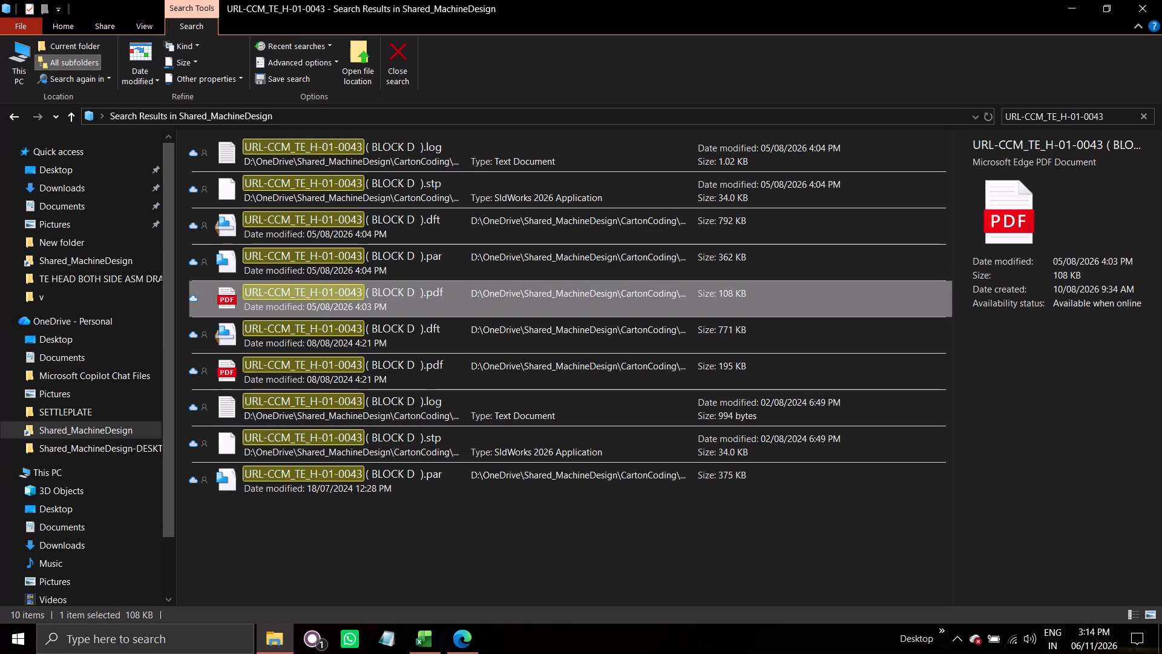
key("ctrl+v")
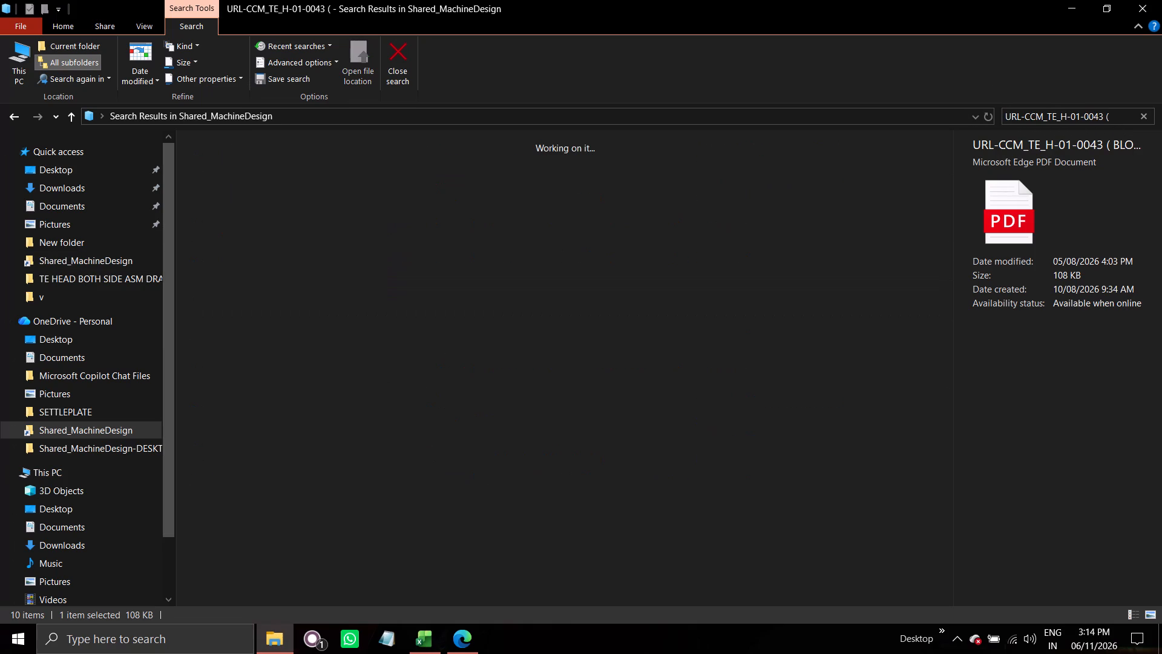
key("BackSpace")
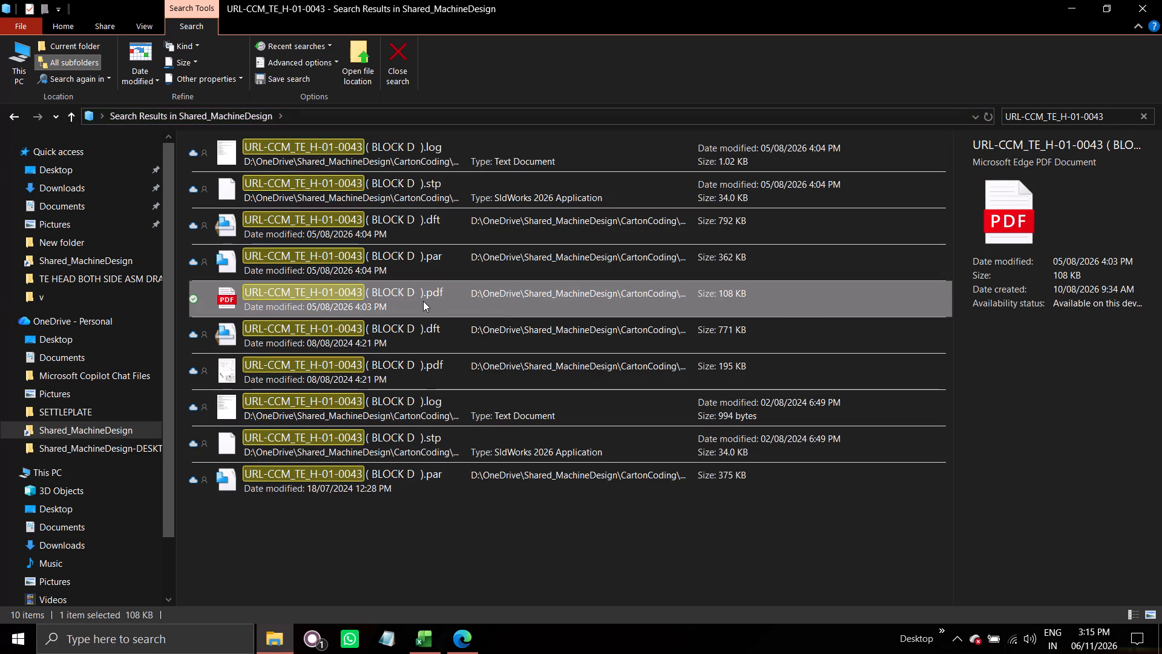
double_click(423, 300)
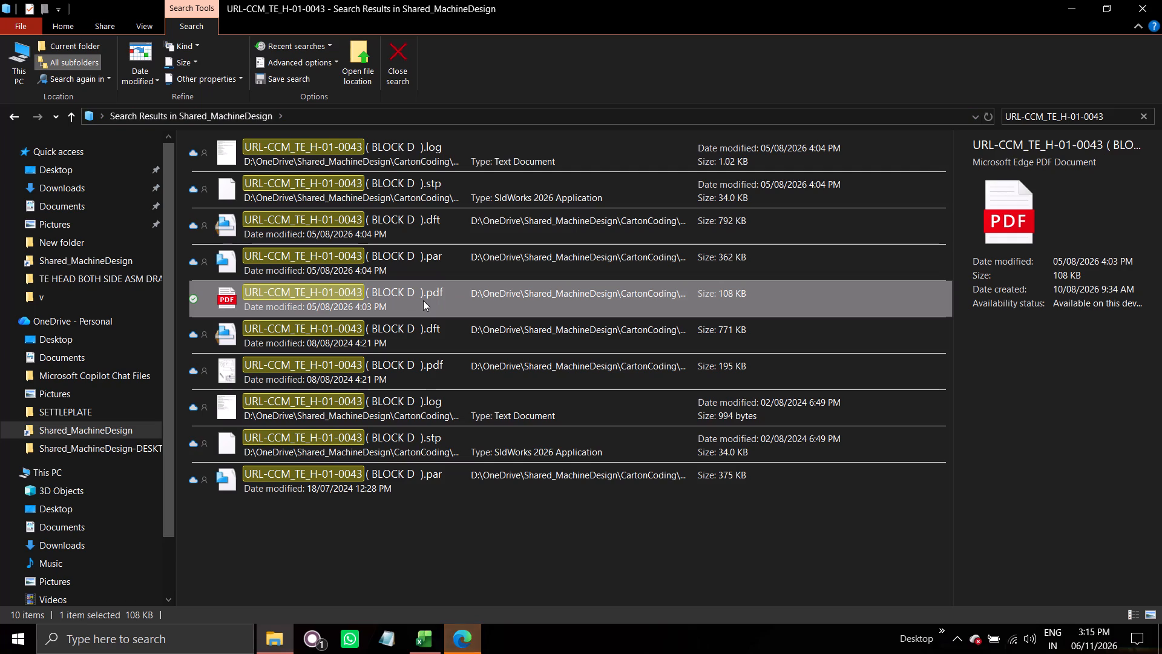
left_click(467, 631)
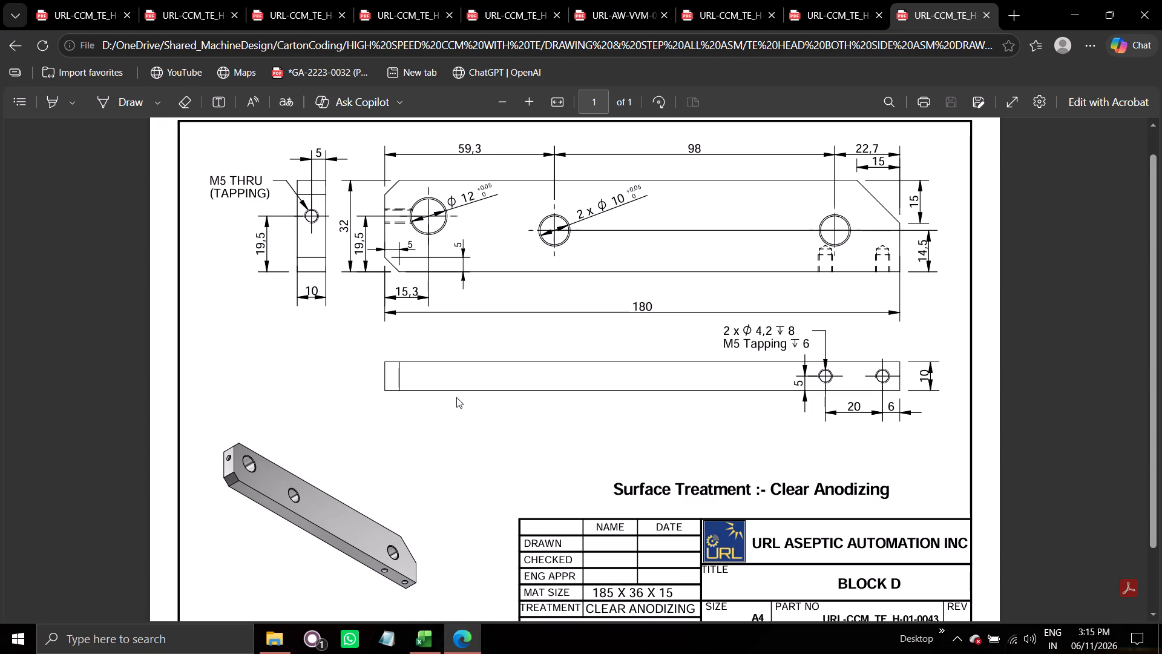
Return to the Excel BOM and enter chirag as the vendor for BLOCK D in row 55.
key("alt+Tab")
key("alt+Tab")
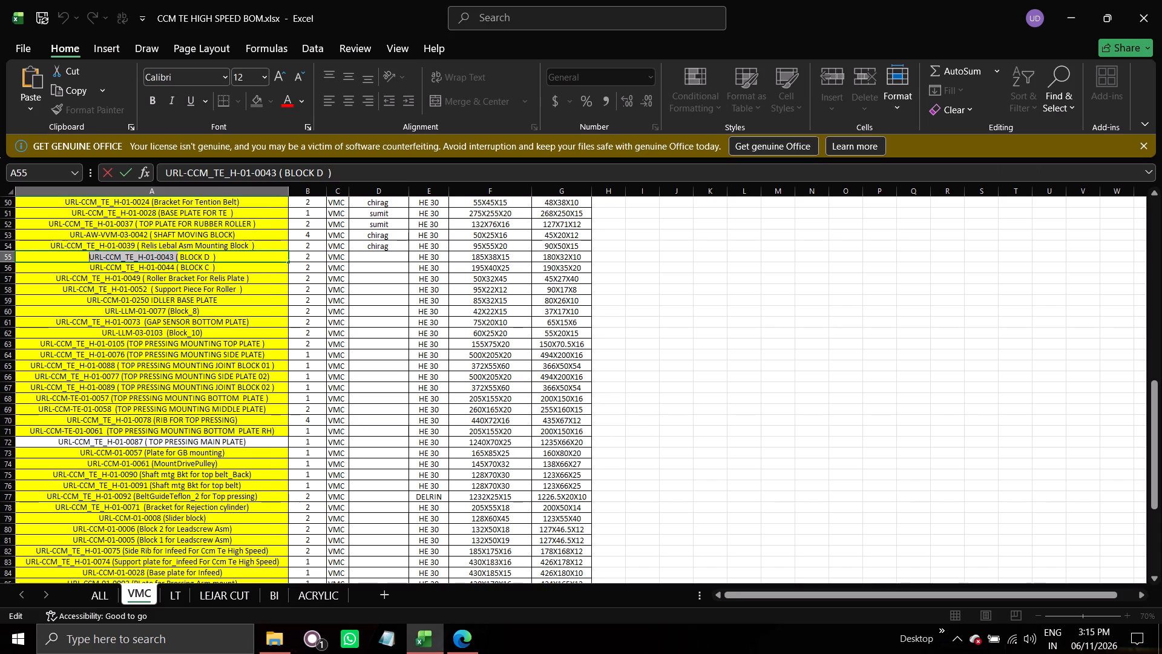
left_click(378, 256)
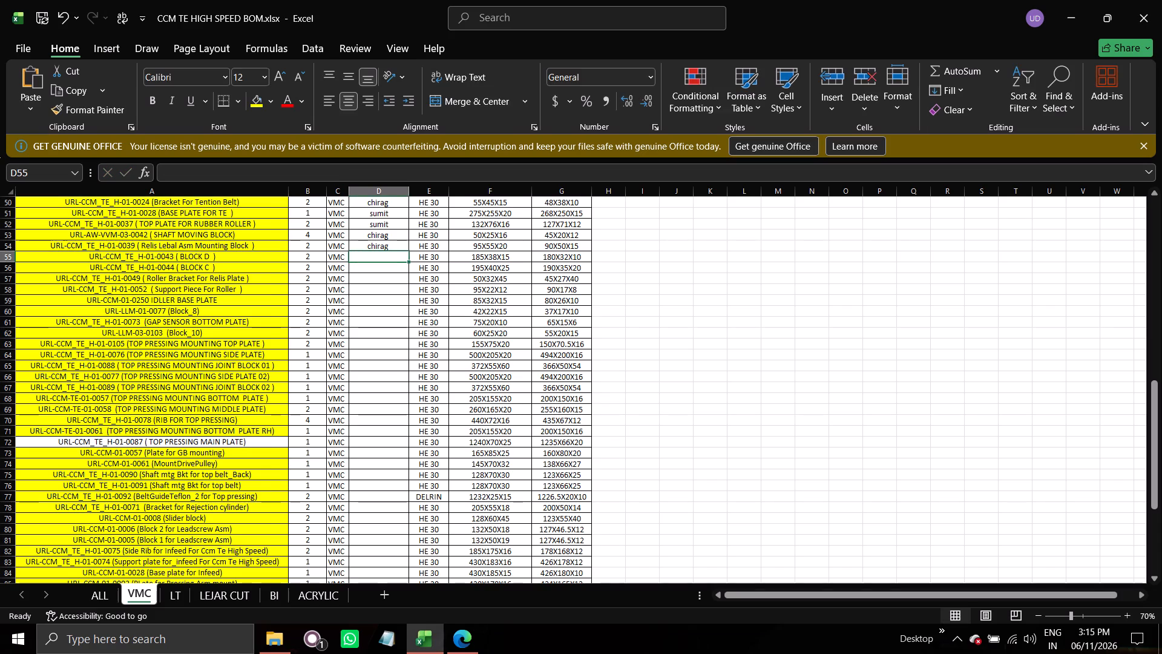
key("c")
key("Return")
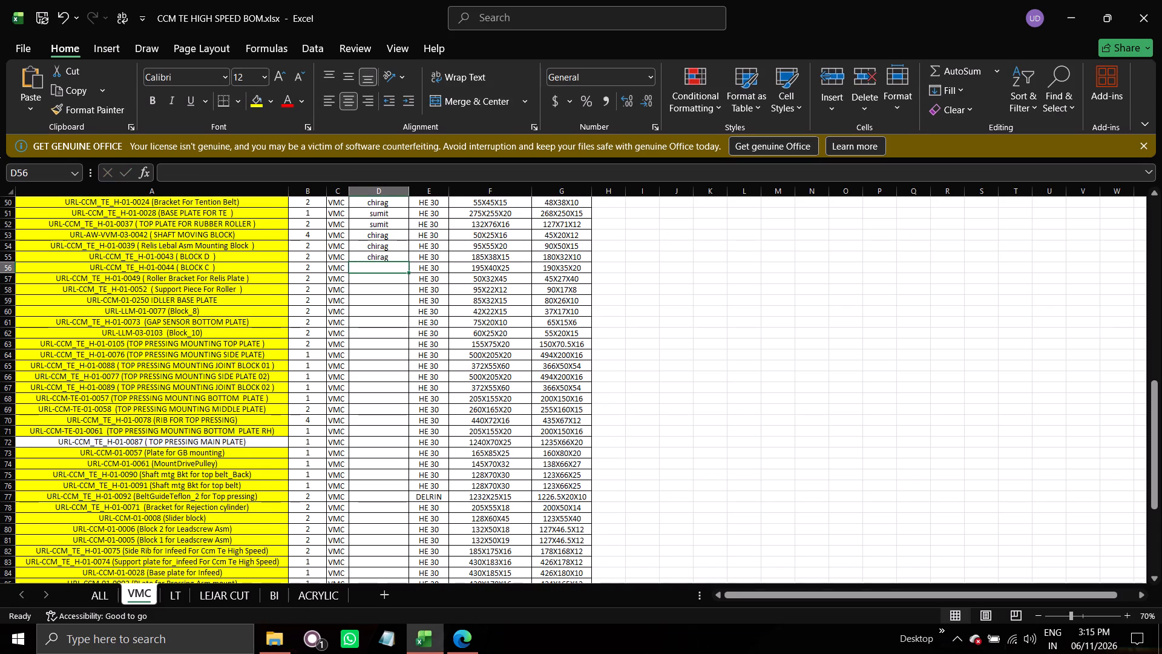
Copy BLOCK C's part number URL-CCM_TE_H-01-0044, search Shared_MachineDesign for it in File Explorer, and view its 05/08/2026 PDF drawing in Edge.
left_click(229, 269)
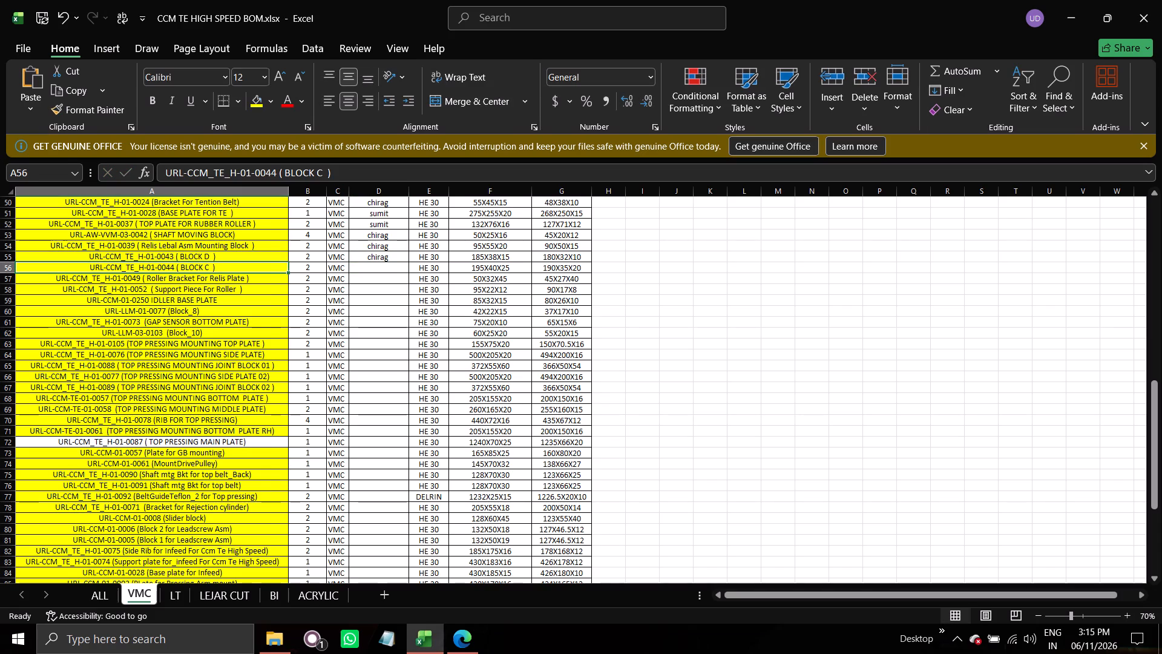
double_click(175, 265)
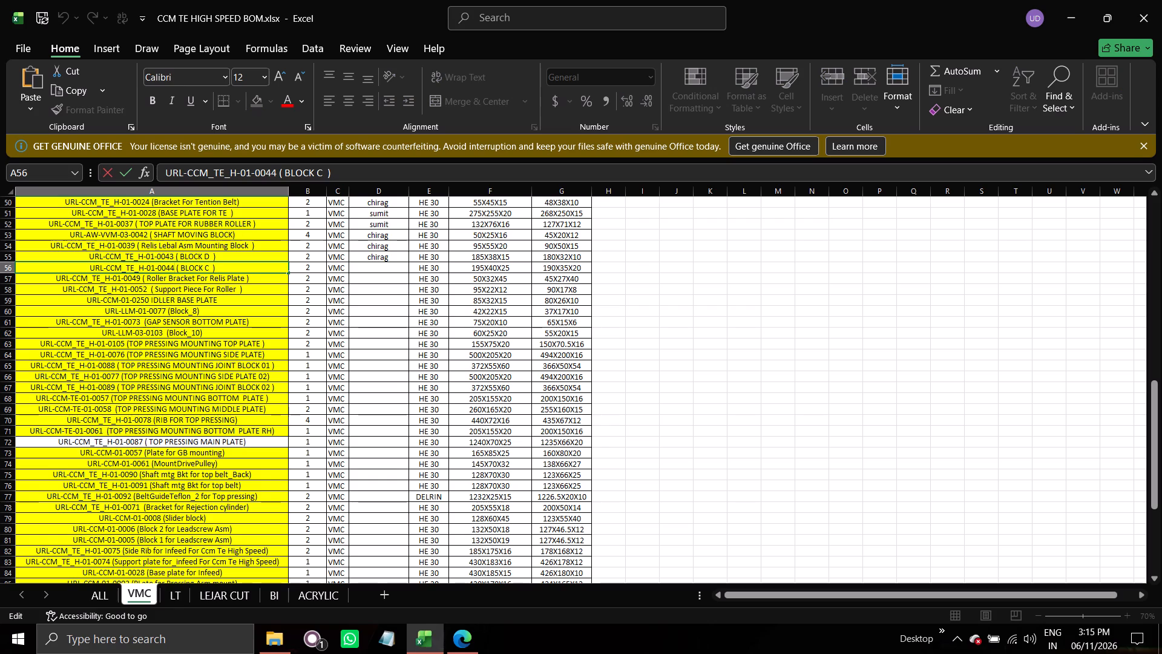
left_click_drag(175, 265, 83, 265)
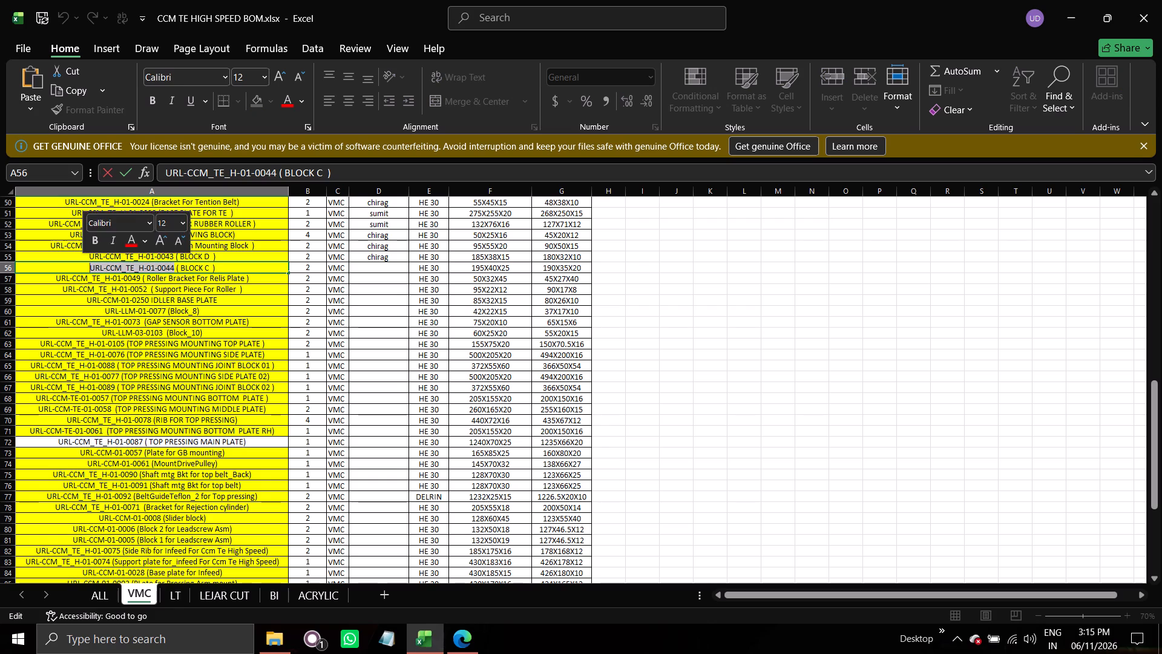
key("ctrl+c")
key("alt+Tab")
key("alt+Tab")
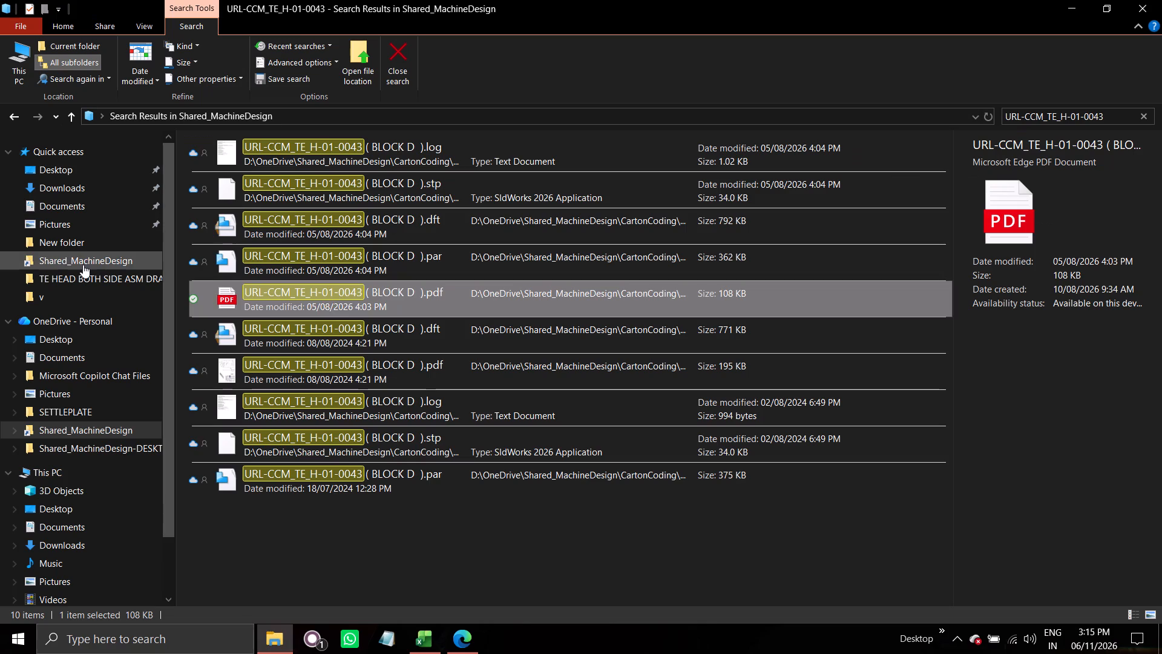
left_click(1063, 116)
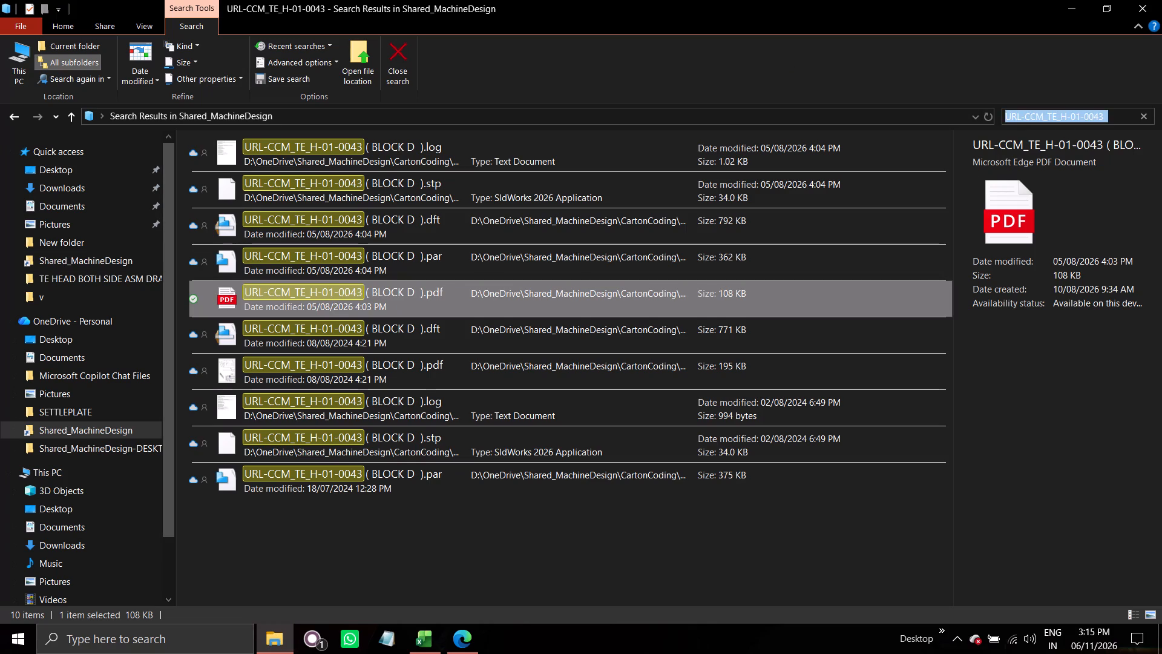
key("ctrl+v")
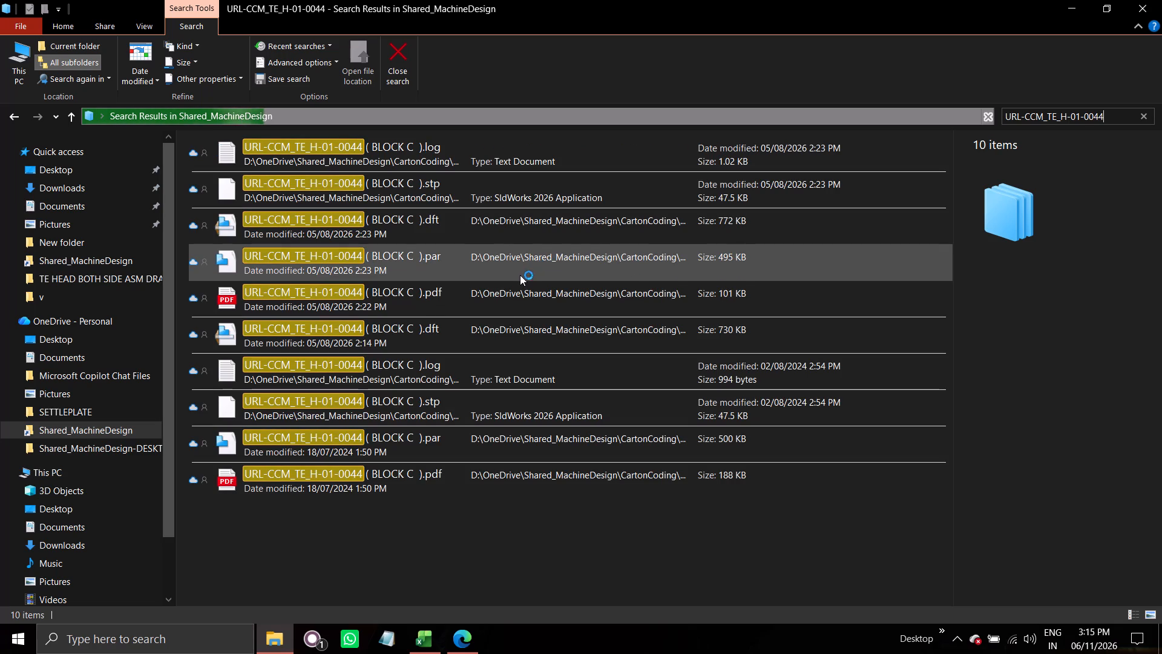
left_click(477, 289)
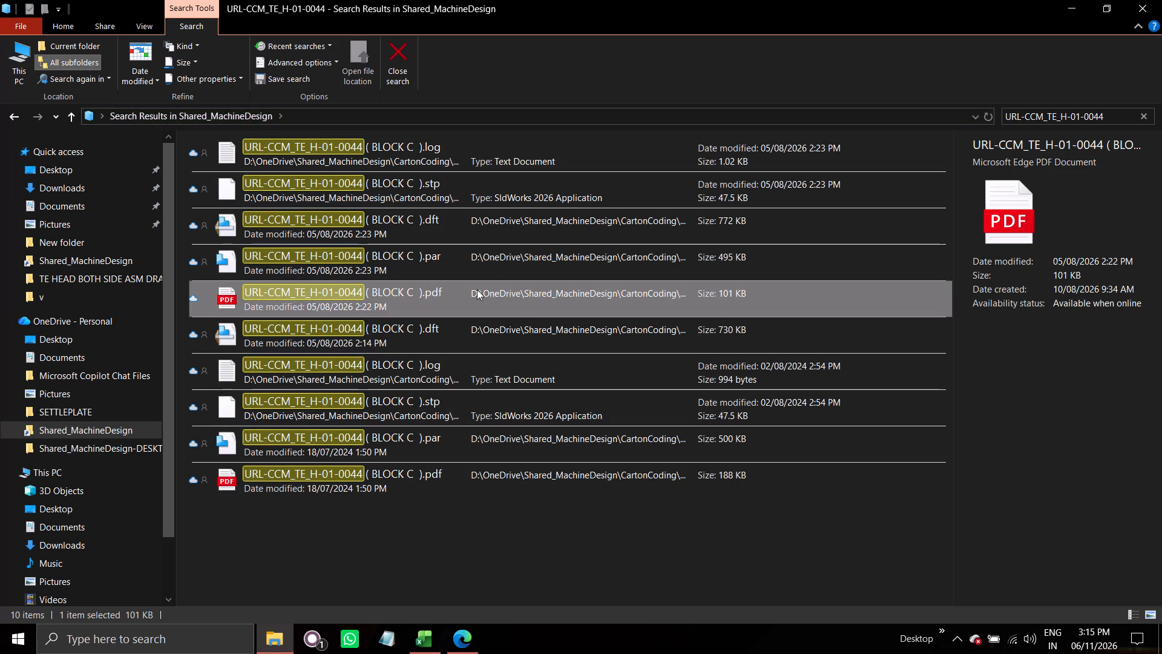
double_click(447, 310)
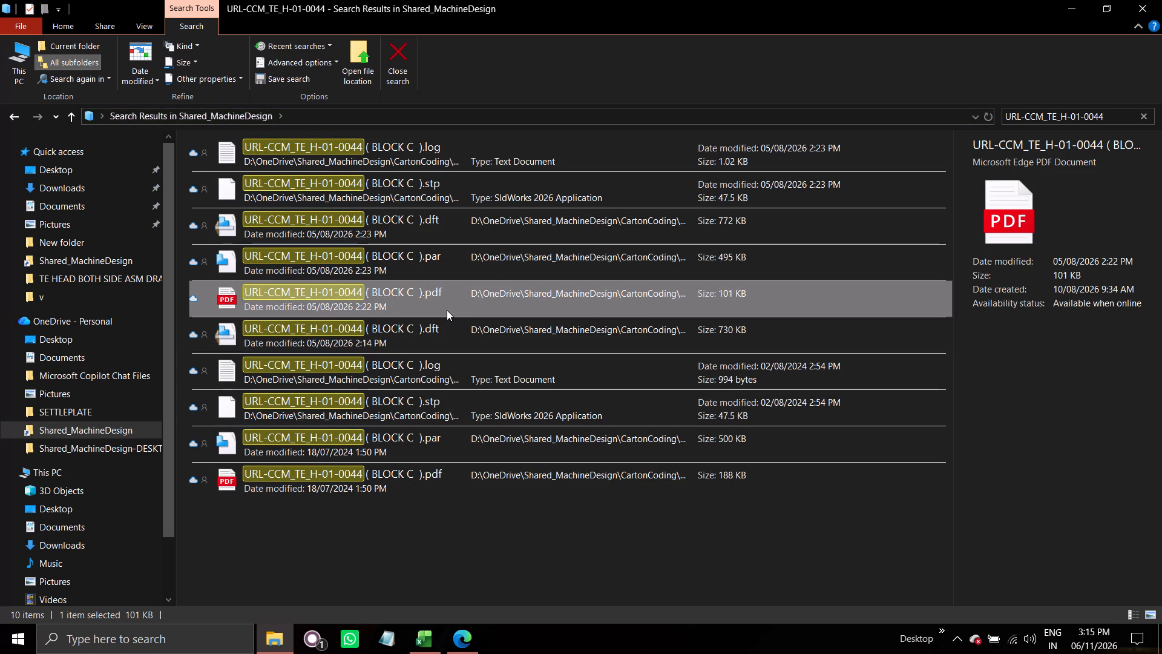
left_click(476, 652)
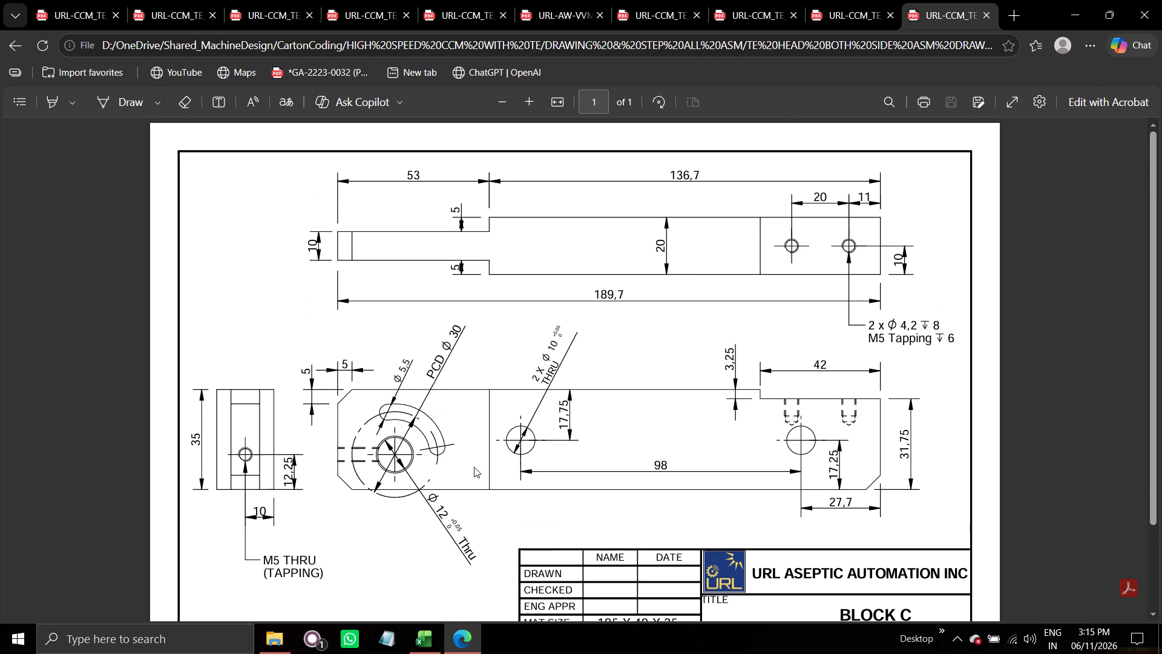
Return to the Excel BOM and enter hardik as the vendor for BLOCK C in row 56.
key("alt+Tab")
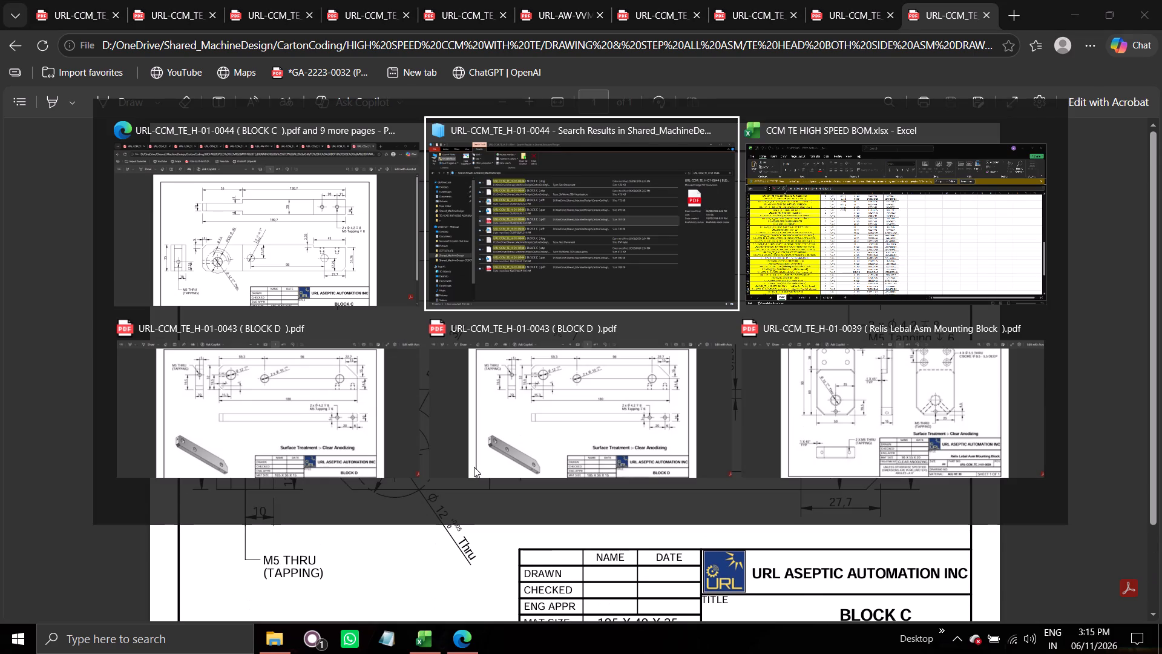
key("alt+Tab")
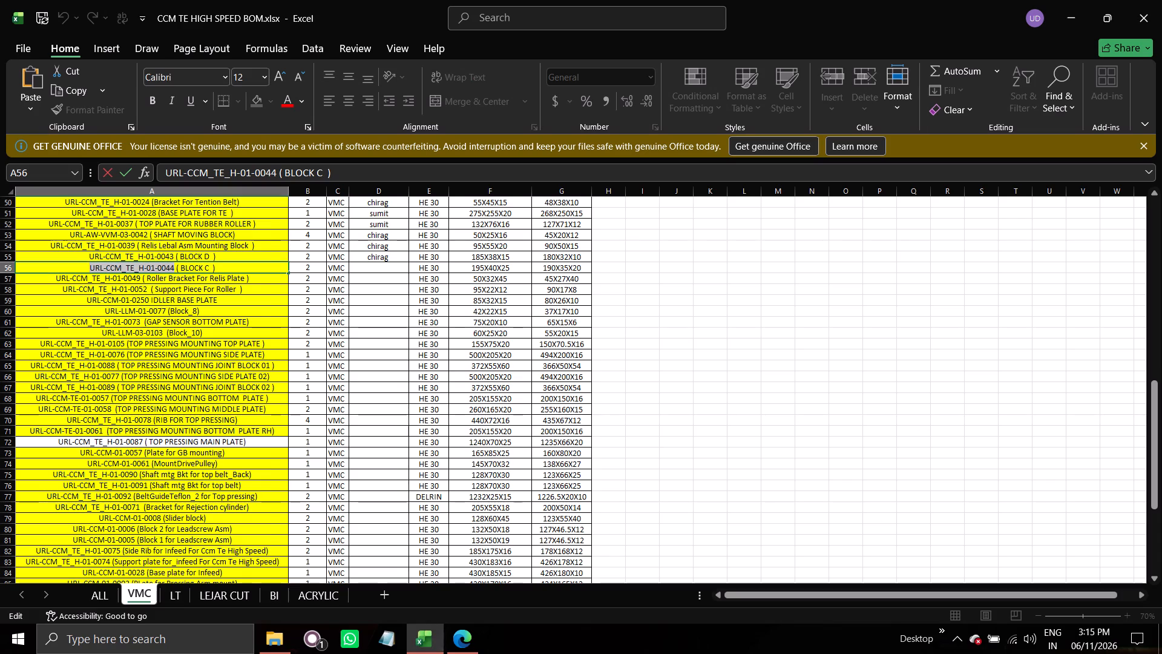
left_click(386, 272)
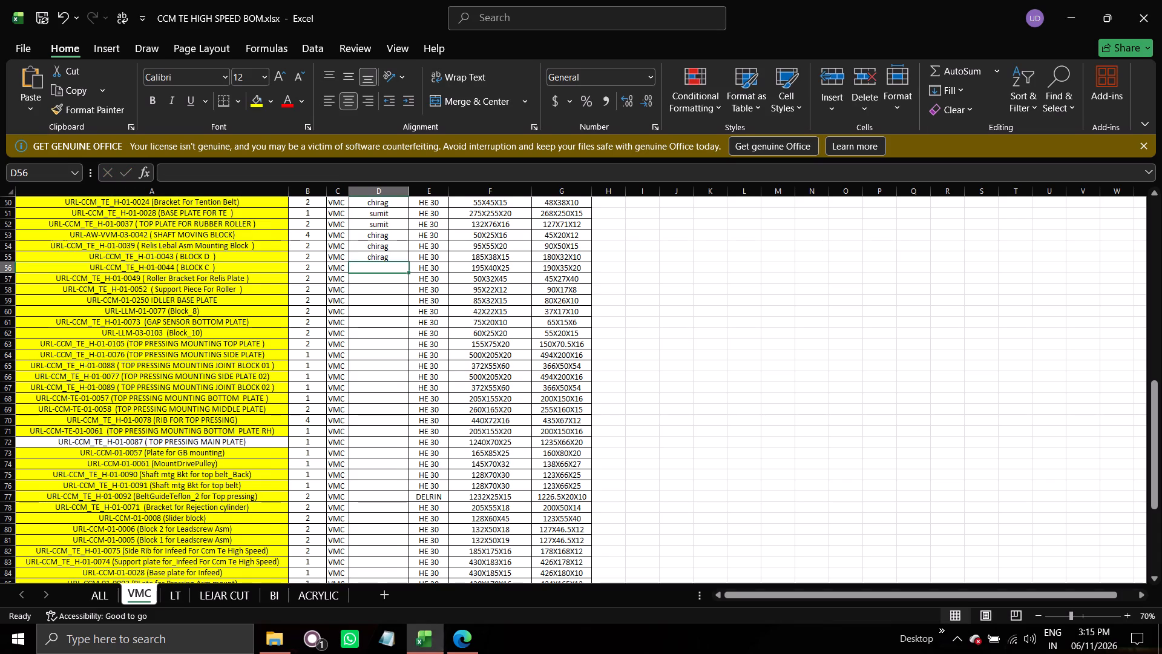
key("h")
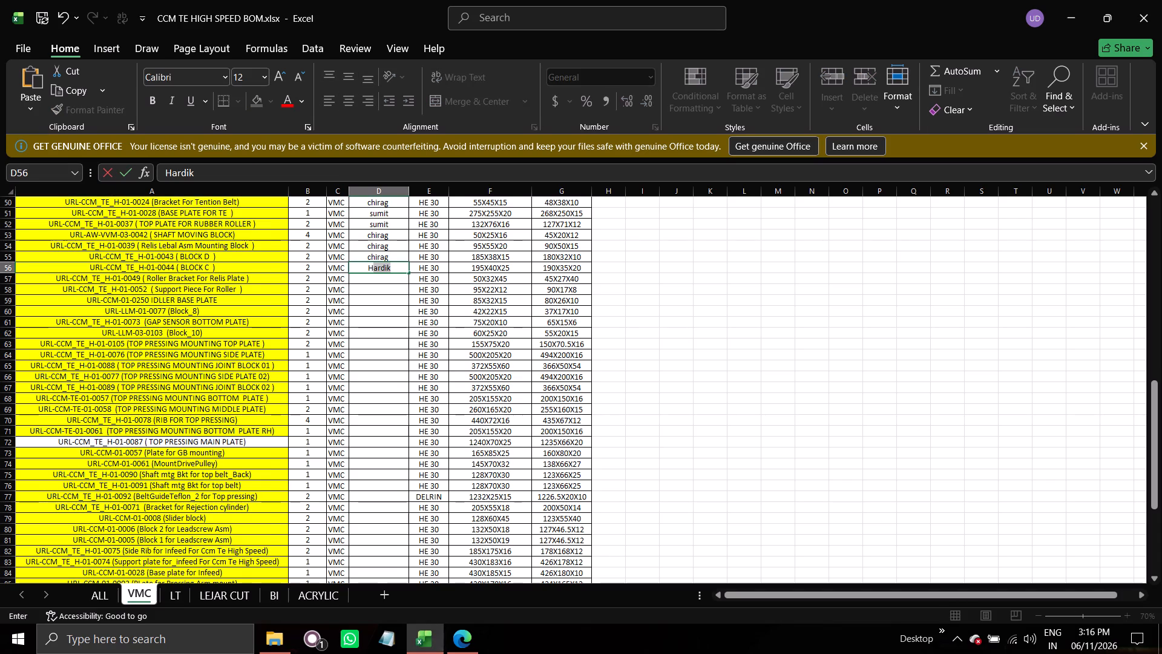
key("Return")
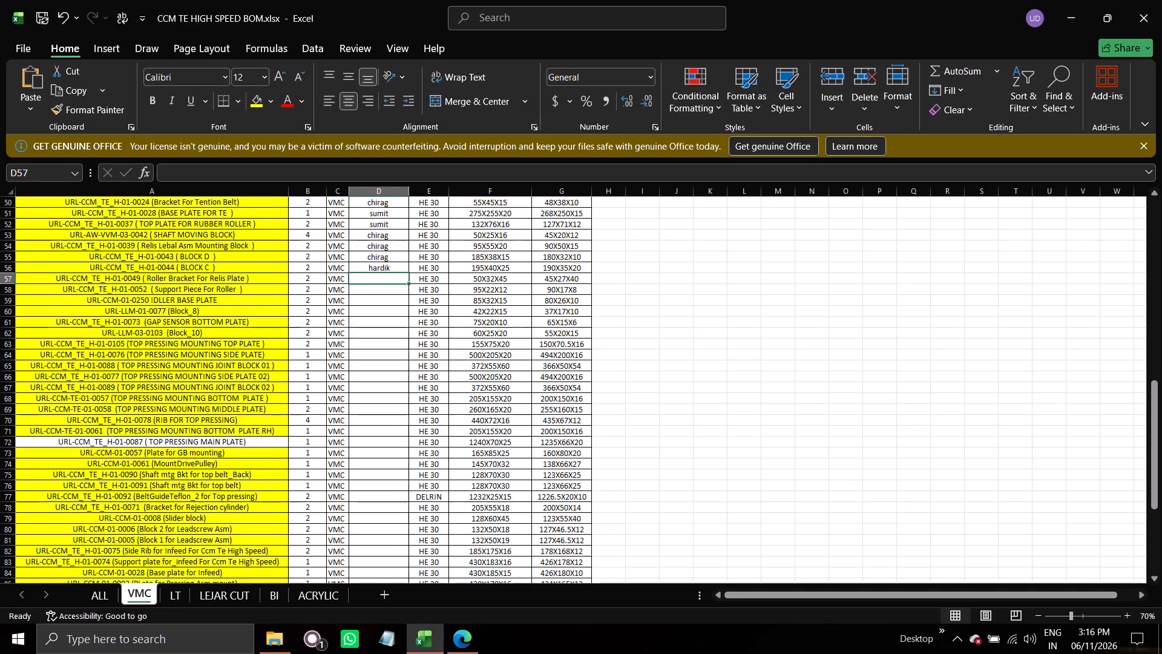
Copy the Roller Bracket For Relis Plate's number URL-CCM_TE_H-01-0049, search Shared_MachineDesign for it in File Explorer, and view its 06/08/2026 PDF drawing in Edge.
left_click(254, 278)
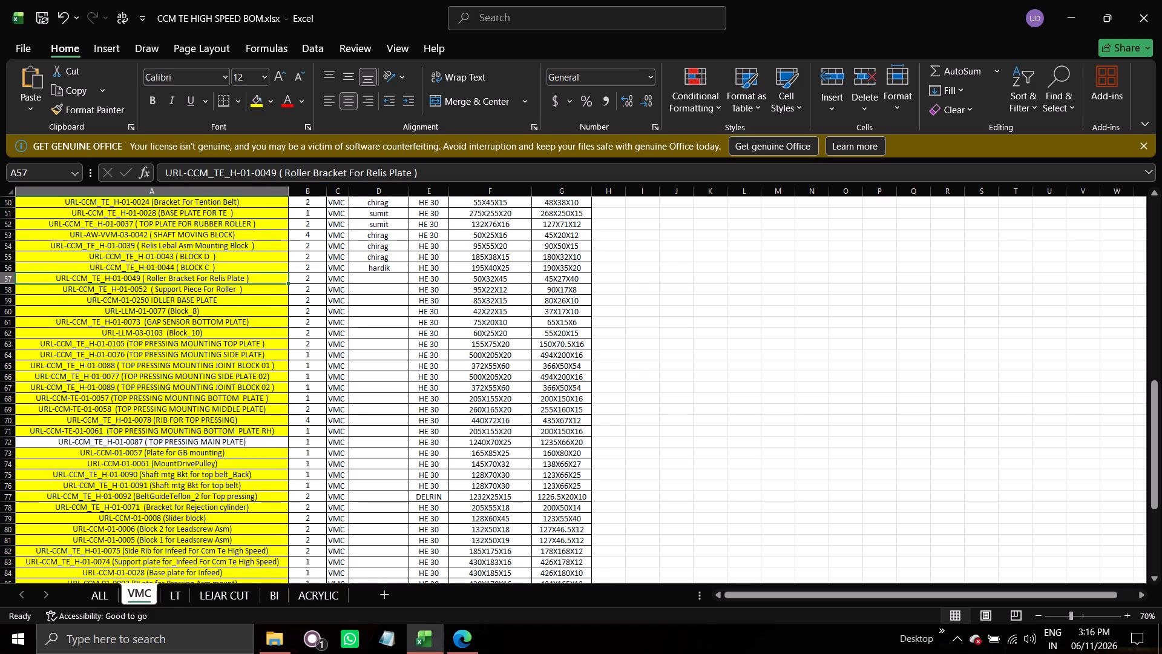
double_click(140, 279)
left_click_drag(140, 279, 122, 279)
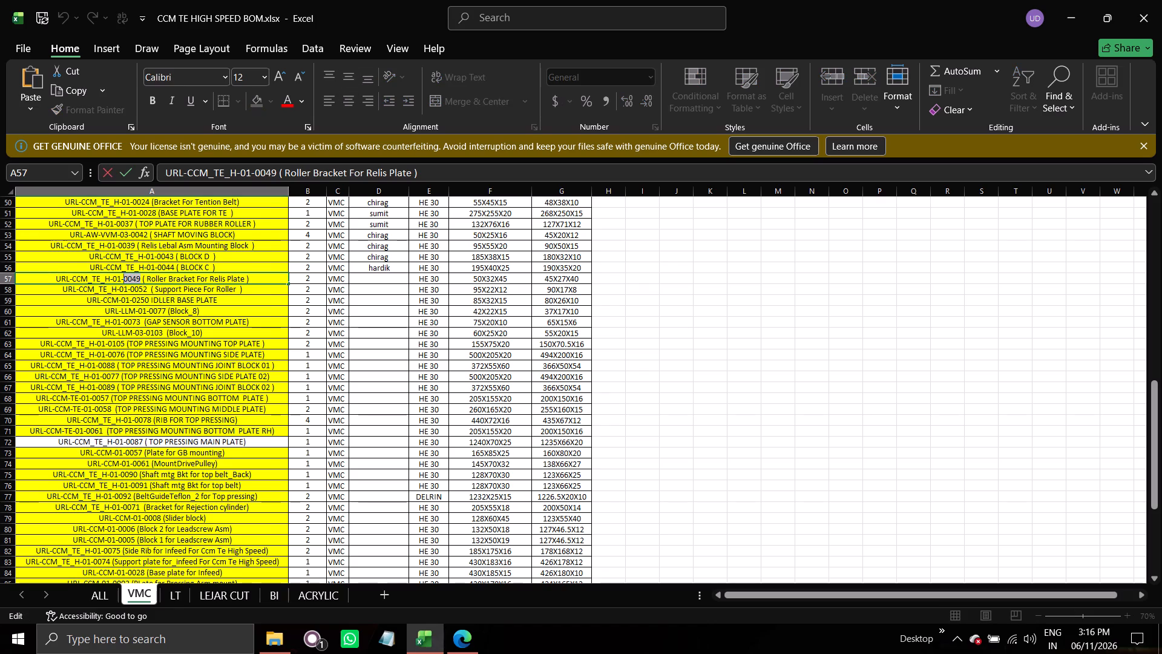
left_click_drag(122, 279, 47, 284)
key("ctrl+c")
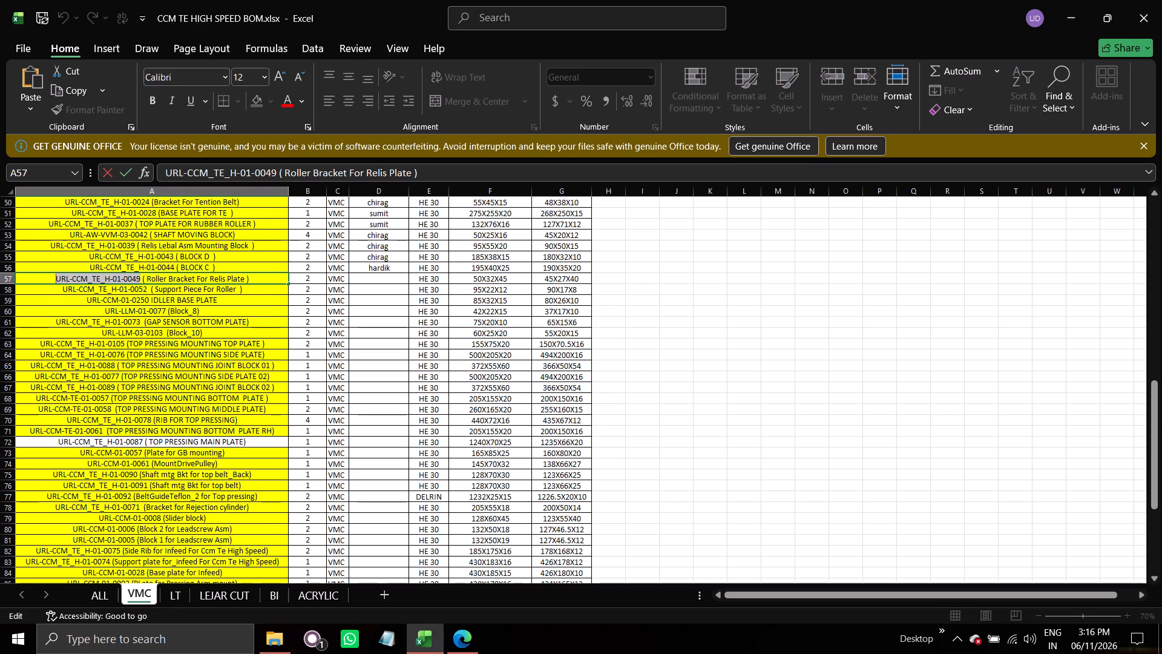
key("alt+Tab")
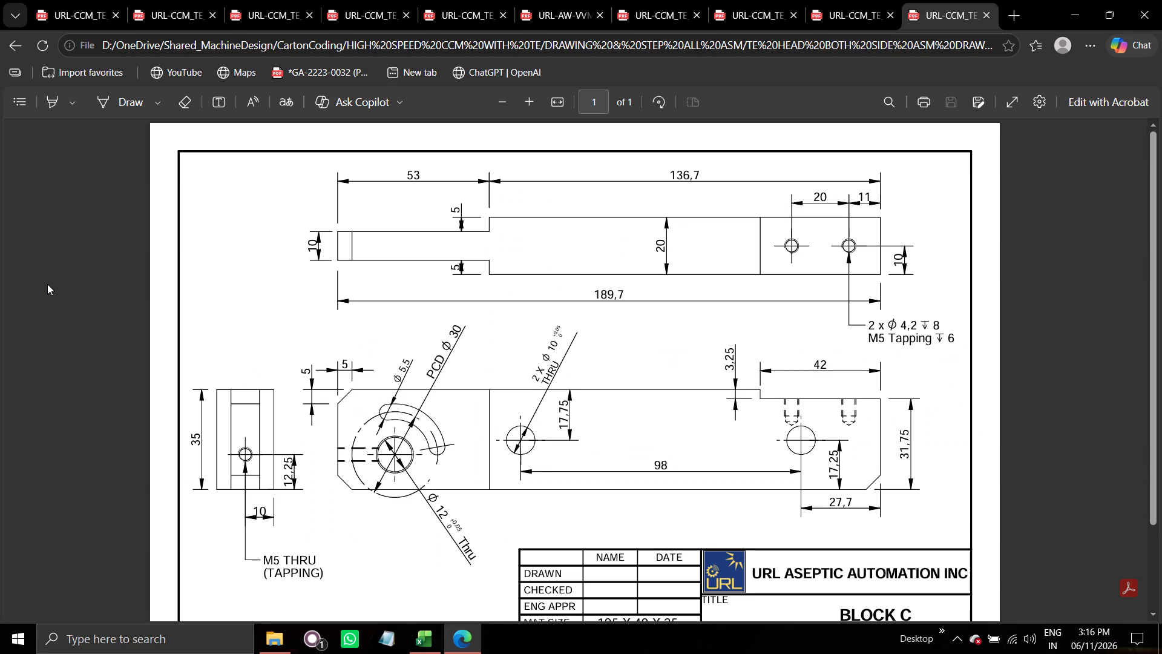
key("alt+Tab")
key("alt+Tab")
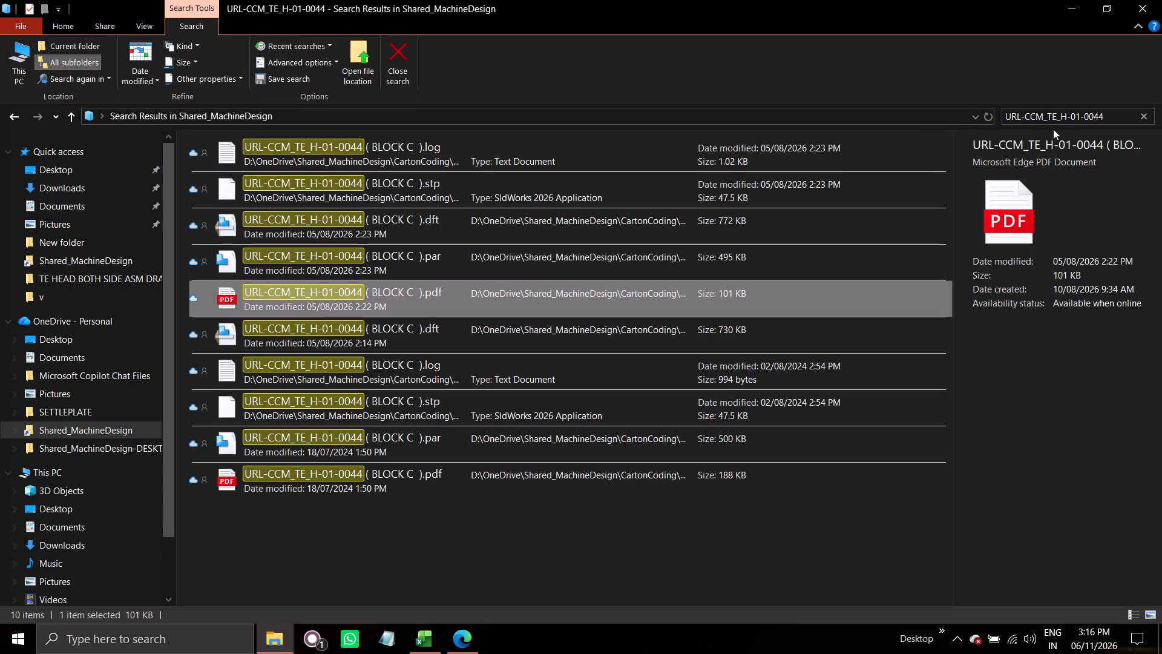
left_click(1049, 120)
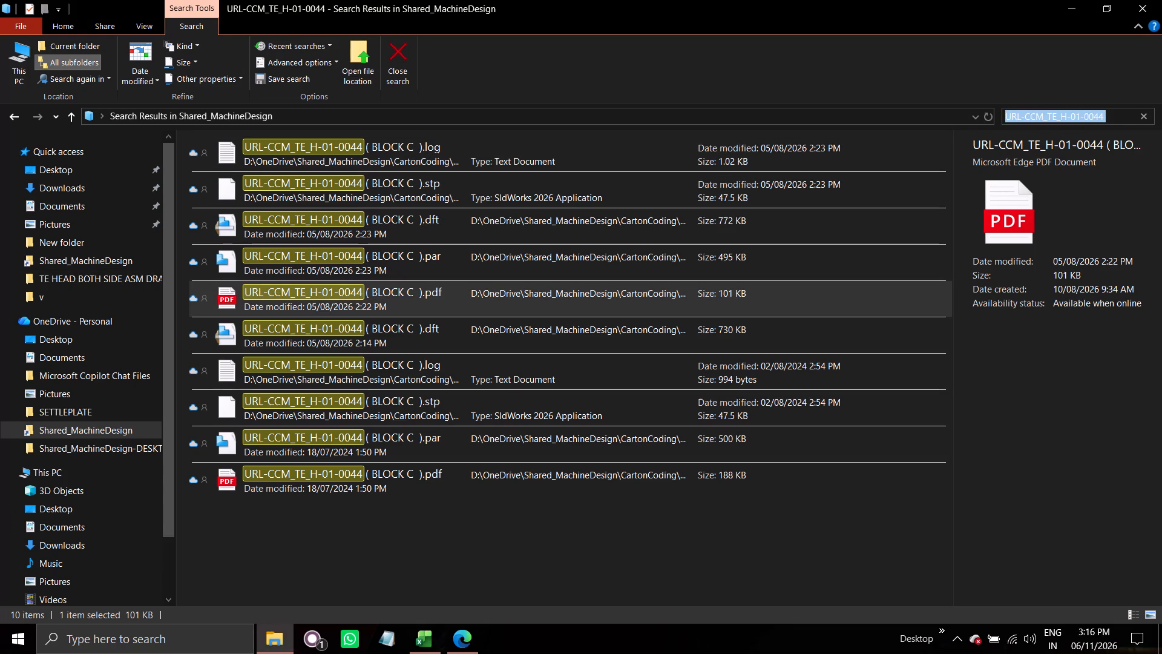
key("ctrl+v")
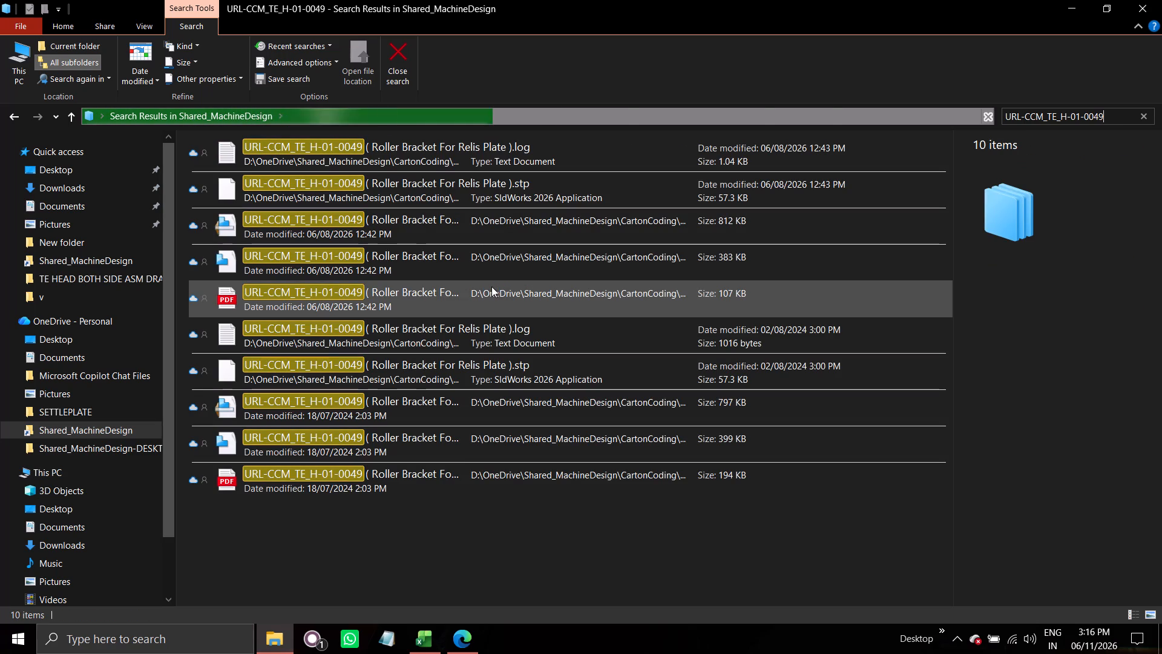
double_click(471, 291)
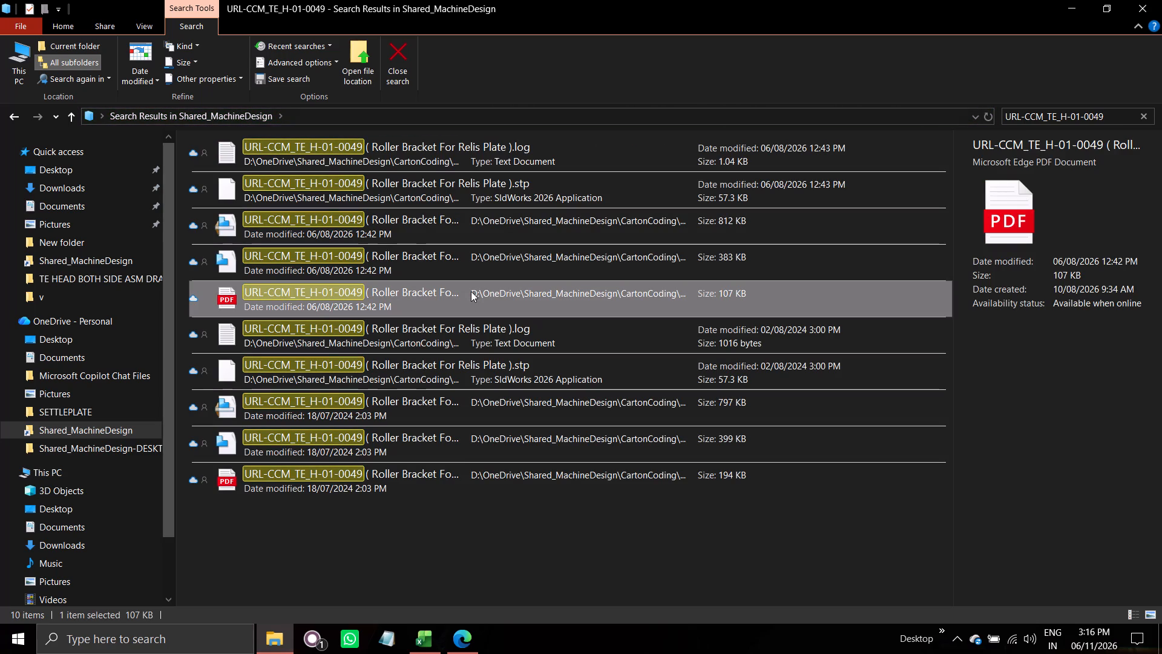
left_click(473, 640)
scroll(491, 442, "down", 1)
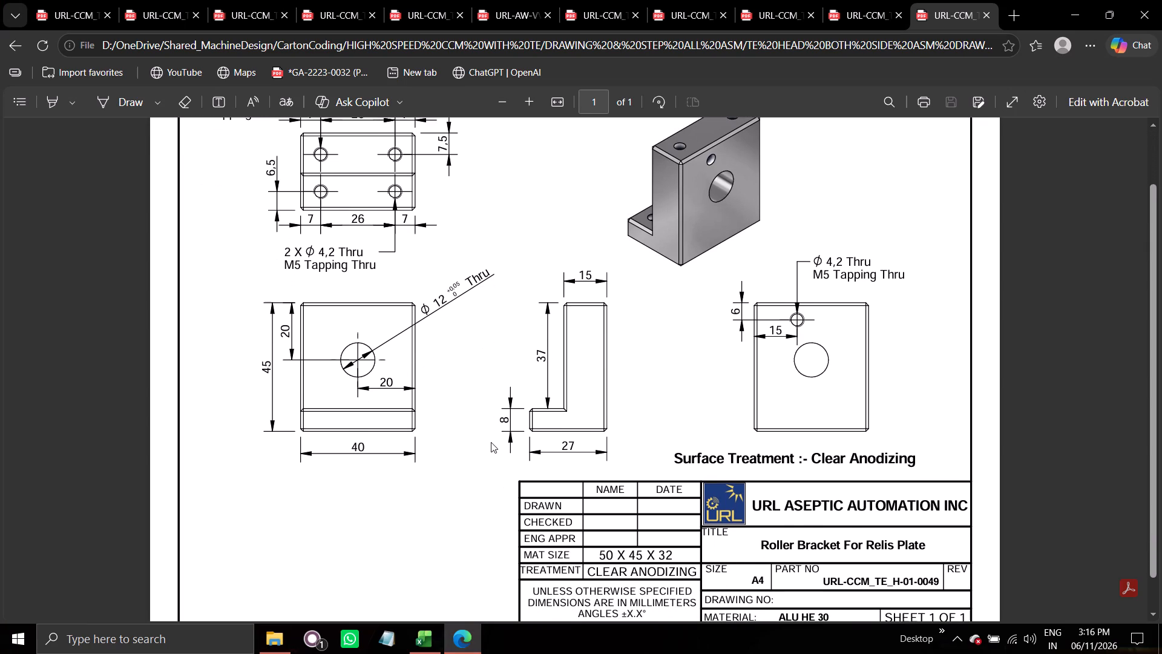
Return to the Excel BOM and enter chirag as the vendor for the Roller Bracket For Relis Plate in row 57.
key("alt+Tab")
key("alt+Tab")
key("alt+Tab")
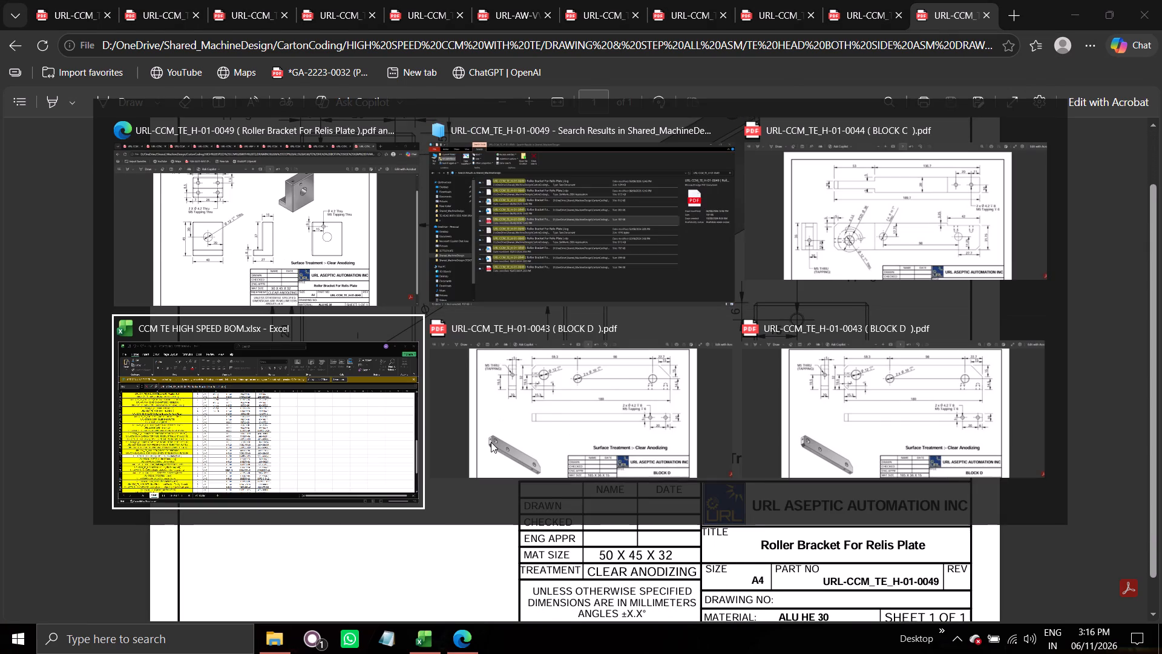
left_click(396, 279)
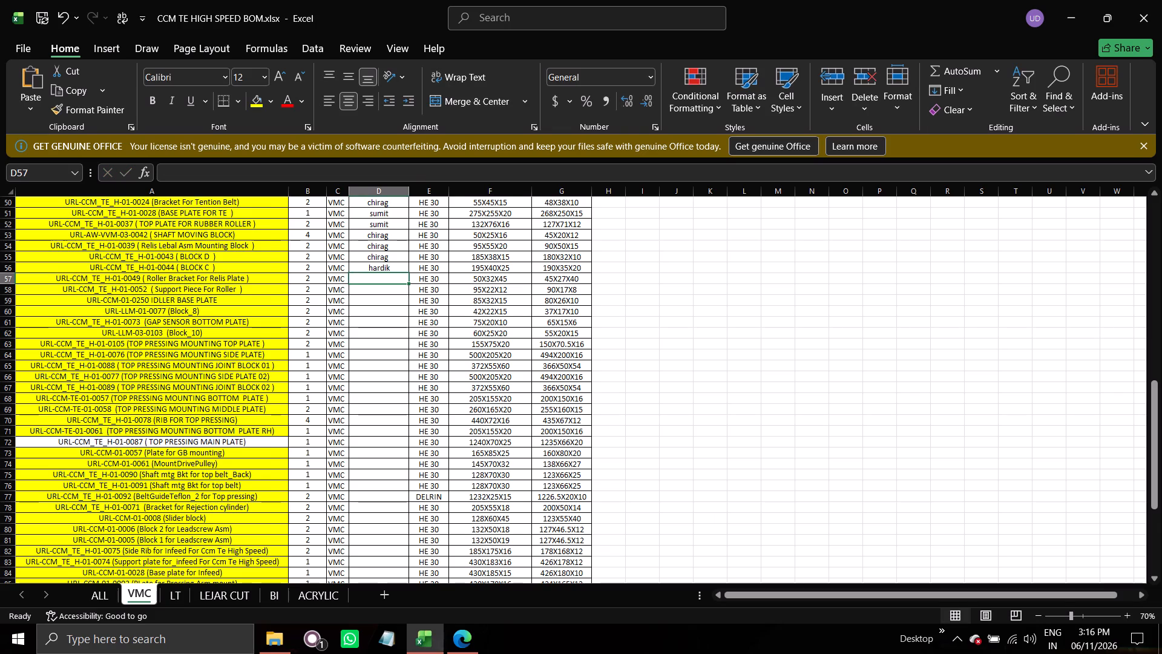
key("c")
key("Return")
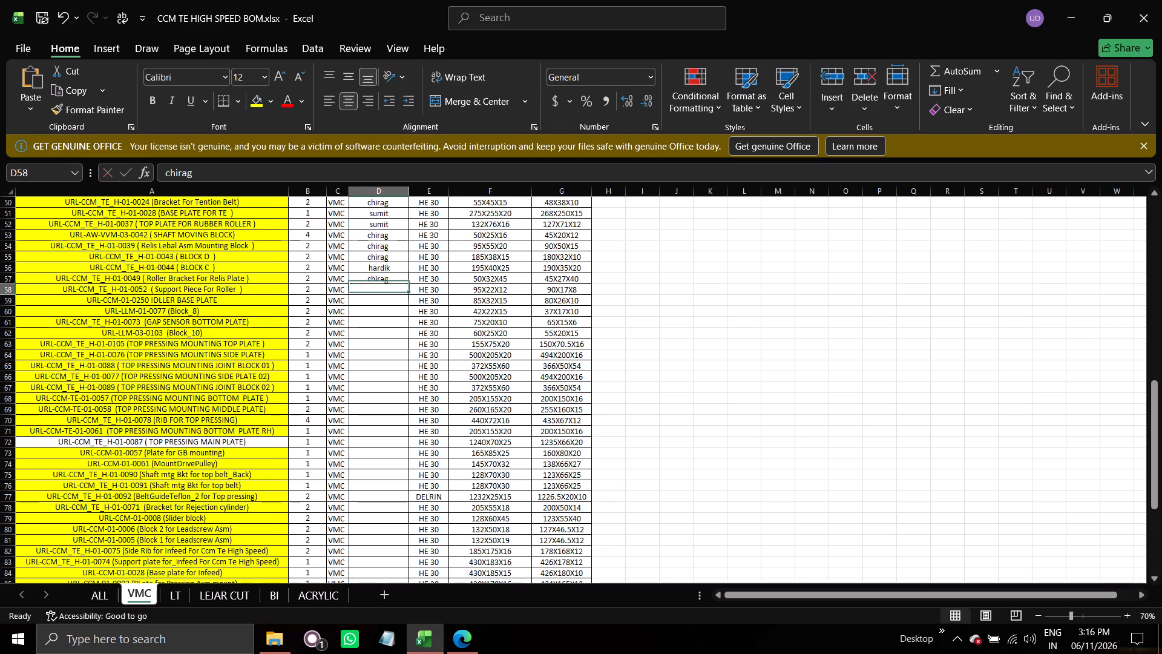
Copy Support Piece For Roller's part number URL-CCM_TE_H-01-0052, search Shared_MachineDesign for it in File Explorer, and view its 06/08/2026 PDF drawing in Edge.
left_click(169, 290)
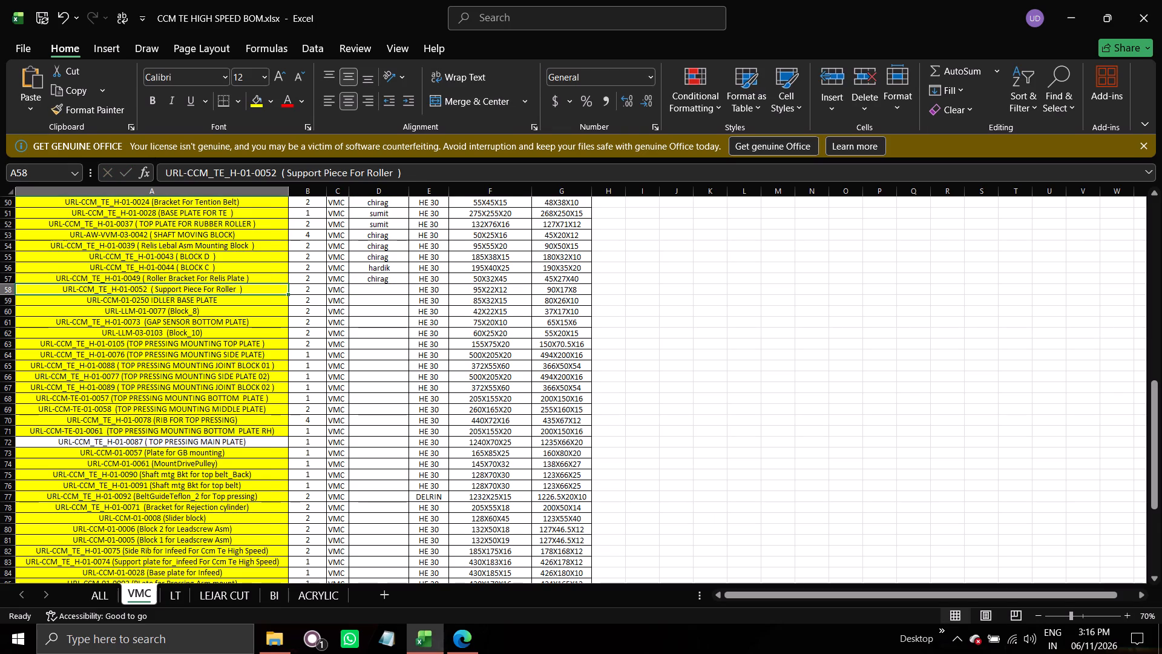
double_click(148, 289)
left_click_drag(148, 289, 111, 291)
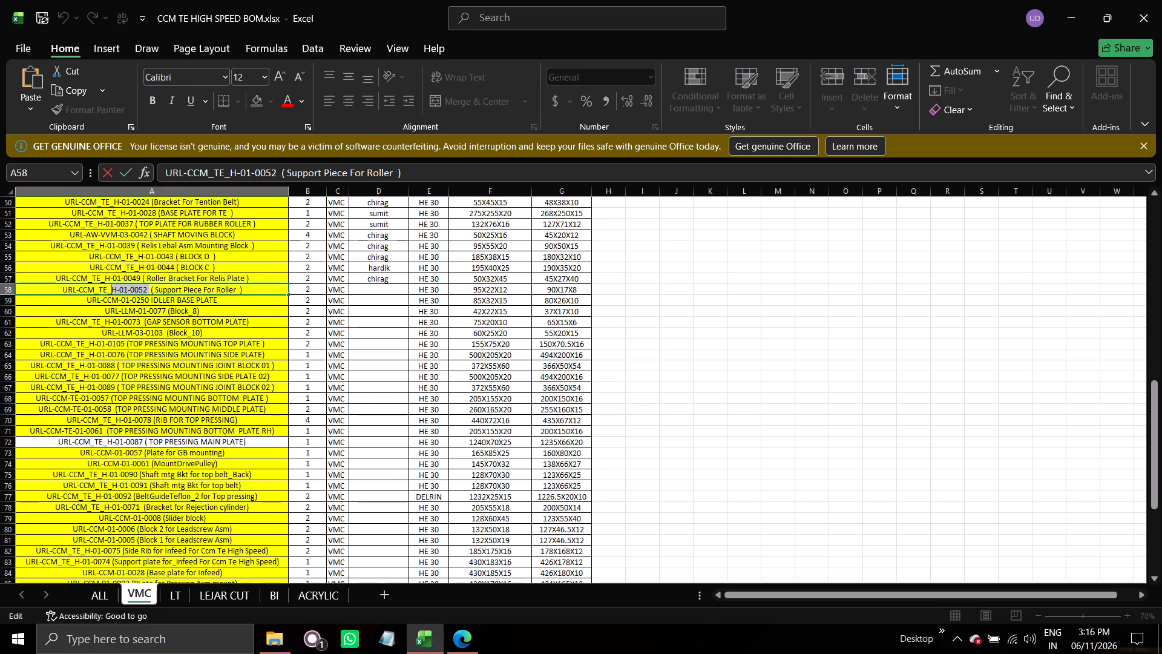
left_click_drag(111, 291, 57, 289)
key("ctrl+c")
key("alt+Tab")
key("alt+Tab")
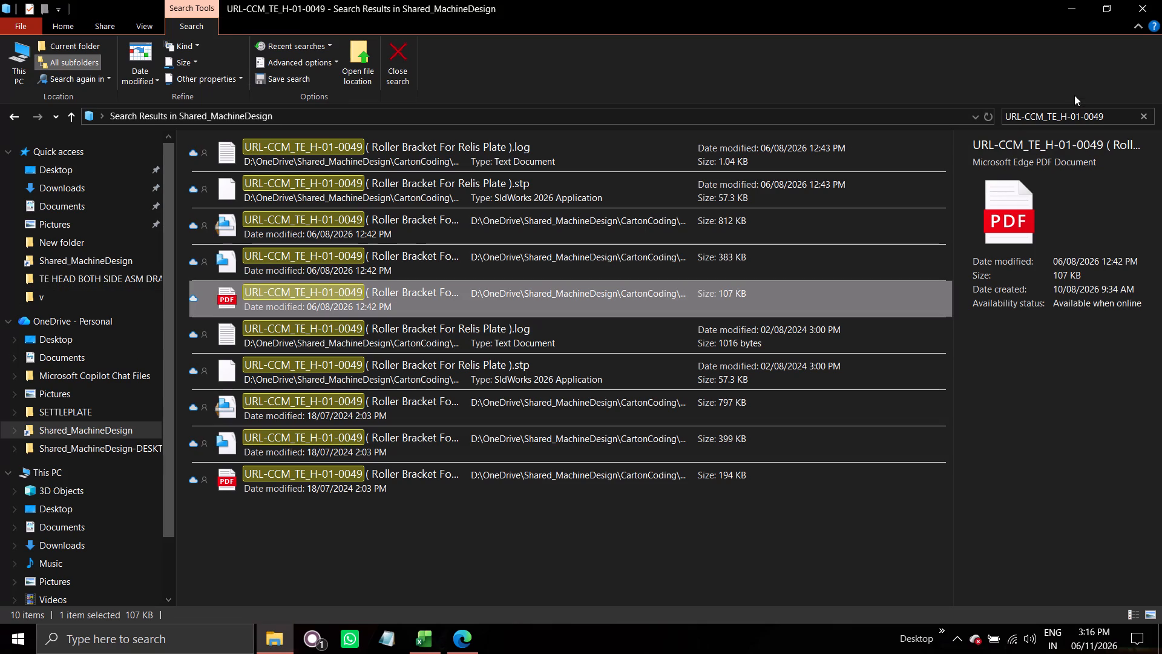
left_click(1071, 112)
key("ctrl+v")
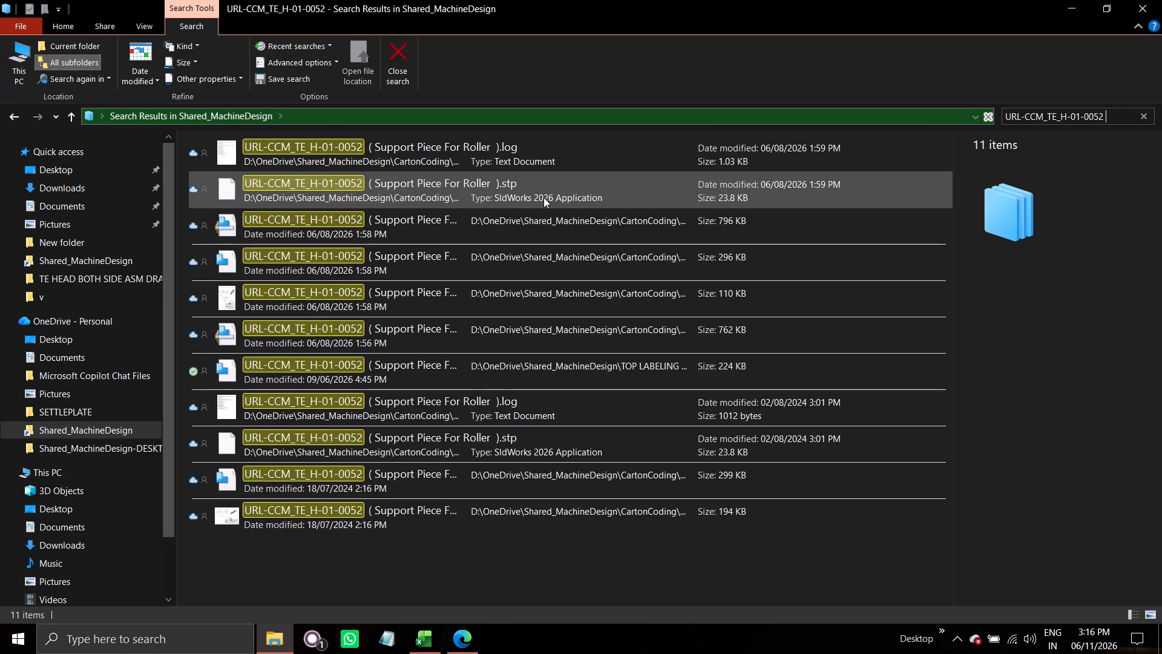
left_click(459, 296)
double_click(459, 296)
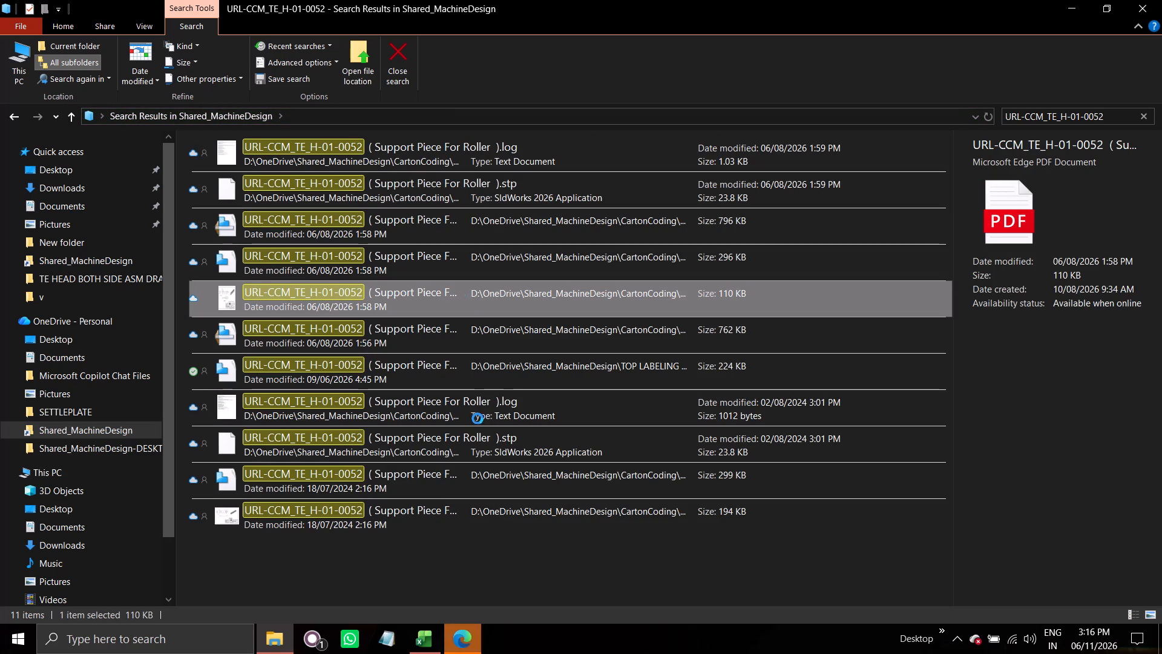
left_click(469, 629)
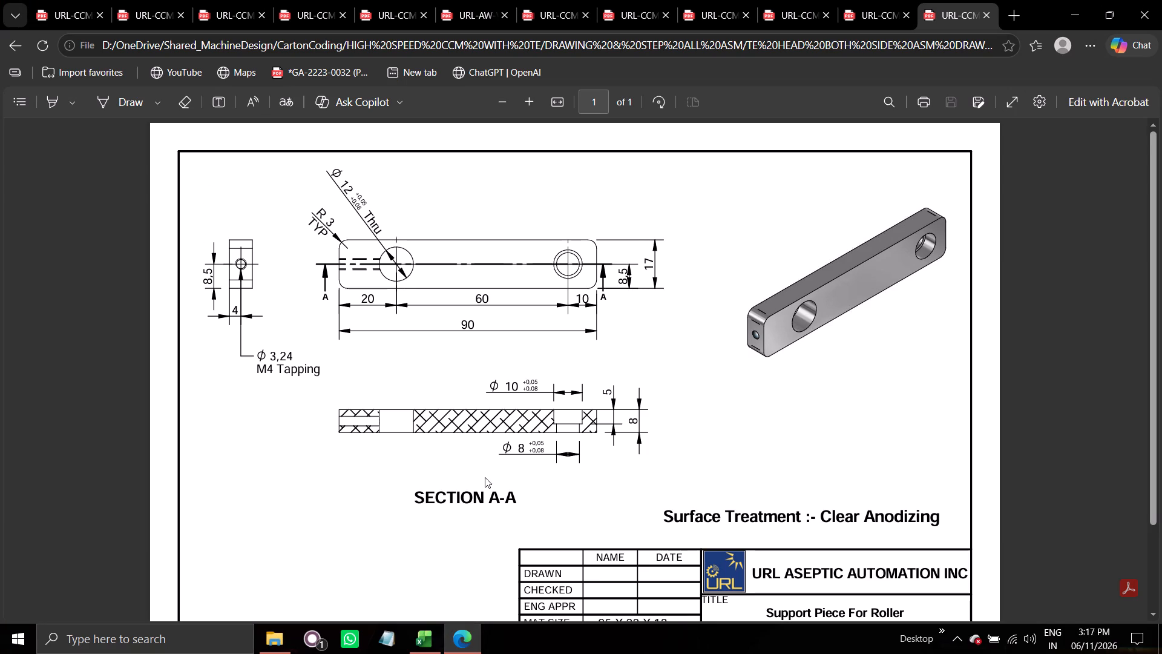
Return to the Excel BOM and enter chirag as the vendor for the Support Piece For Roller in row 58.
key("alt+Tab")
key("alt+Tab")
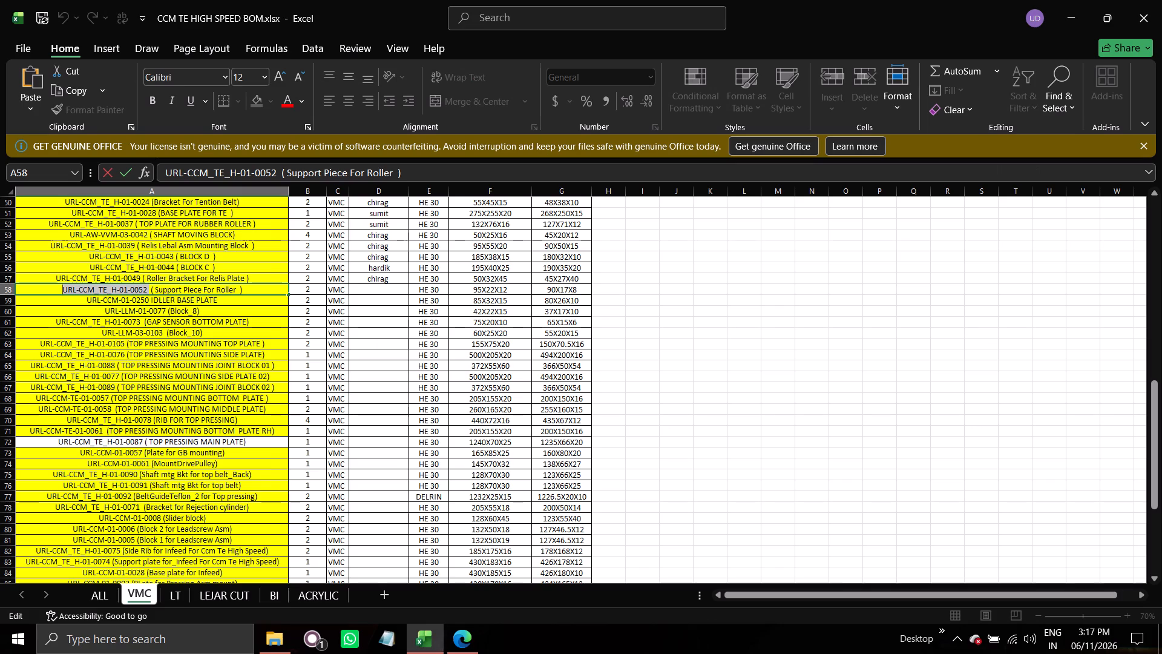
left_click(379, 291)
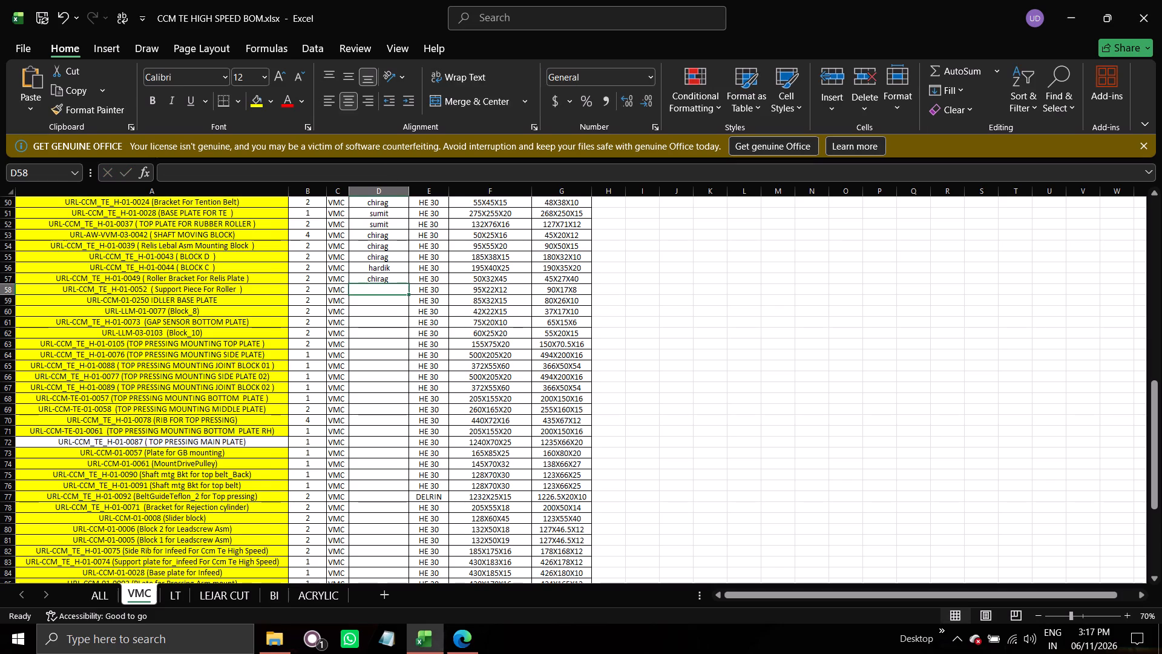
key("c")
key("Return")
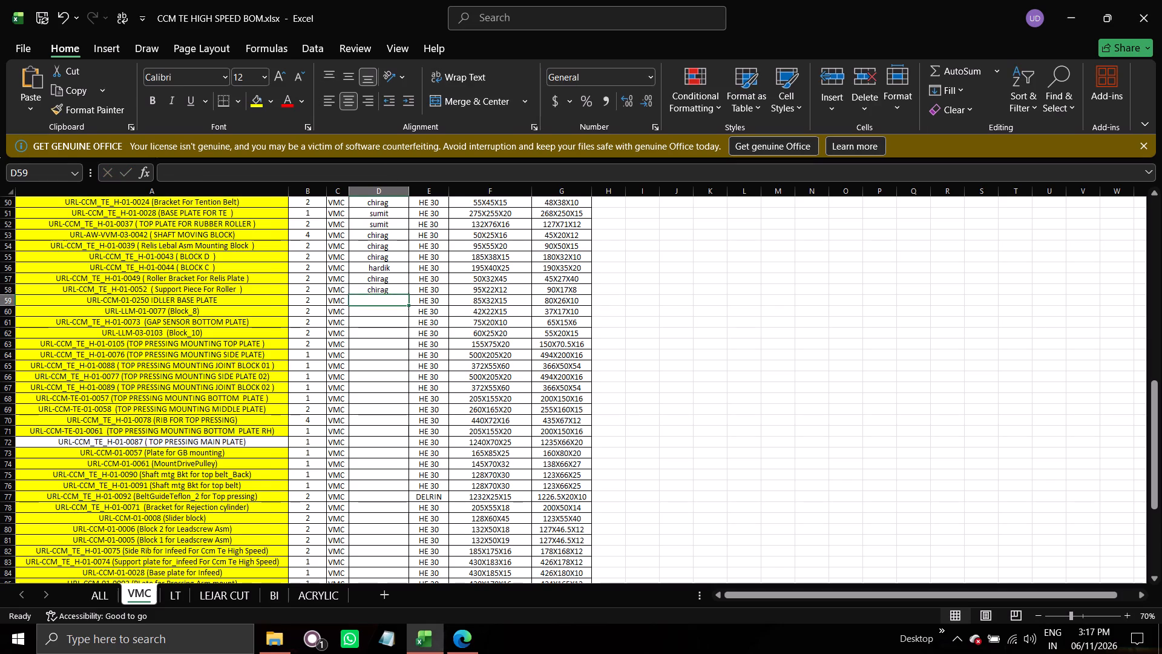
Copy the IDLLER BASE PLATE's part number URL-CCM-01-0250 from row 59 of the VMC sheet.
left_click(238, 301)
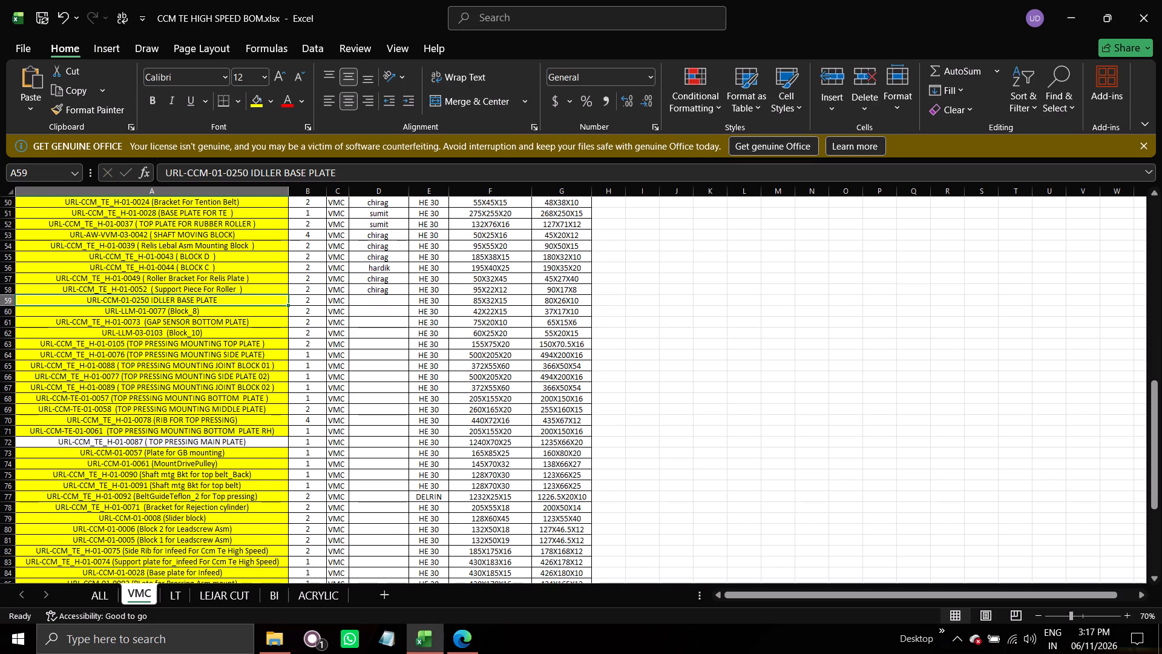
double_click(149, 299)
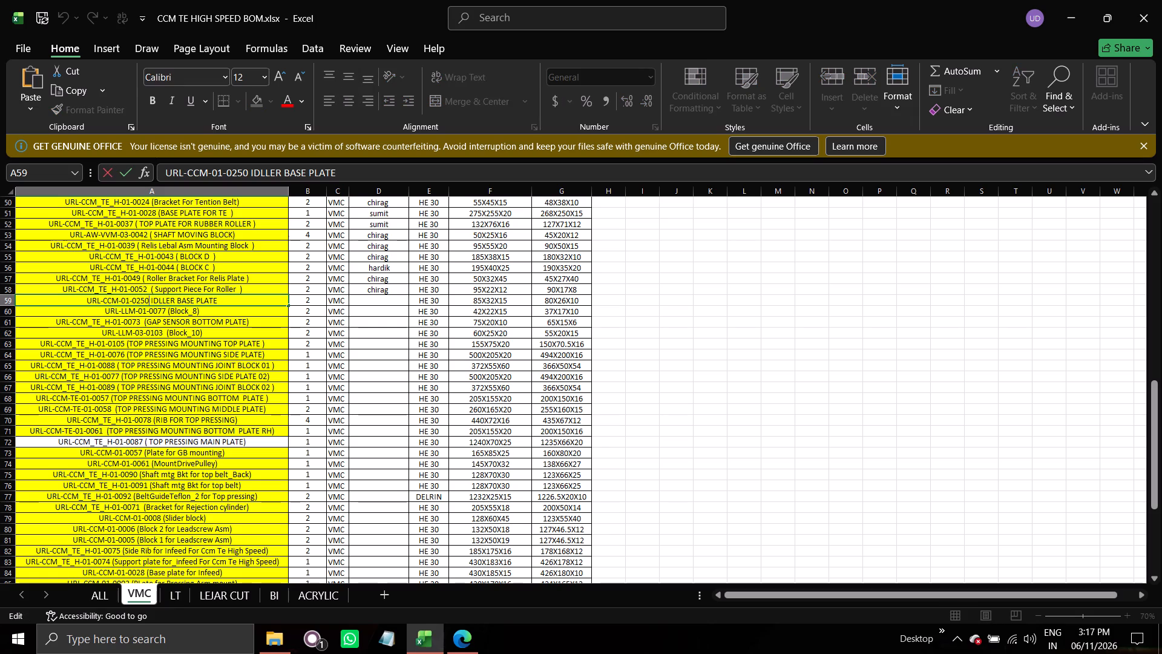
left_click_drag(149, 299, 87, 297)
left_click(87, 297)
left_click_drag(149, 299, 78, 305)
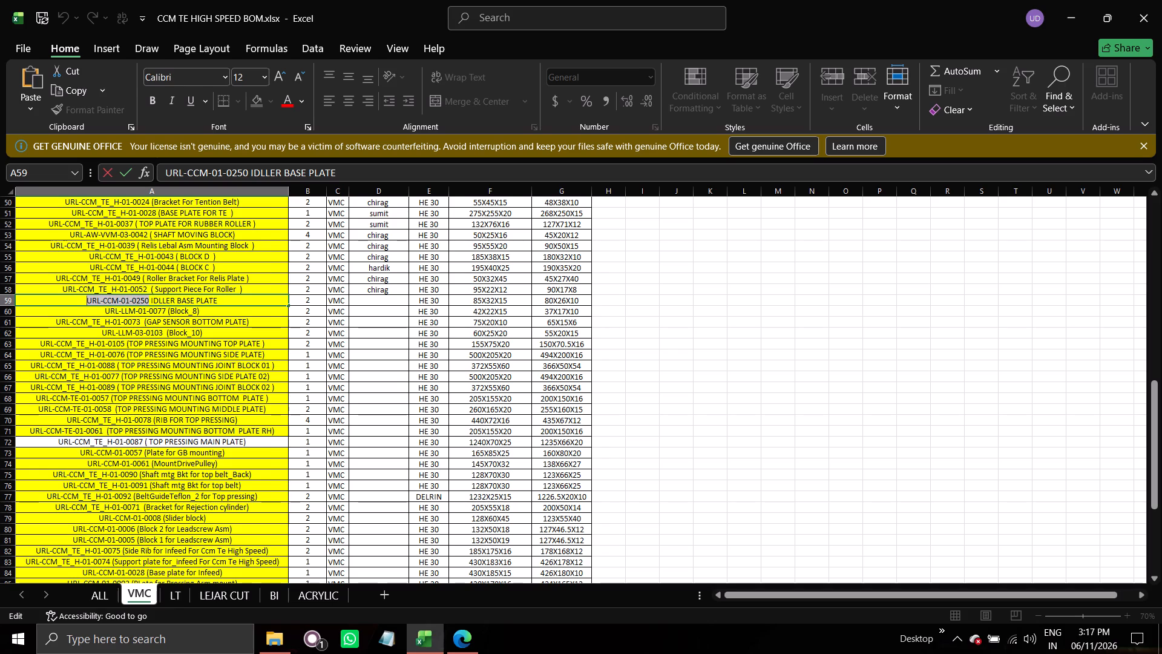
key("ctrl+c")
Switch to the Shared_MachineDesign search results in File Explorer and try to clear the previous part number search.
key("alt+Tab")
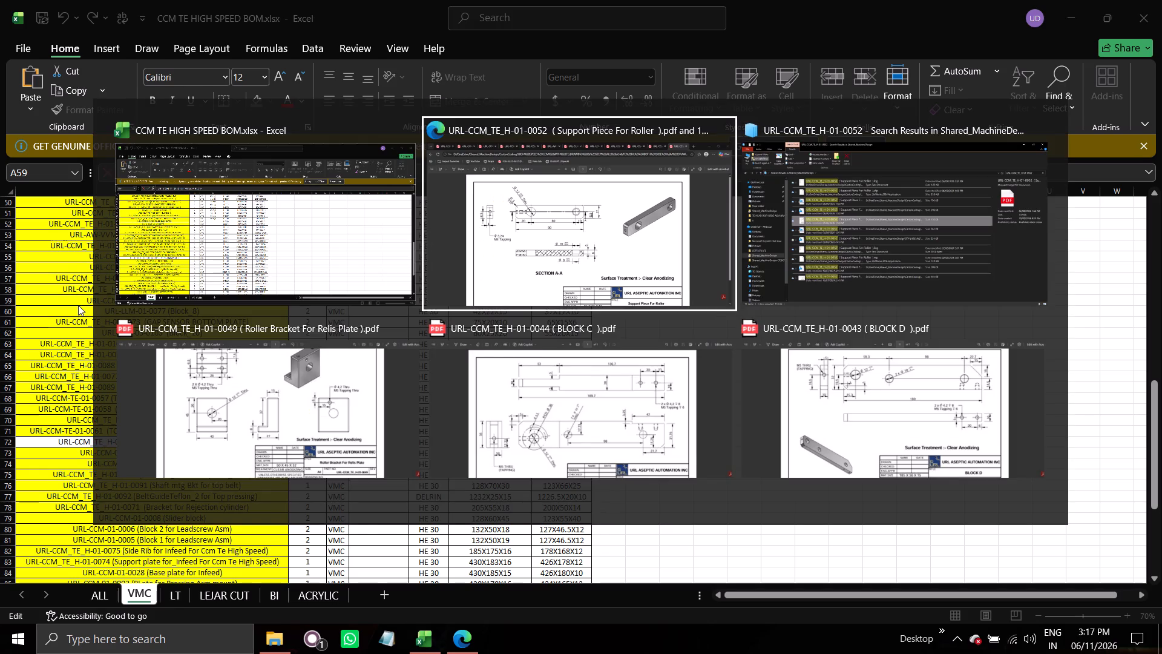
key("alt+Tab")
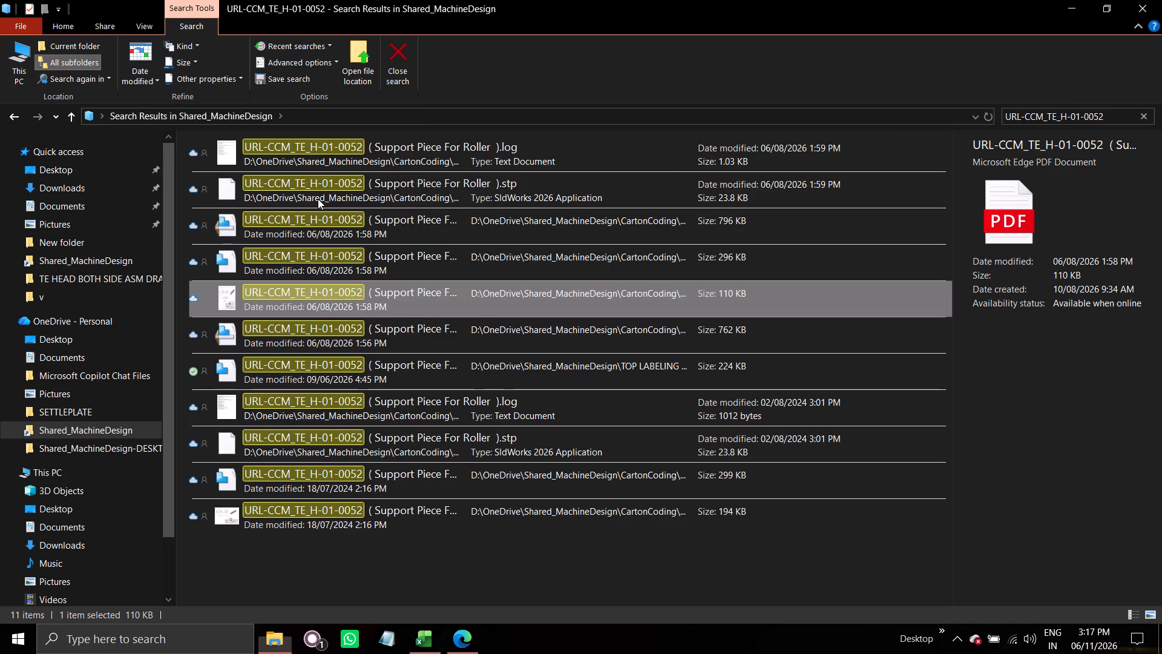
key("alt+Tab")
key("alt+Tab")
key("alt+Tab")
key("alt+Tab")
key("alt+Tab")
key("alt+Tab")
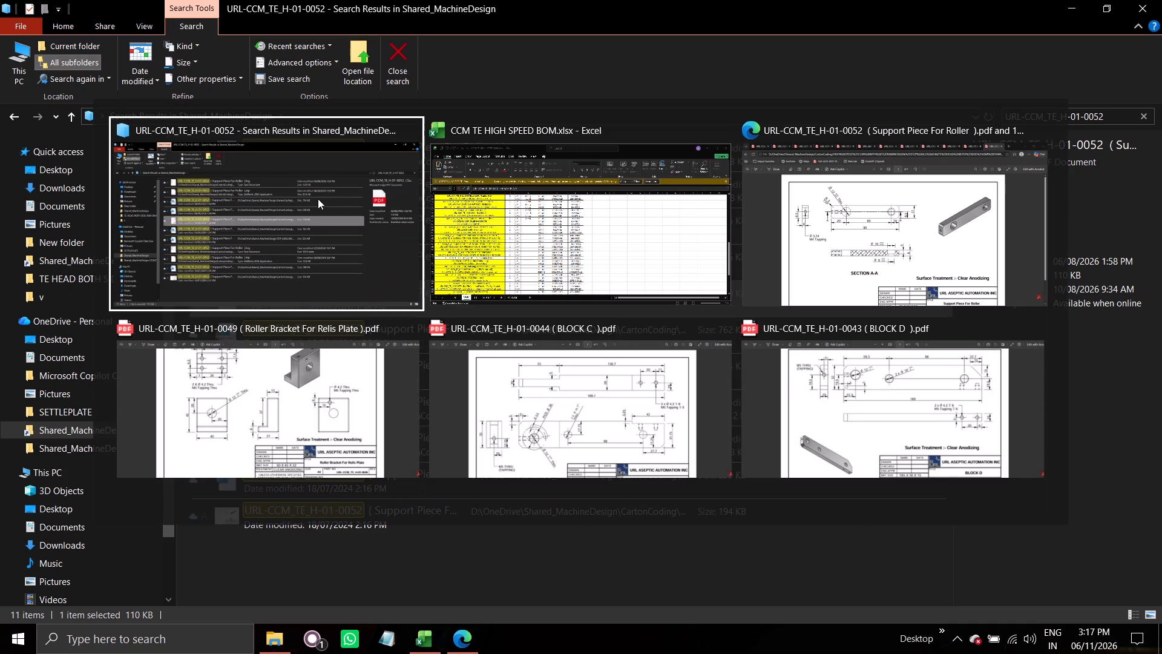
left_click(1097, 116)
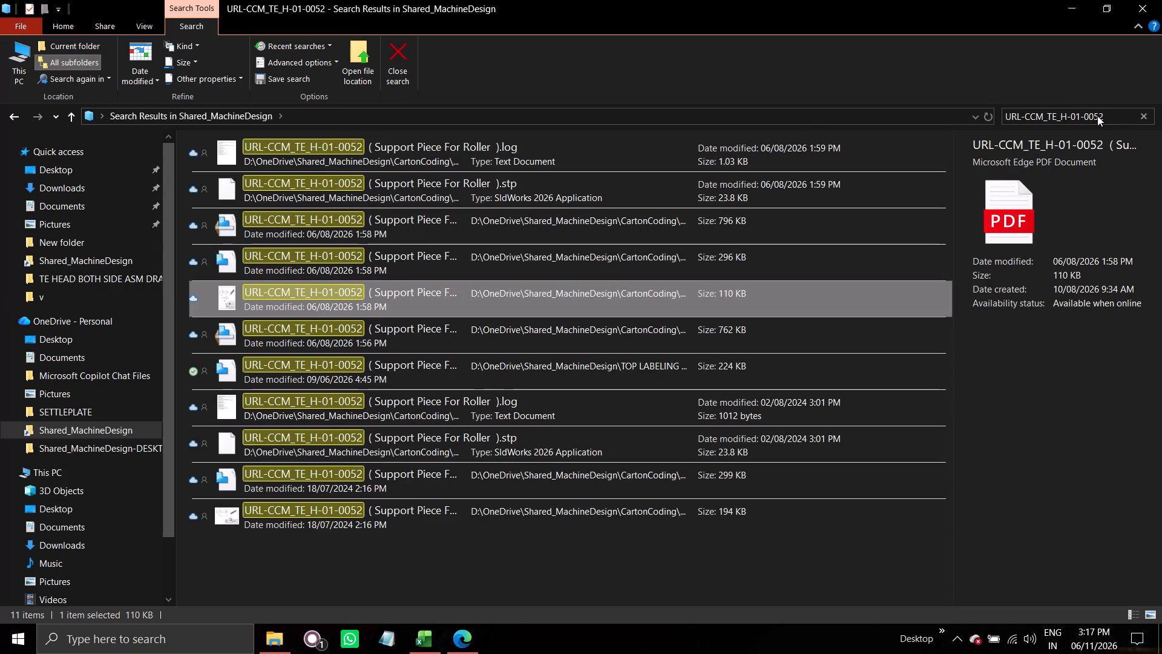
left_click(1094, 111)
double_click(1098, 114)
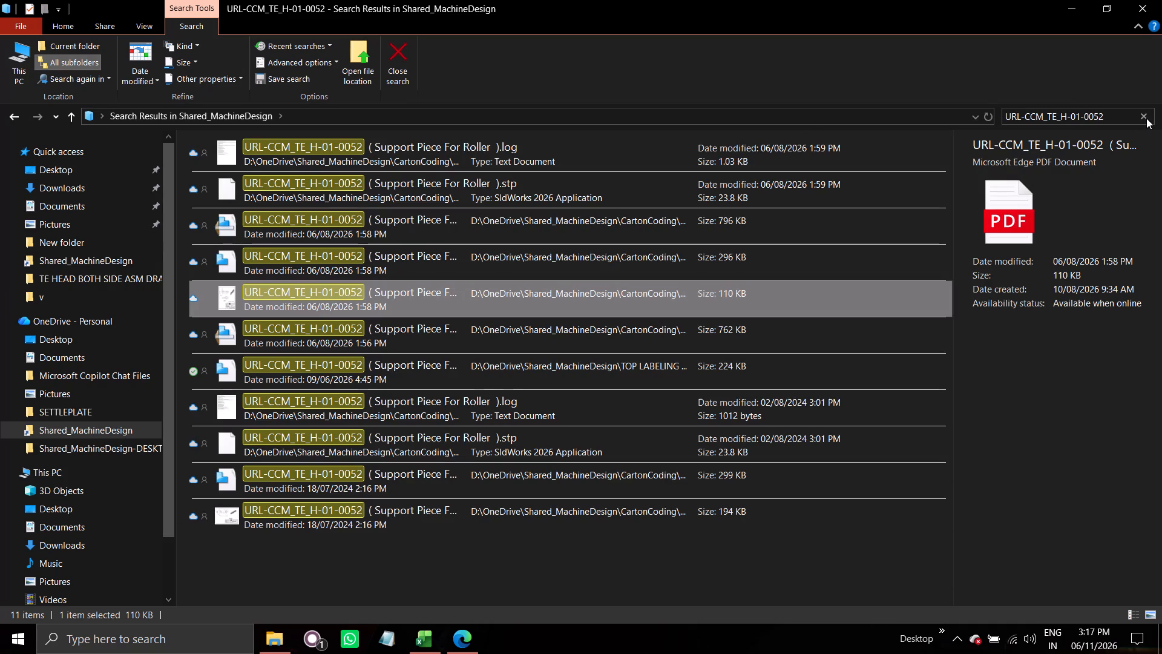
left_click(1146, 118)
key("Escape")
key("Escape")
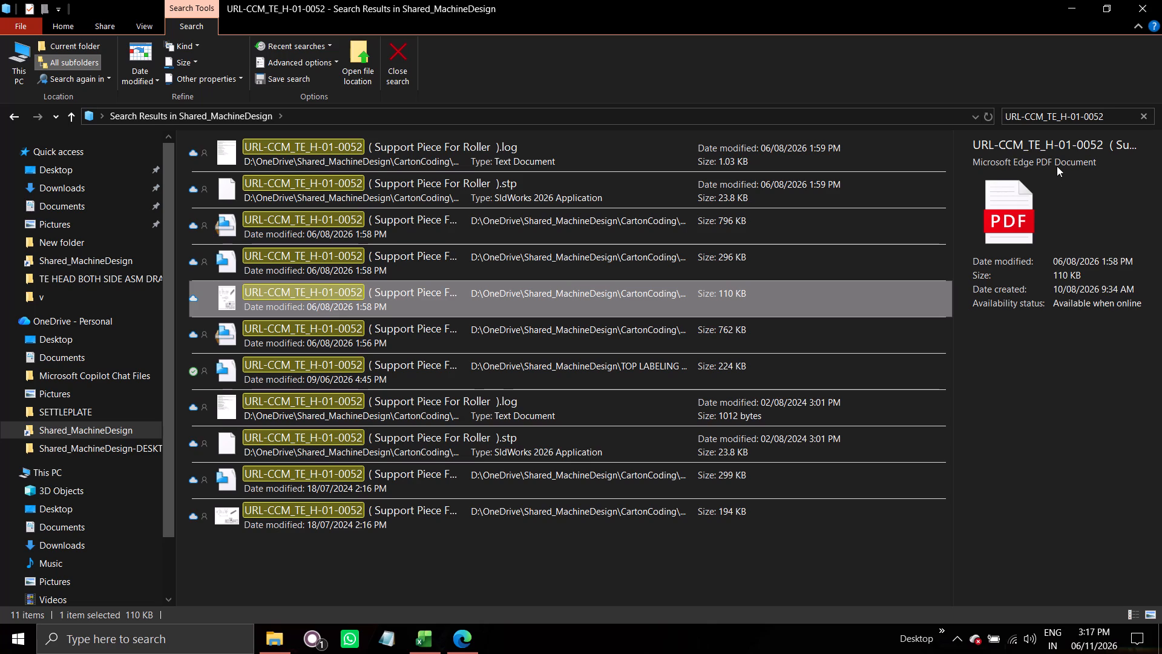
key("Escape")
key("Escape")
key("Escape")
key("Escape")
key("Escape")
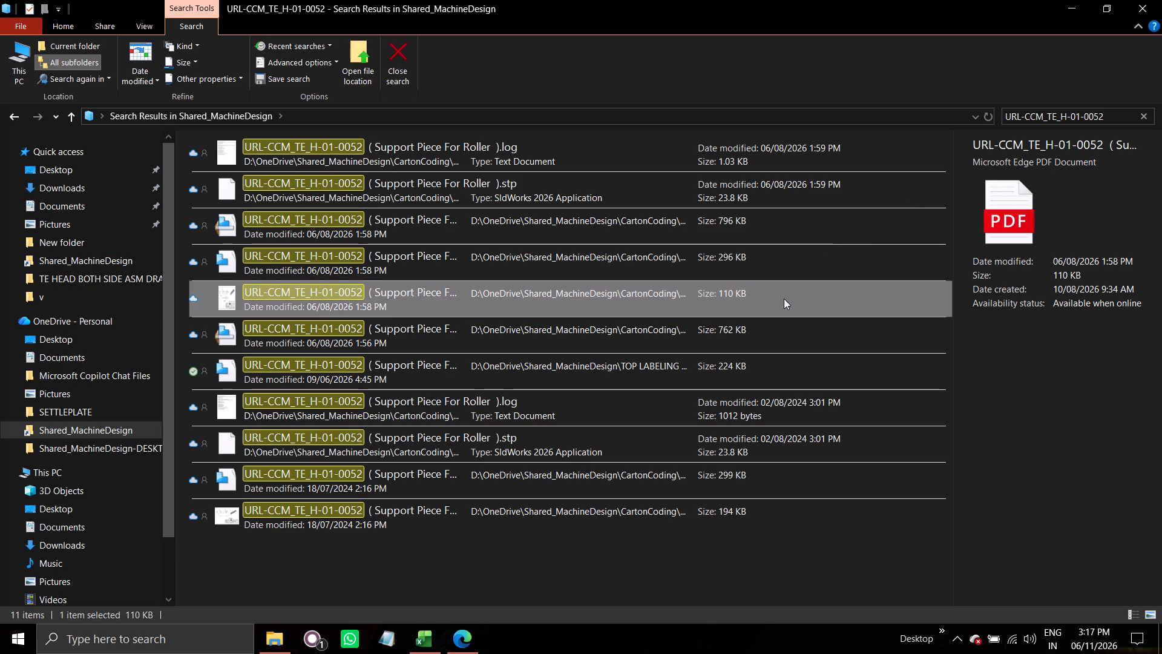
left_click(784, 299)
Switch to Edge and close all the open PDF part drawings.
left_click(469, 641)
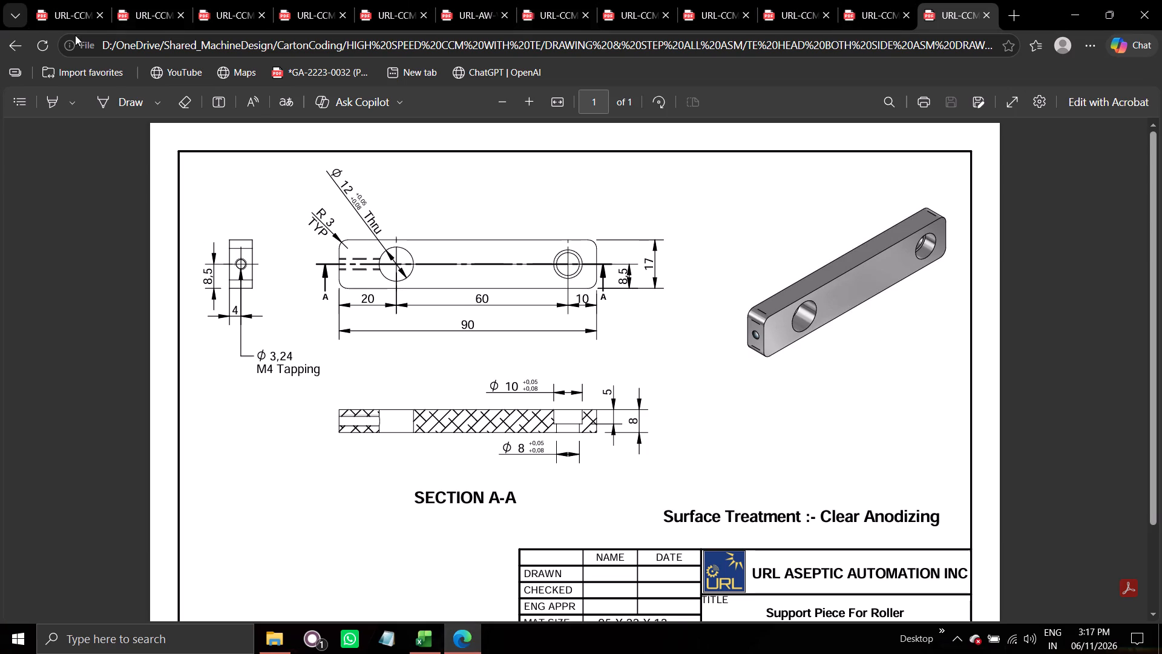
left_click(97, 13)
triple_click(97, 13)
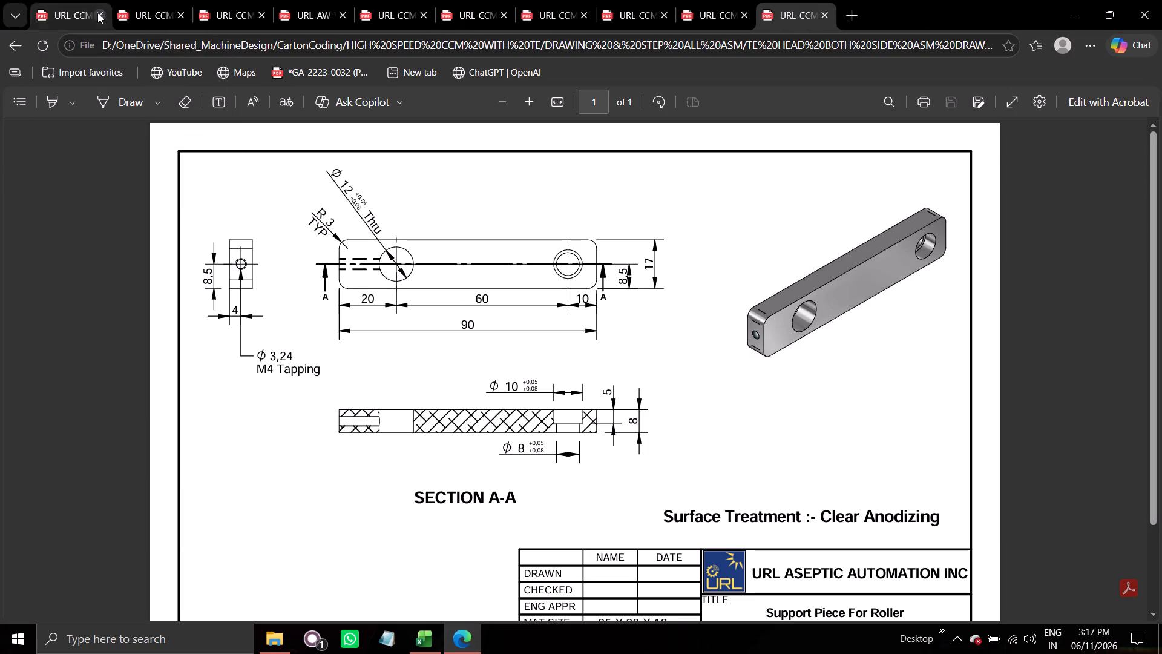
triple_click(97, 13)
triple_click(97, 13)
triple_click(97, 13)
triple_click(97, 13)
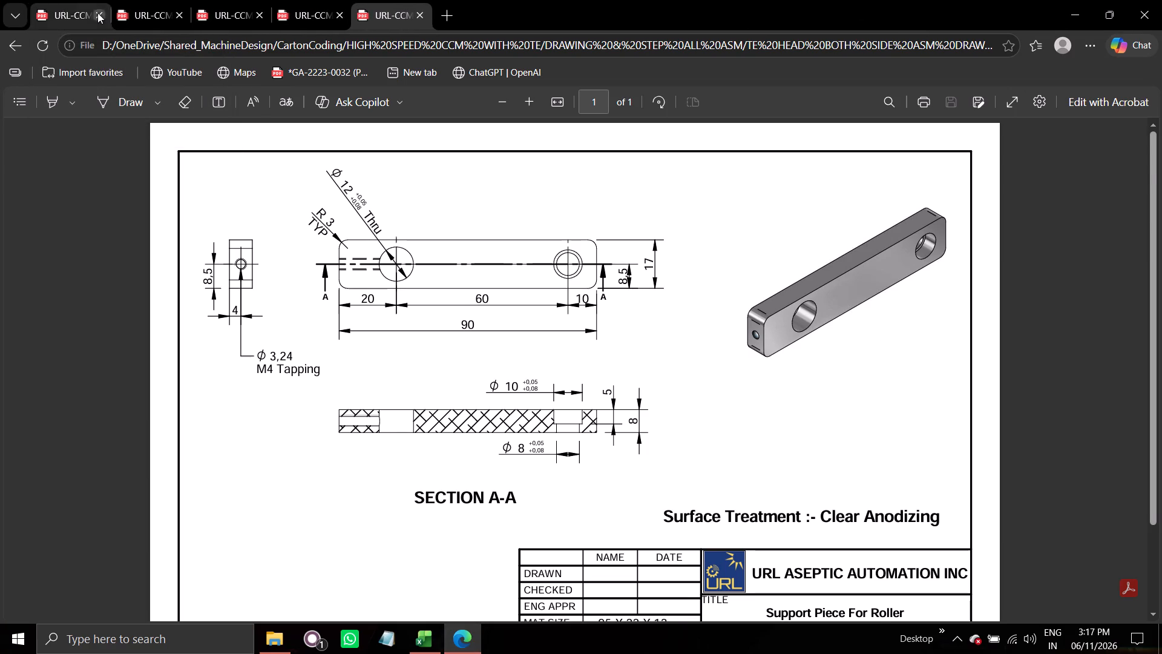
triple_click(97, 13)
left_click(97, 13)
left_click(97, 13)
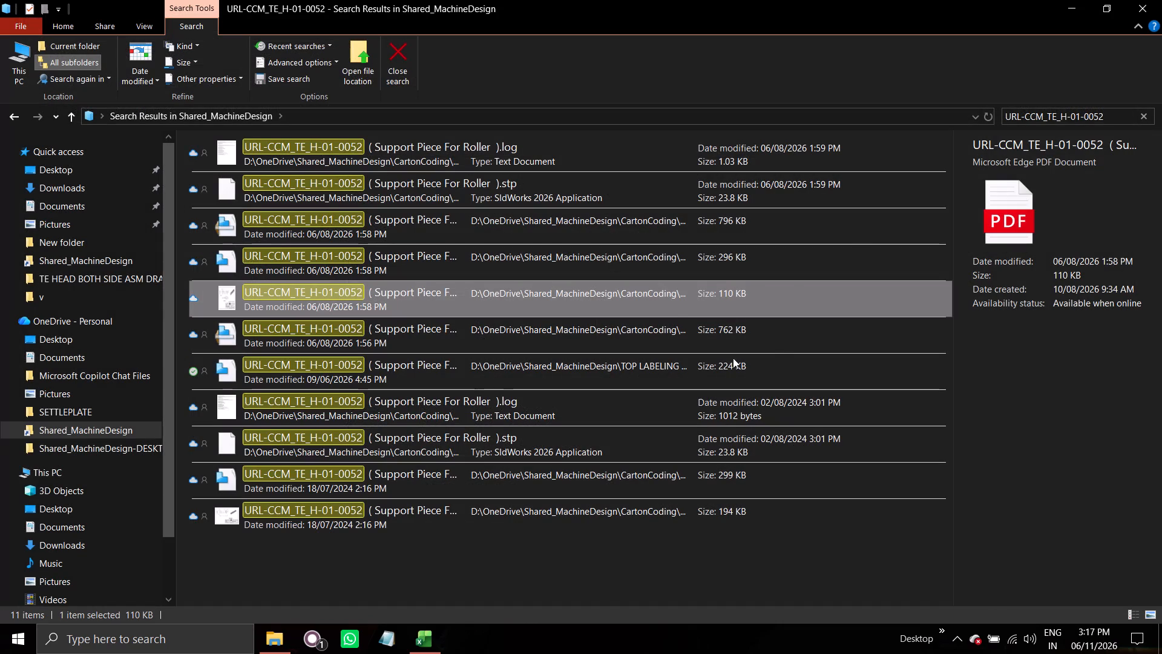
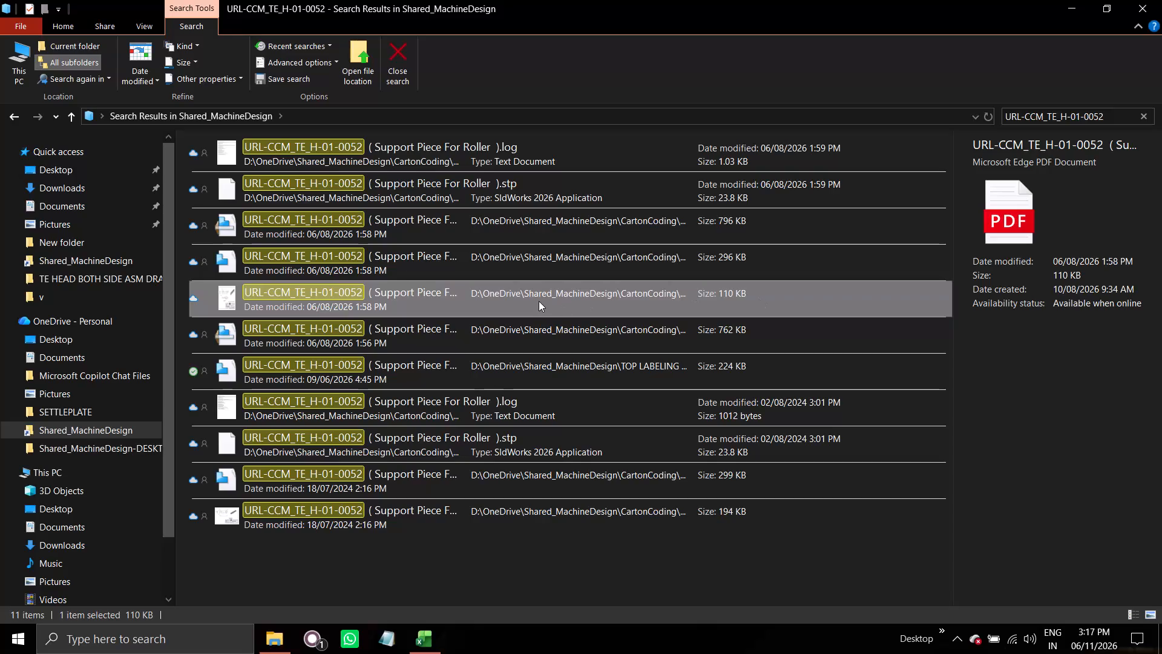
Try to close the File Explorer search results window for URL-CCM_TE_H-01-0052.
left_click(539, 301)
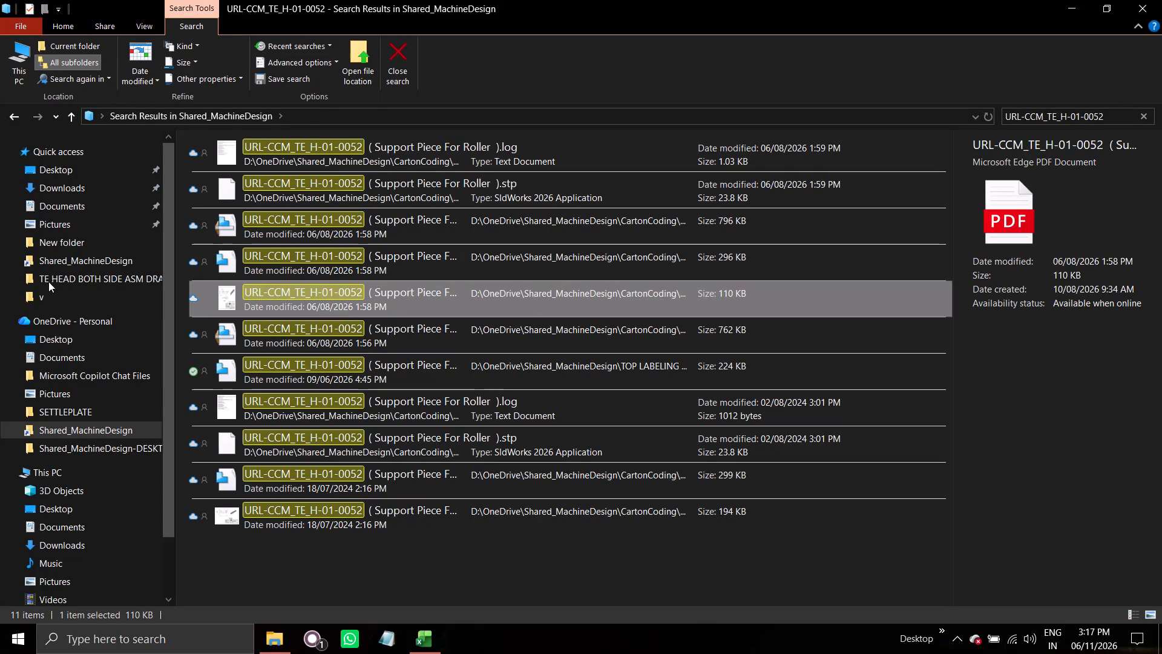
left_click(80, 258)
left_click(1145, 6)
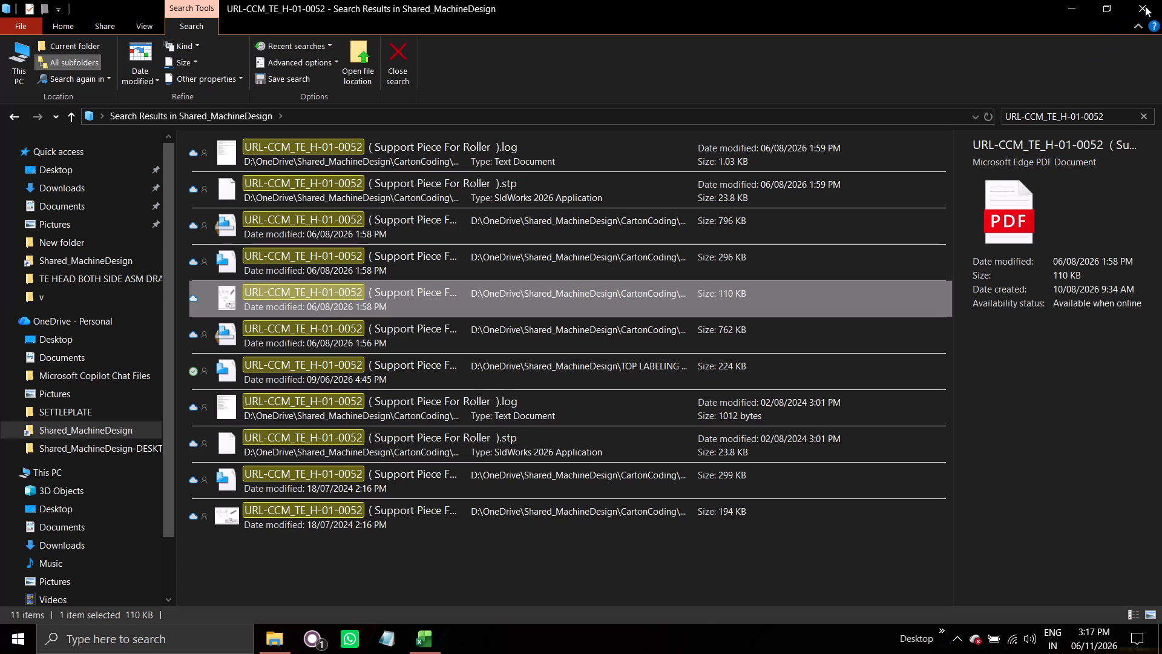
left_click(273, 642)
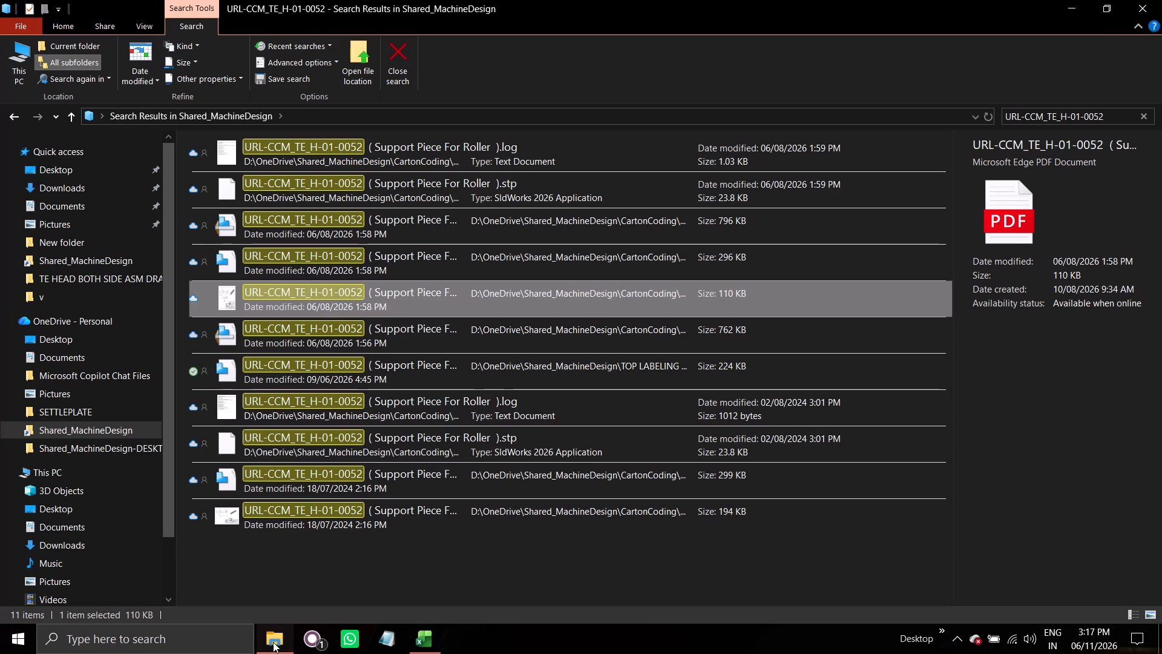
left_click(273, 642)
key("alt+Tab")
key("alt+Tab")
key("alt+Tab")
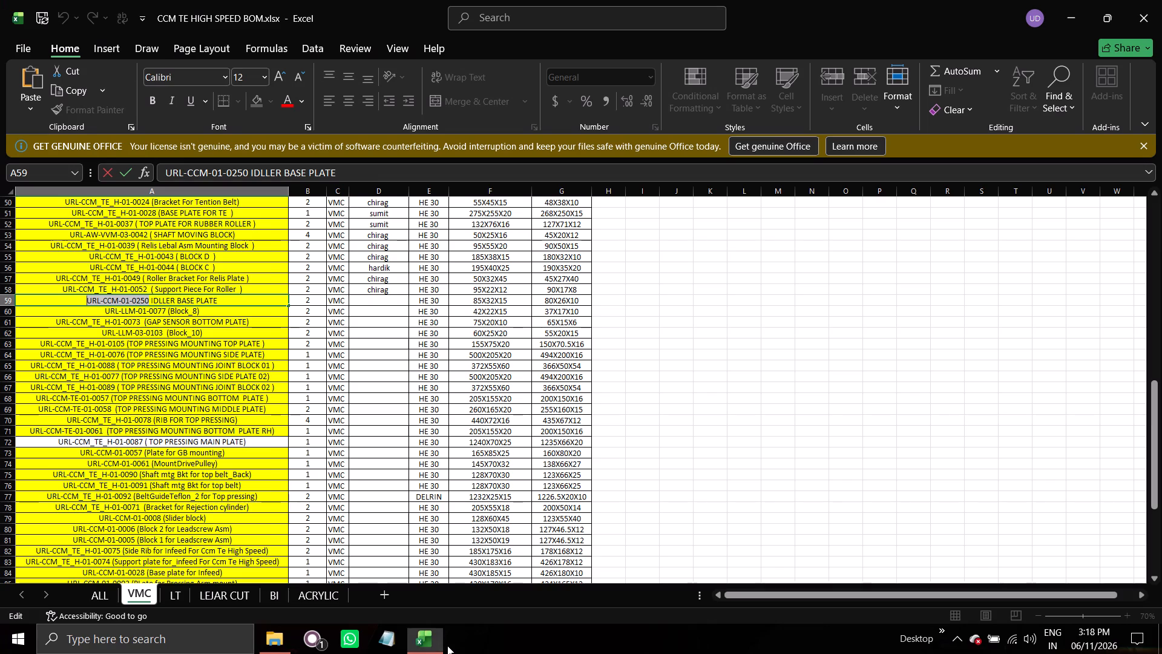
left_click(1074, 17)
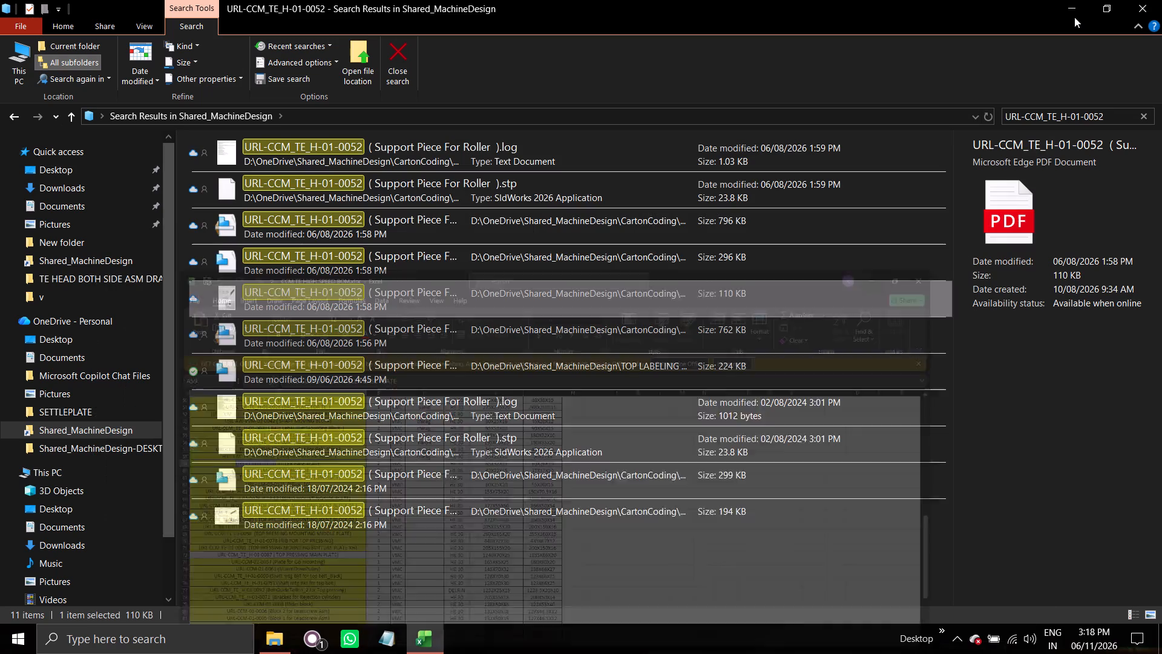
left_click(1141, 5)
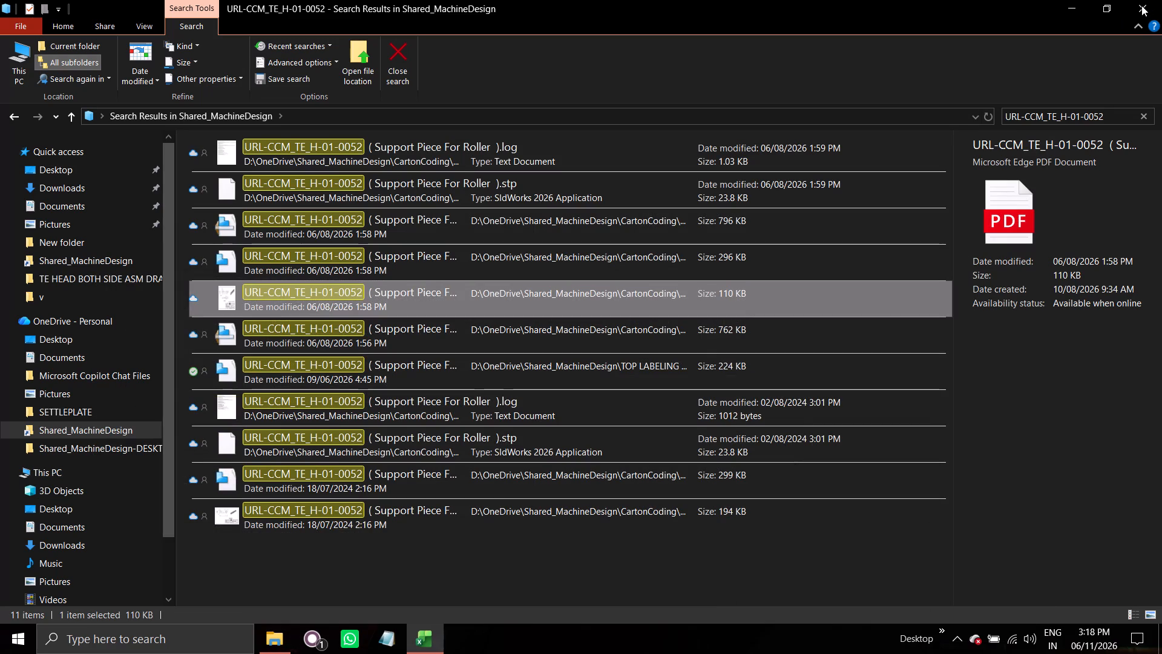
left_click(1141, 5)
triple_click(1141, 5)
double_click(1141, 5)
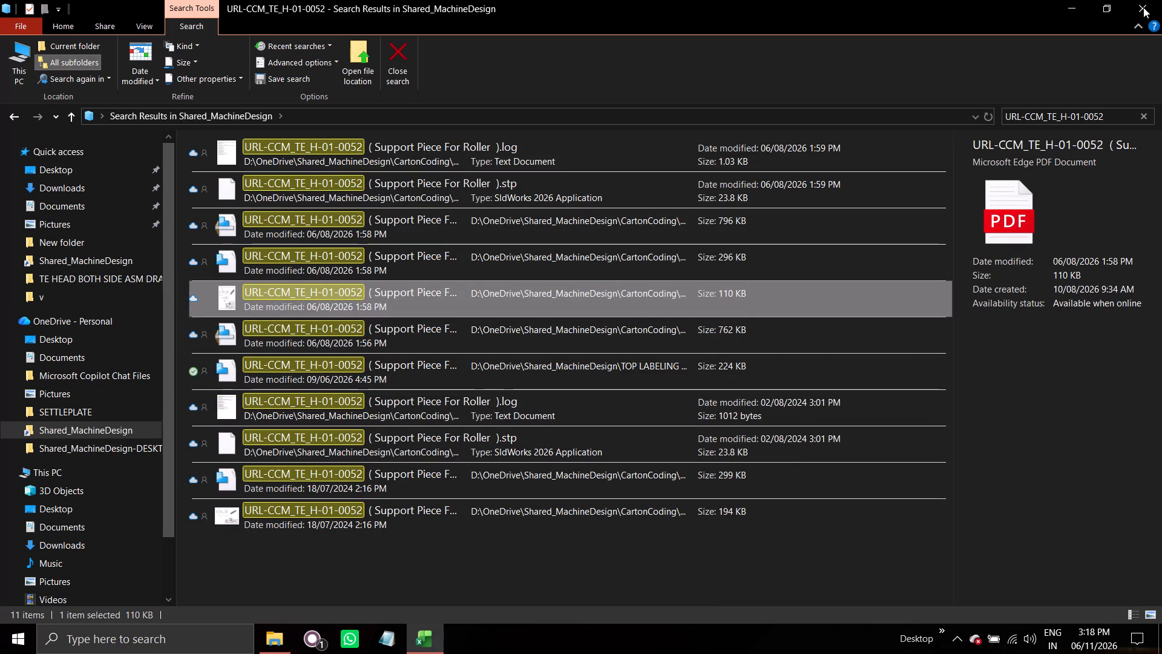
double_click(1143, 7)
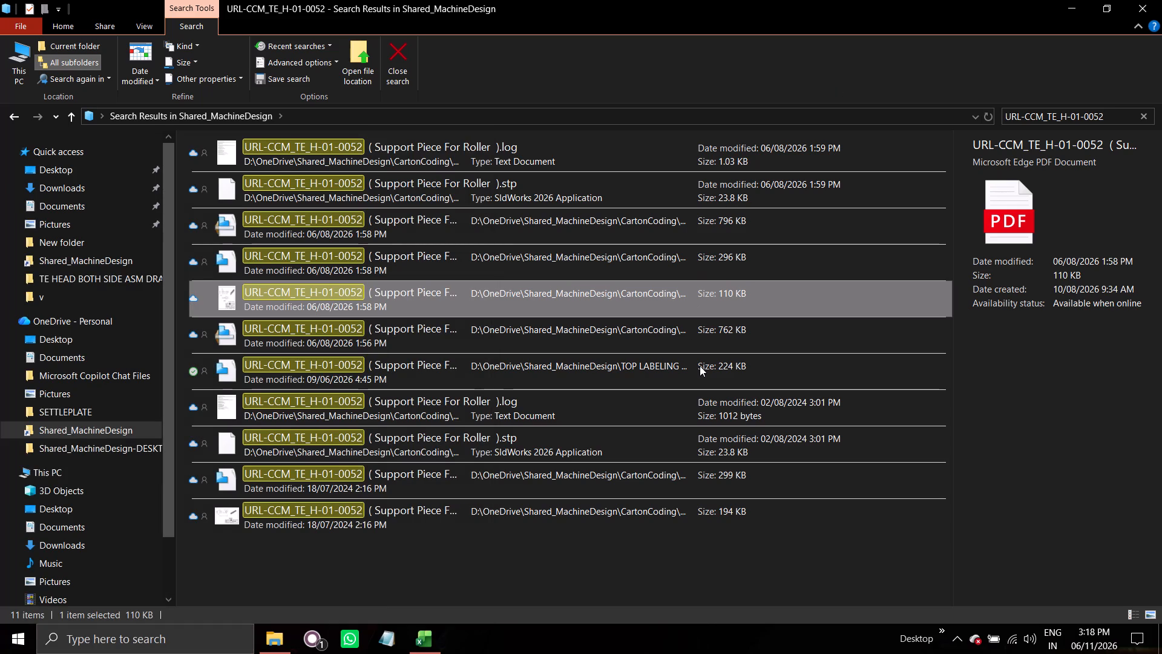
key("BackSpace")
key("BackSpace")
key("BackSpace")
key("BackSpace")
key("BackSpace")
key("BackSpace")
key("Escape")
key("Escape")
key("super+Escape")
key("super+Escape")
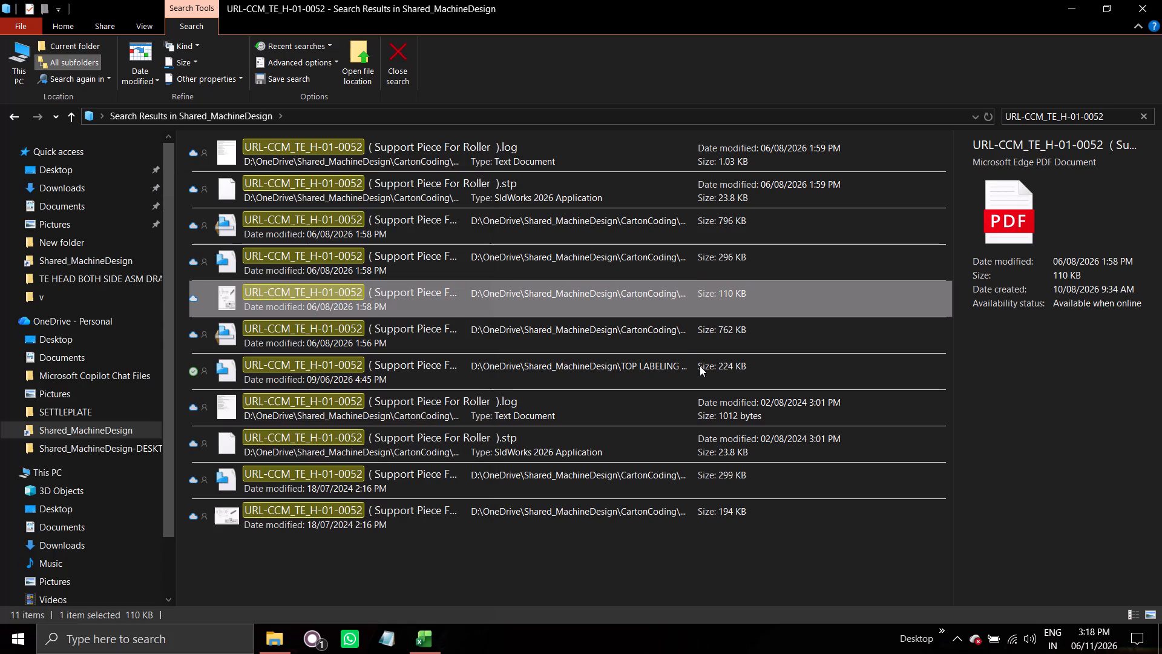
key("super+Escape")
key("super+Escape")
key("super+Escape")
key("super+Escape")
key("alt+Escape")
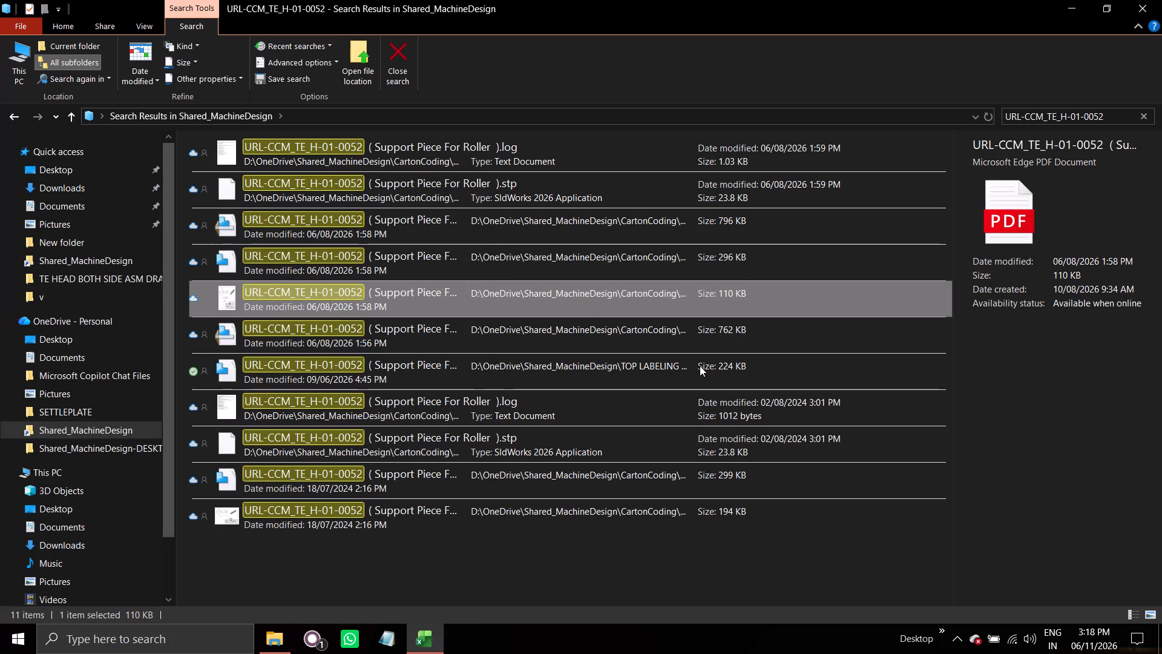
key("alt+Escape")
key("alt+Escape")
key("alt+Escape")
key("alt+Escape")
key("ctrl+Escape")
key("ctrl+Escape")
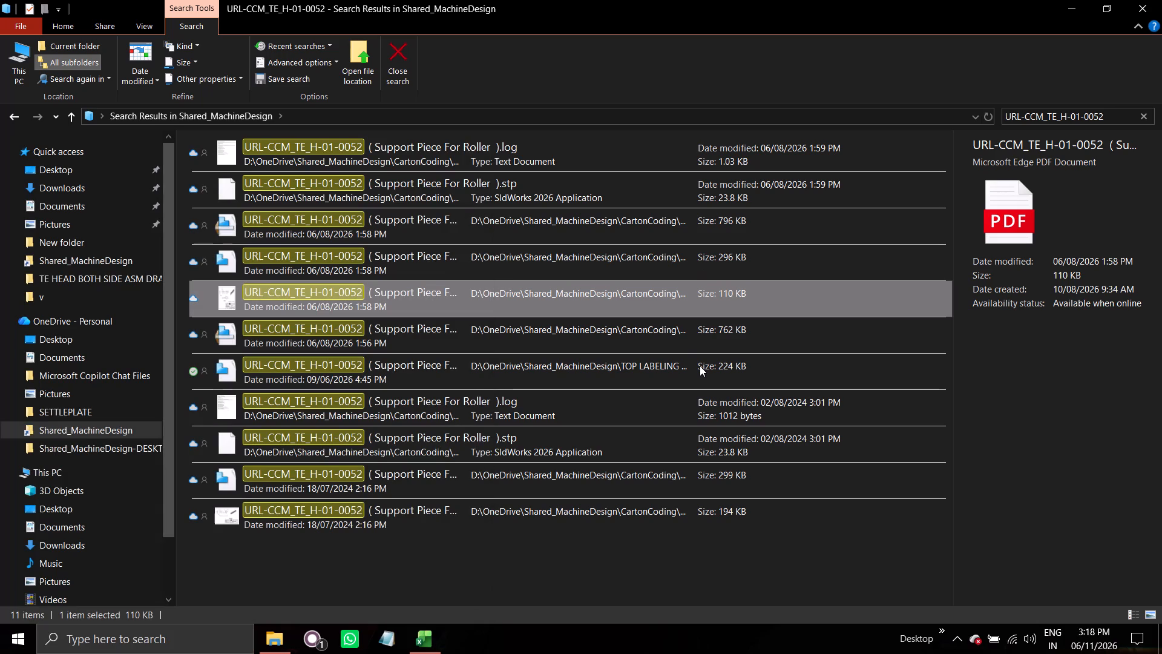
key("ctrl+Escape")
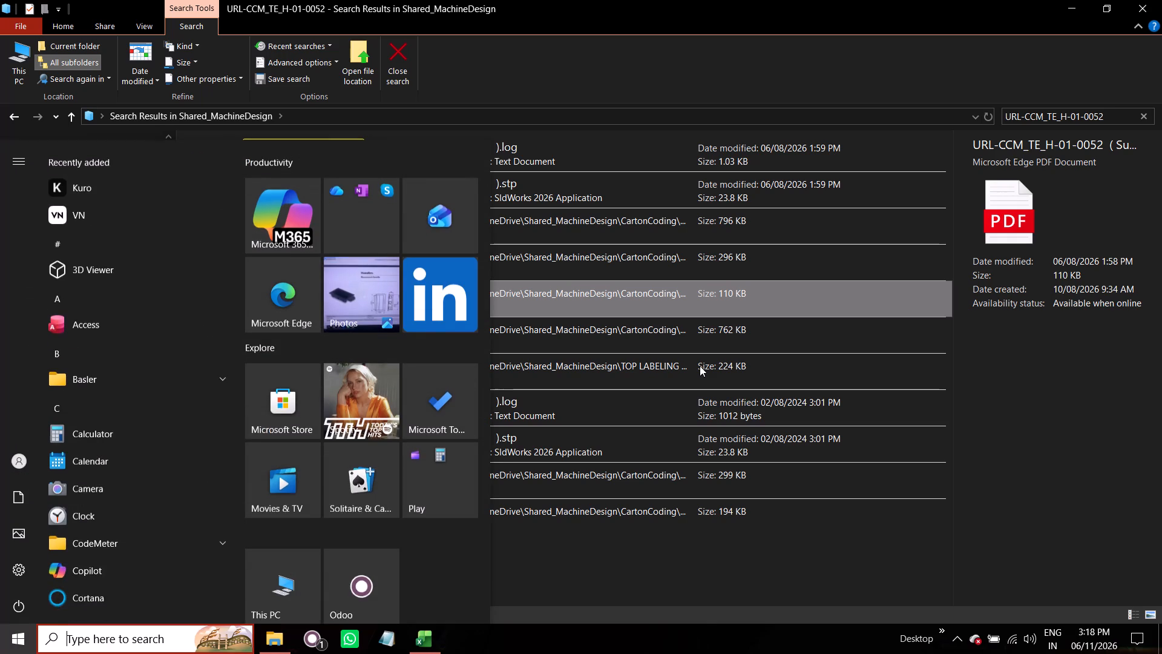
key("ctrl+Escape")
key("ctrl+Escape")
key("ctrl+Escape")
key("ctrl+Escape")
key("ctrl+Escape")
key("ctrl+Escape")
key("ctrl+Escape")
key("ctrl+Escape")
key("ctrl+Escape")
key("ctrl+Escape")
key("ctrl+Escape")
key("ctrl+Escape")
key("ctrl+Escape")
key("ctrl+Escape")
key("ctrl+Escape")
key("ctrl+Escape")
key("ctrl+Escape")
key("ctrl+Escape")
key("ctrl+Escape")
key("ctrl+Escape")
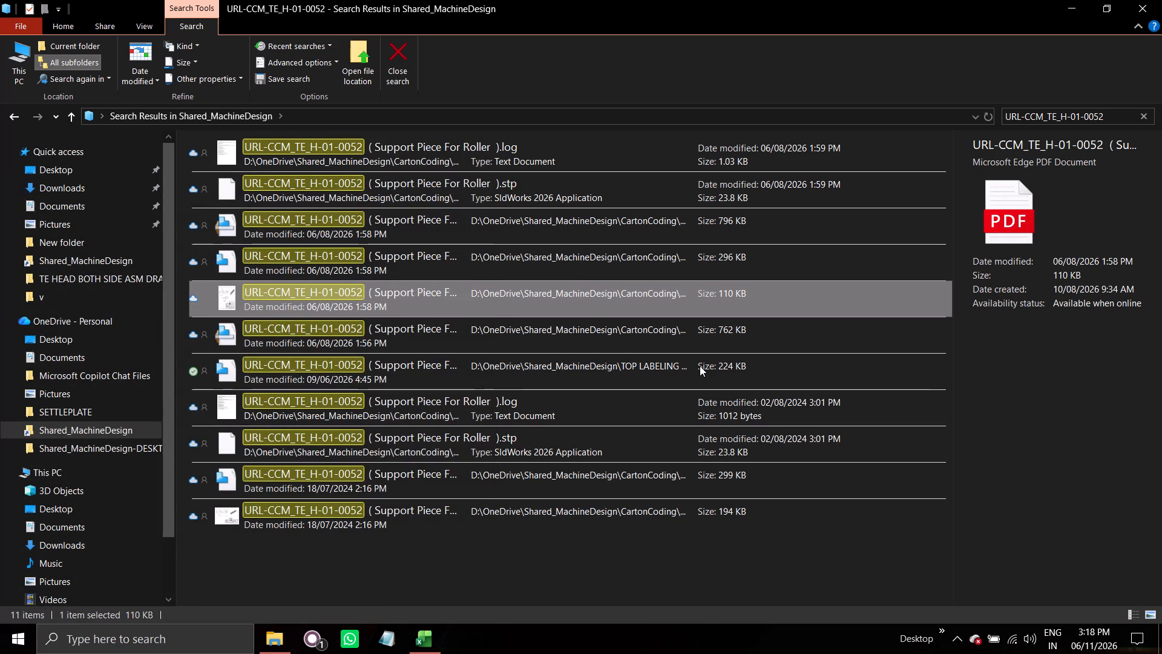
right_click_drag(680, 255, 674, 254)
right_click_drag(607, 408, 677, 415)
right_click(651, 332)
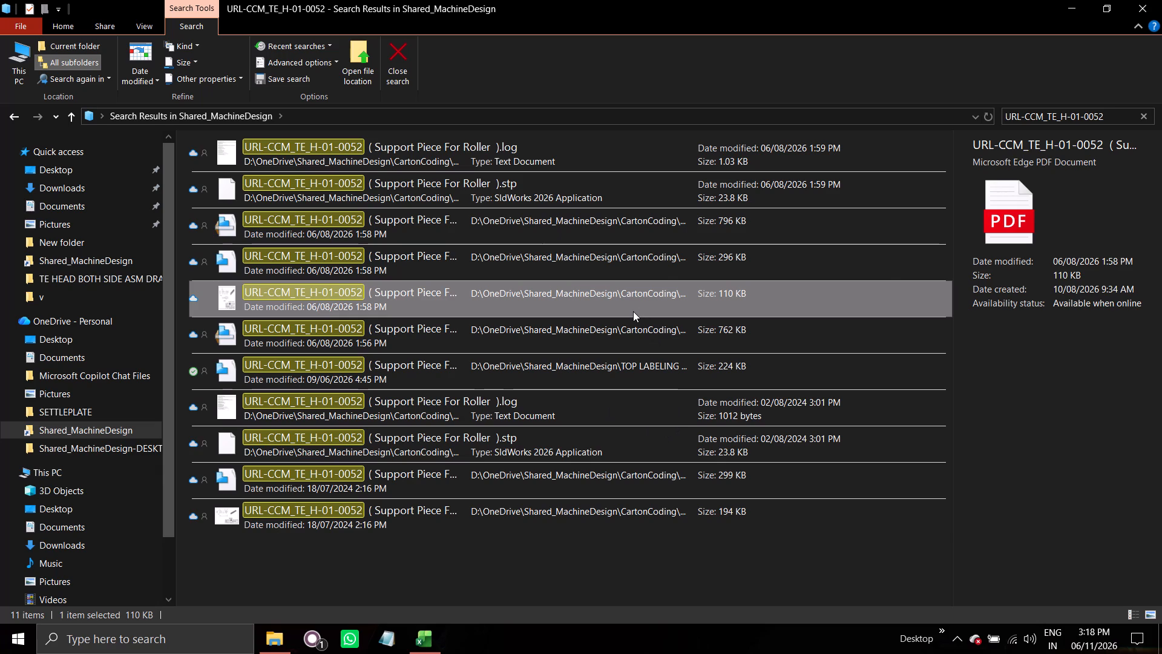
Switch to the Excel BOM and copy the IDLLER BASE PLATE's part number URL-CCM-01-0250 from row 59 of the VMC sheet again.
key("alt+Tab")
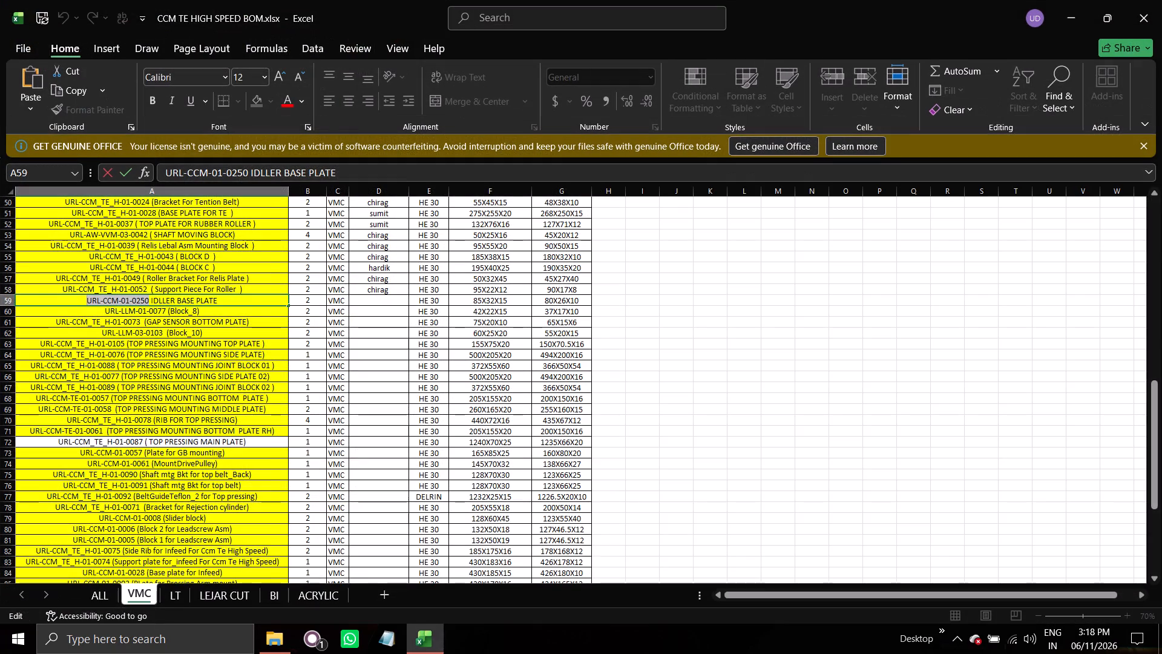
left_click(374, 302)
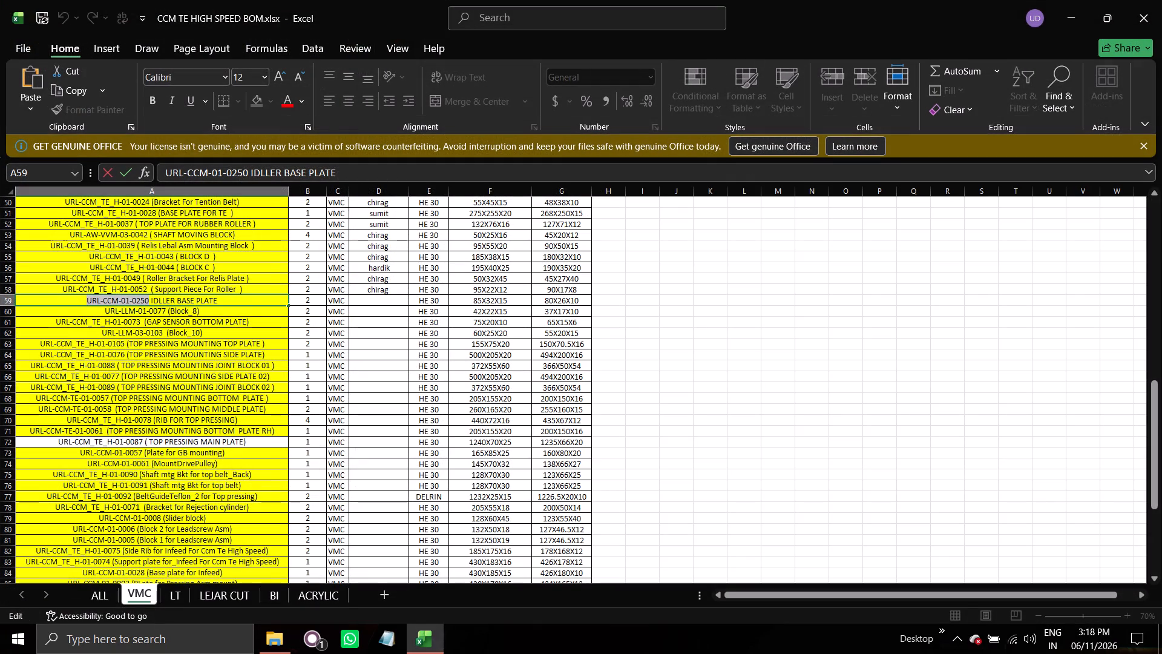
triple_click(146, 300)
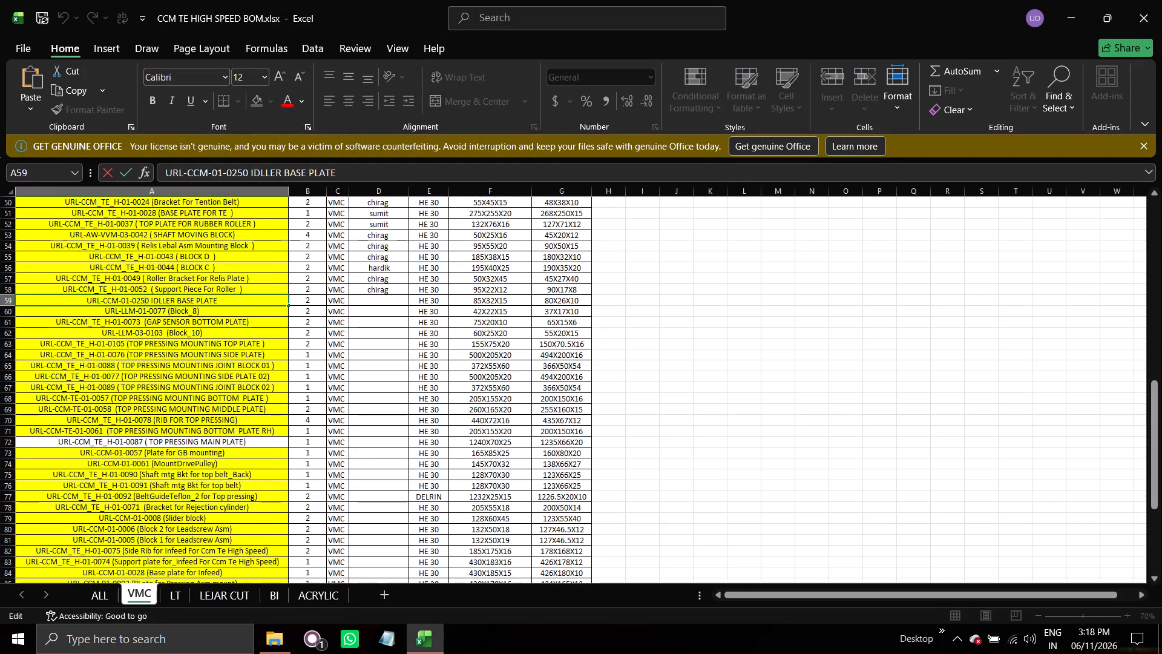
left_click(148, 302)
left_click(148, 302)
left_click_drag(148, 302, 83, 305)
key("ctrl+c")
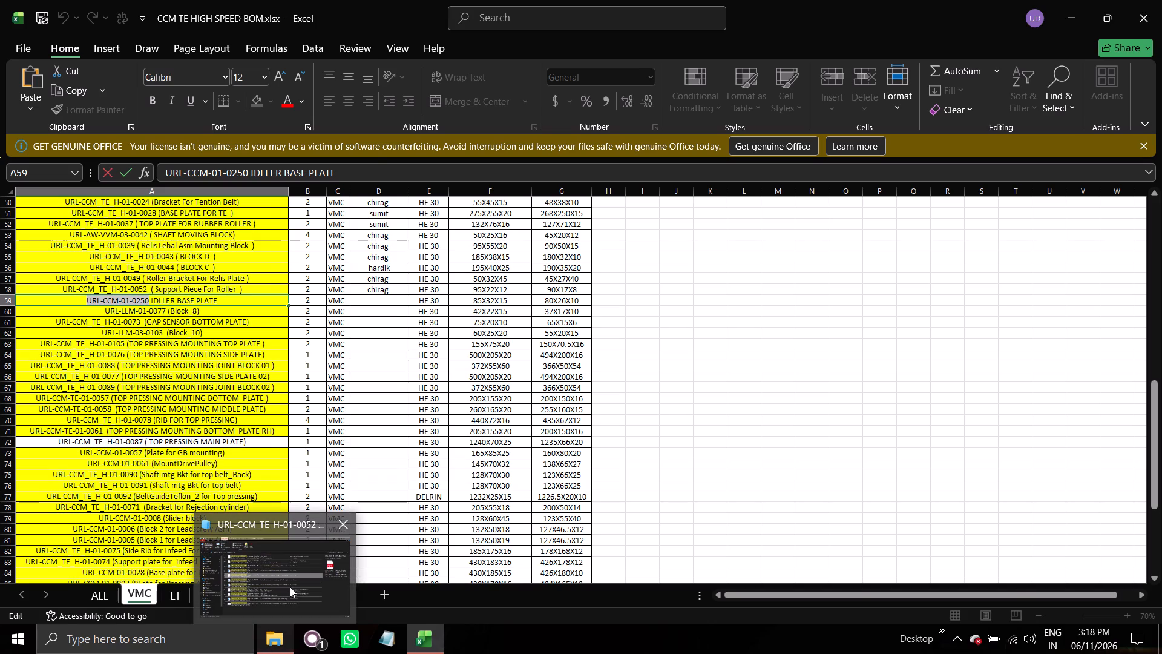
Close the URL-CCM_TE_H-01-0052 search results window and open a fresh File Explorer window.
left_click(338, 526)
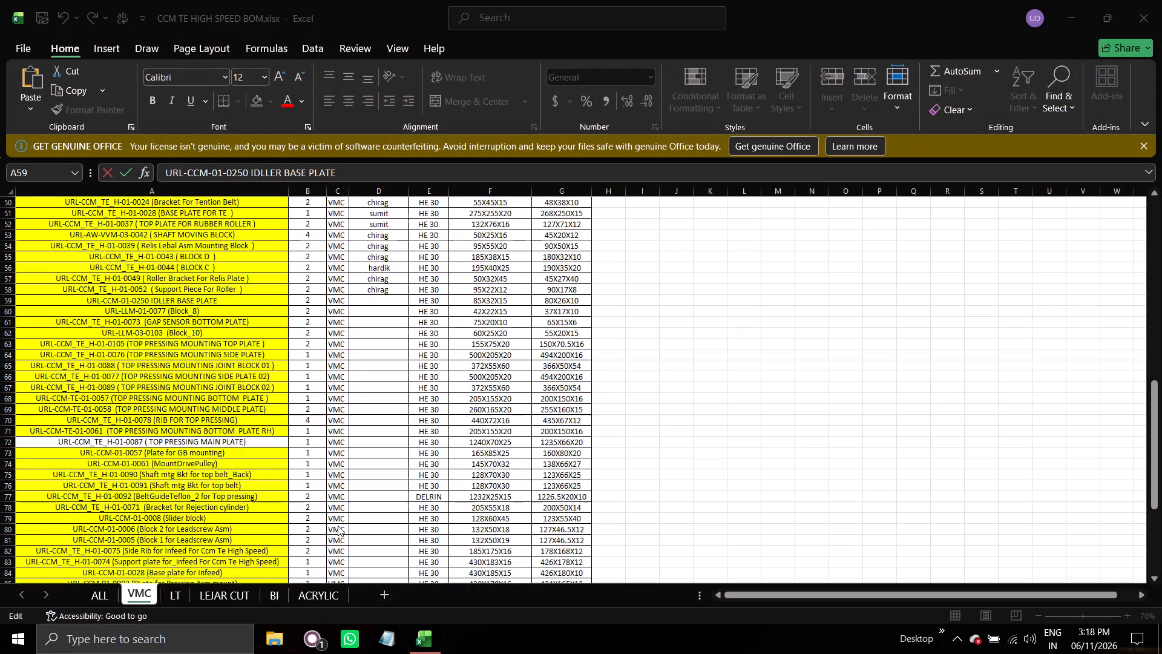
double_click(277, 635)
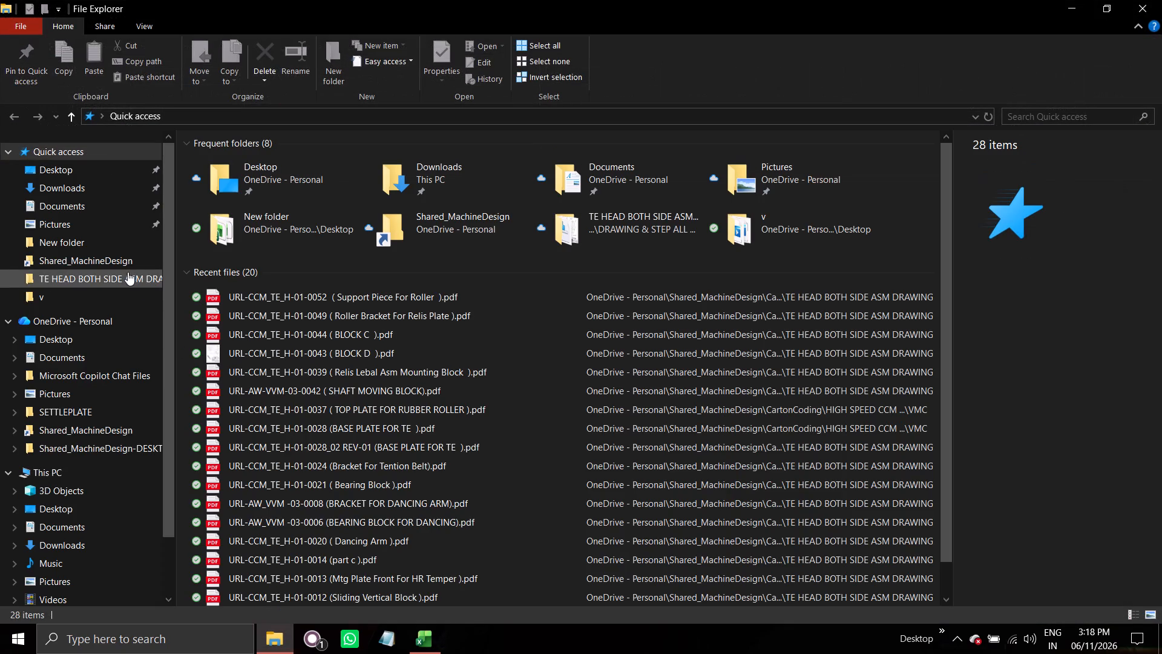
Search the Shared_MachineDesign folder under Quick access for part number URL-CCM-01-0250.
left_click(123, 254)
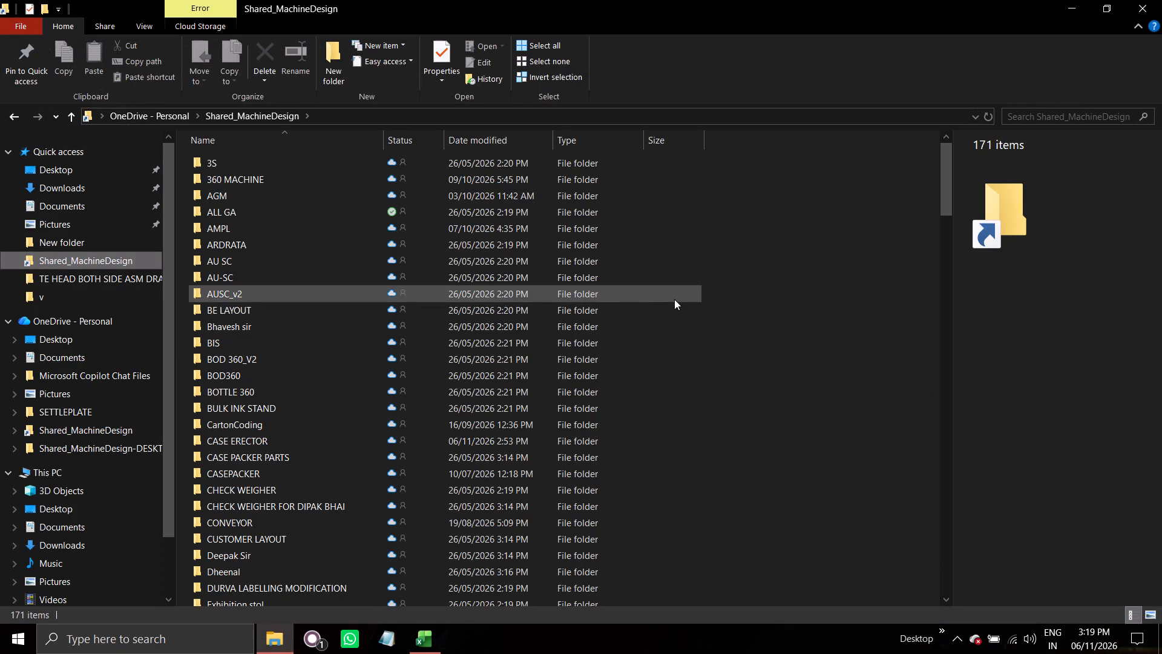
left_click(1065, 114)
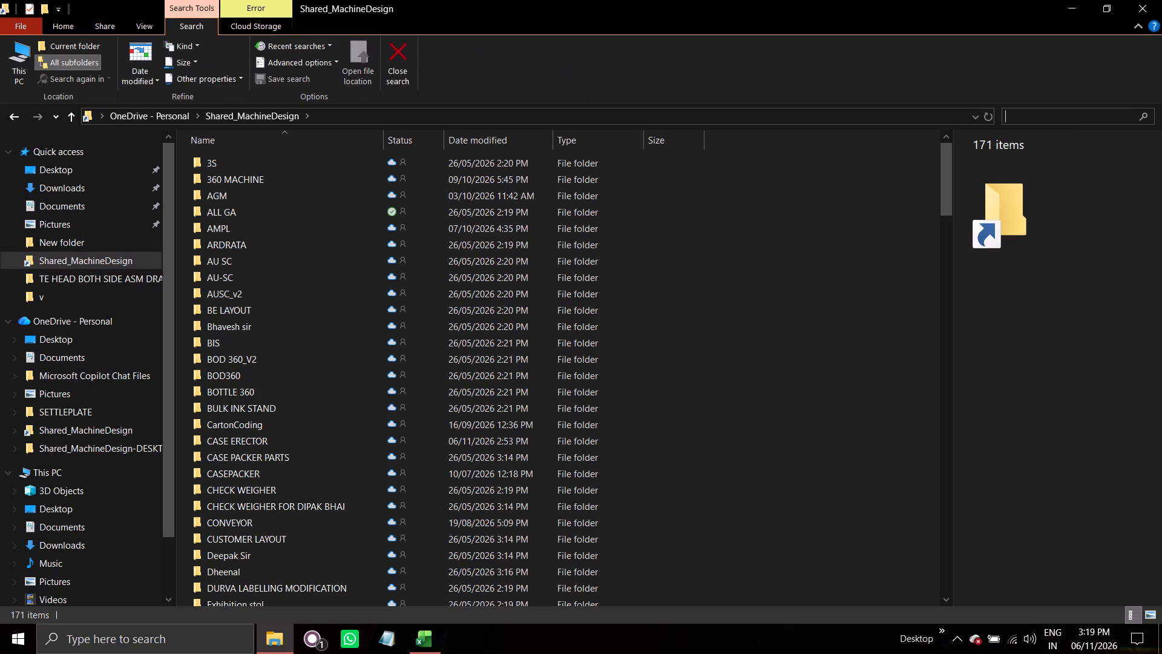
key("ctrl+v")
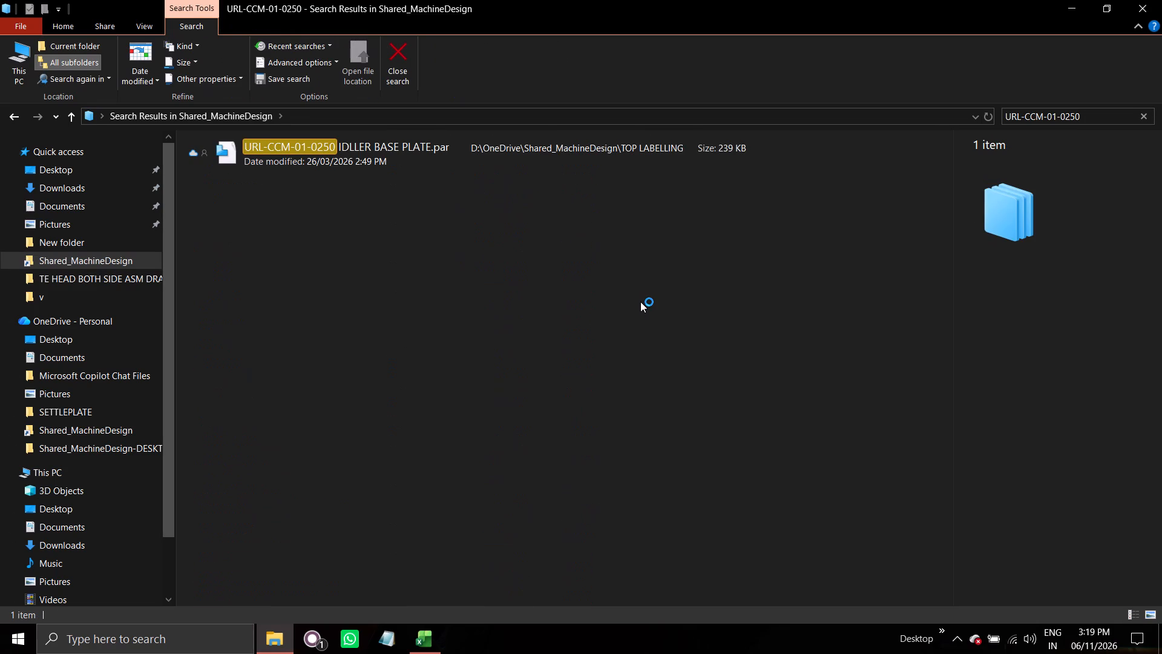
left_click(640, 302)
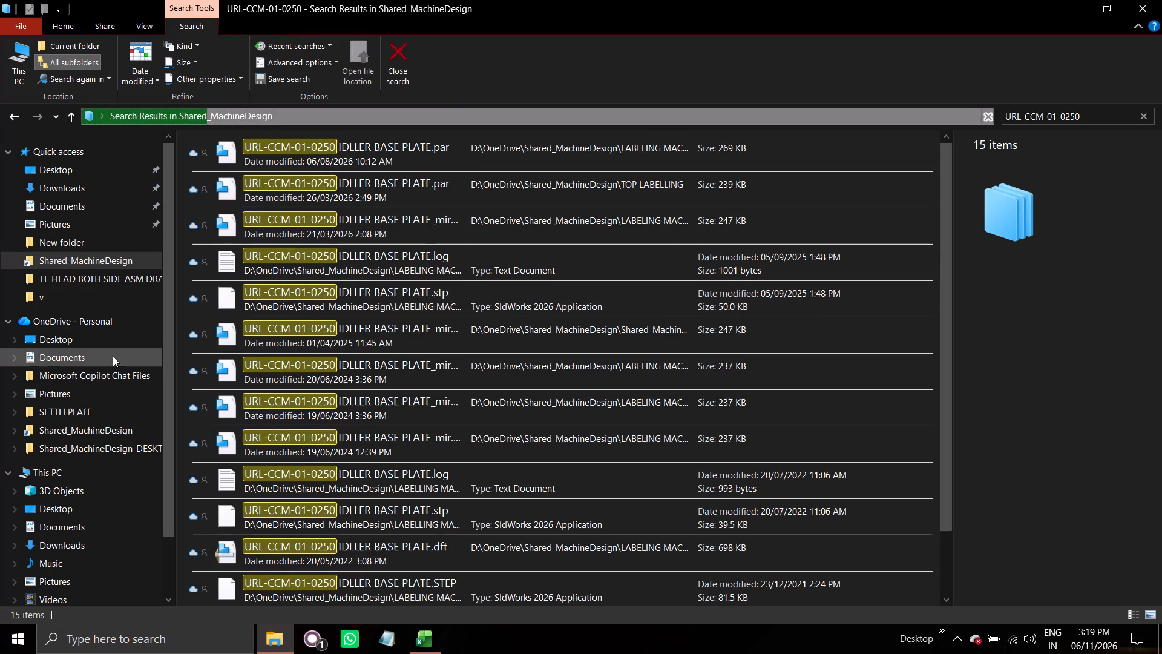
Restart the search for URL-CCM-01-0250 from the Shared_MachineDesign folder under OneDrive - Personal.
left_click(136, 427)
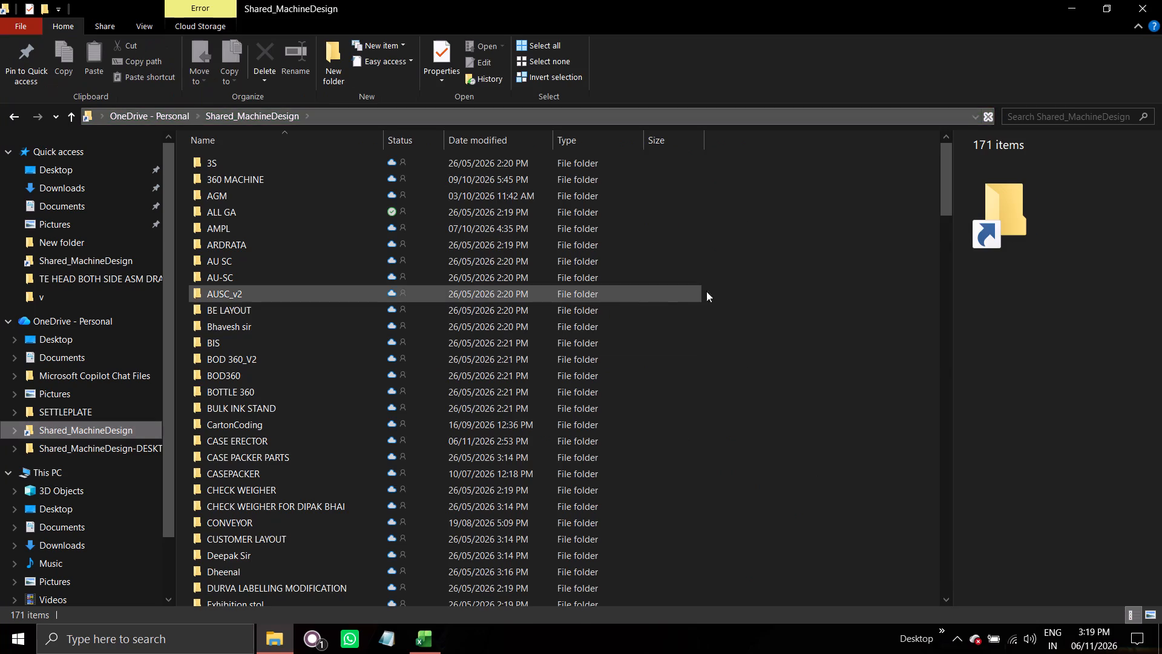
left_click(1072, 111)
key("ctrl+v")
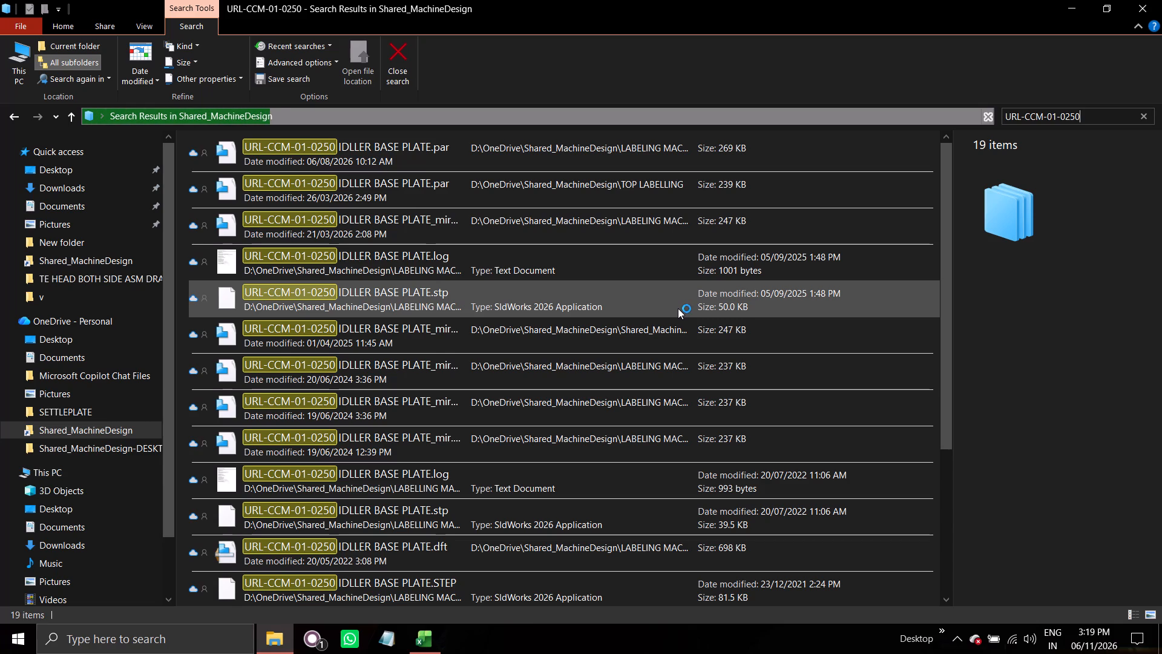
Open the URL-CCM-01-0250 IDLLER BASE PLATE PDF modified 06/08/2026 from the CartonCoding folder and bring it up in Edge.
scroll(678, 308, "down", 2)
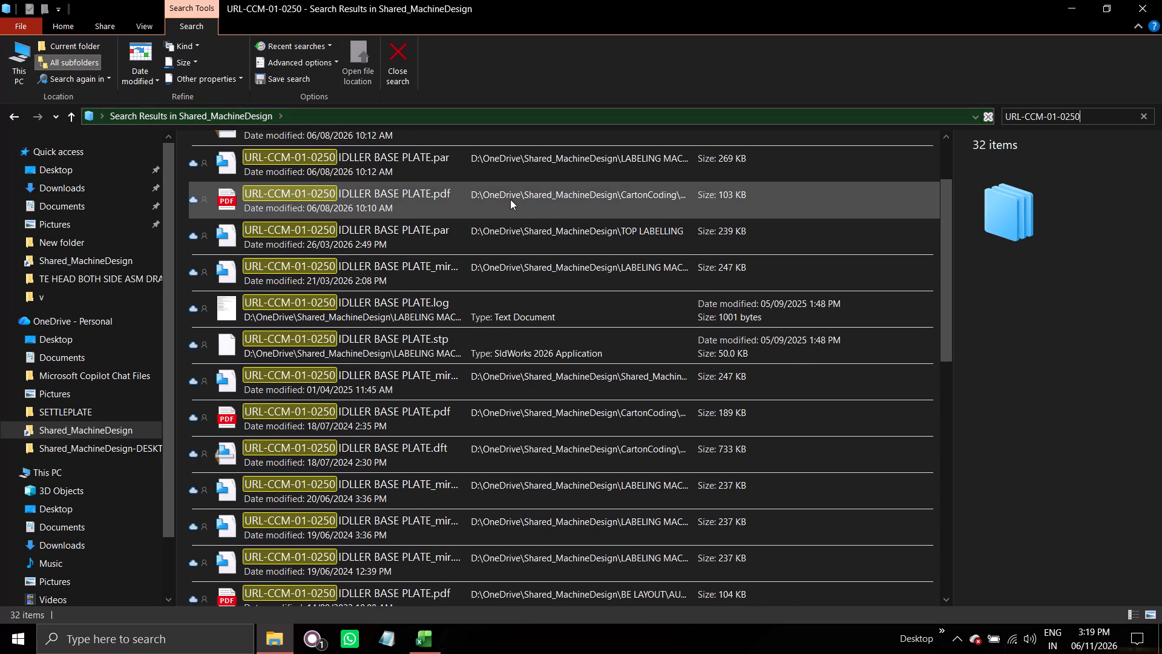
double_click(474, 199)
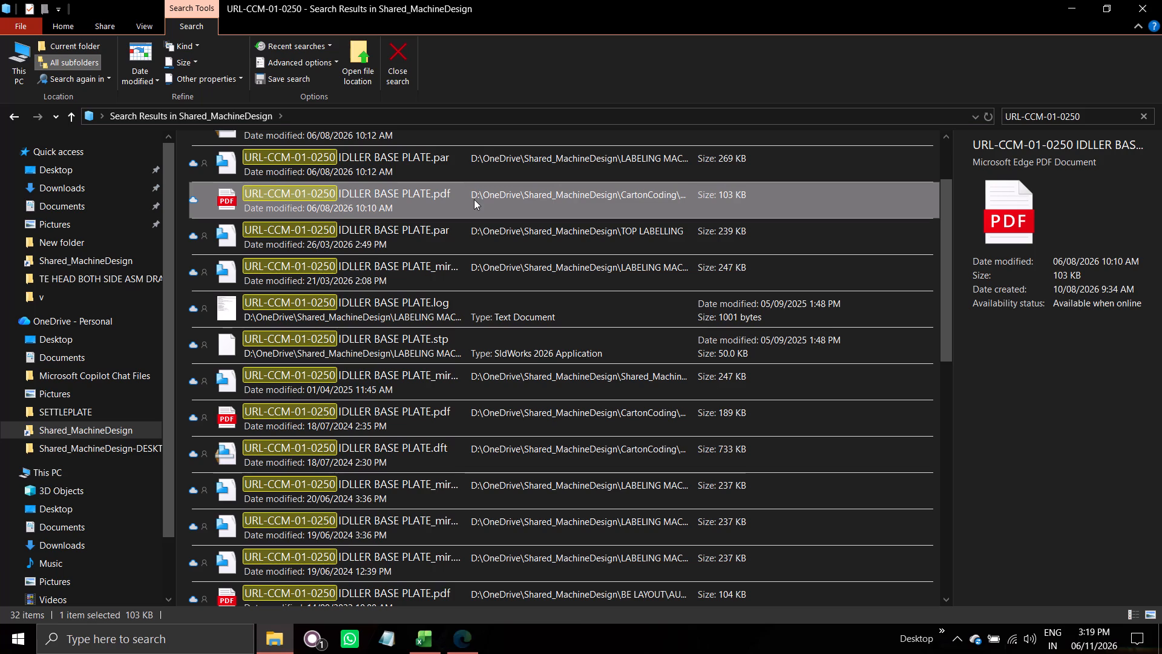
left_click(477, 653)
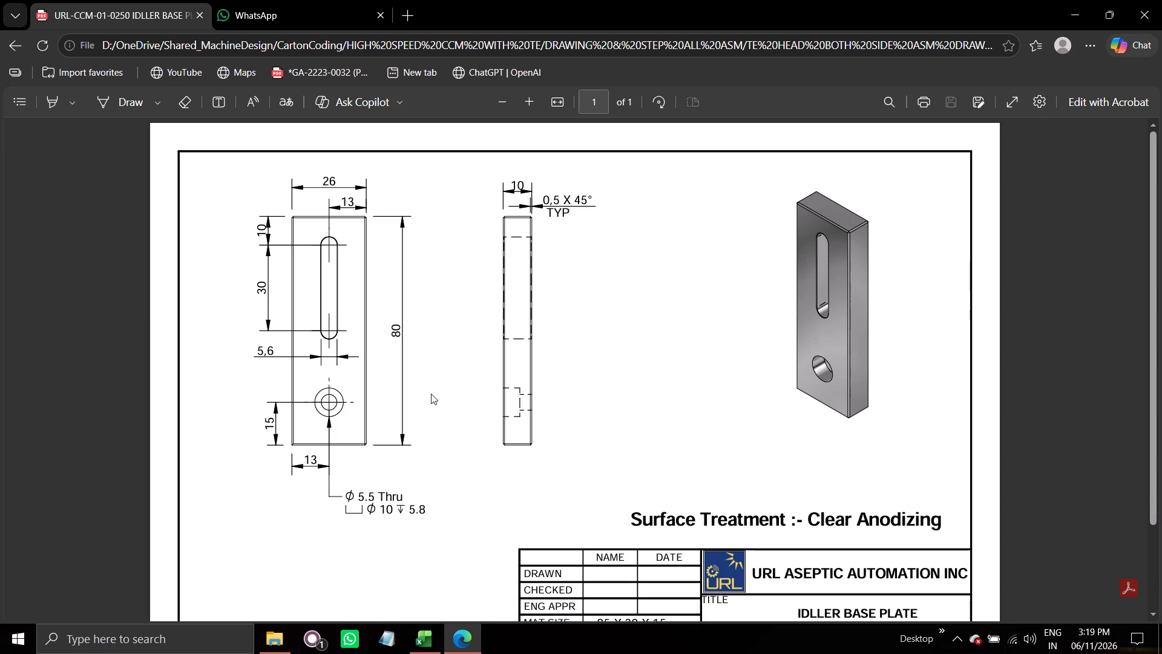
Check the title block of the URL-CCM-01-0250 drawing and enter hardik as vendor for IDLLER BASE PLATE in cell D59 of the Excel BOM.
scroll(431, 394, "down", 1)
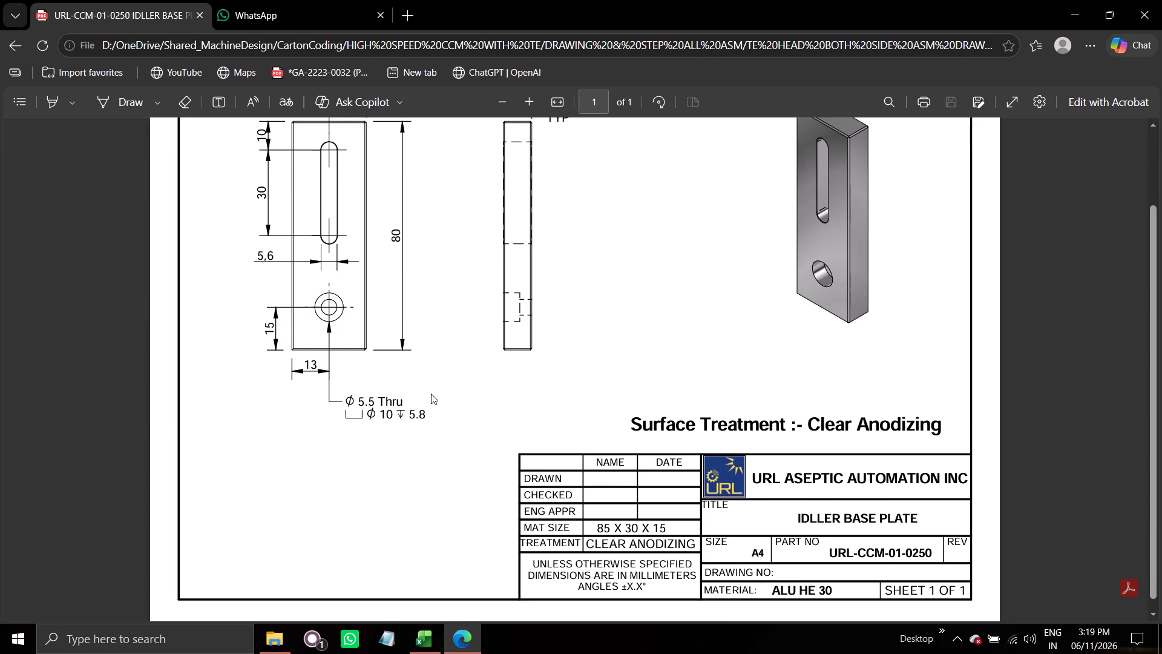
key("alt+Tab")
key("alt+Tab")
key("alt+Tab")
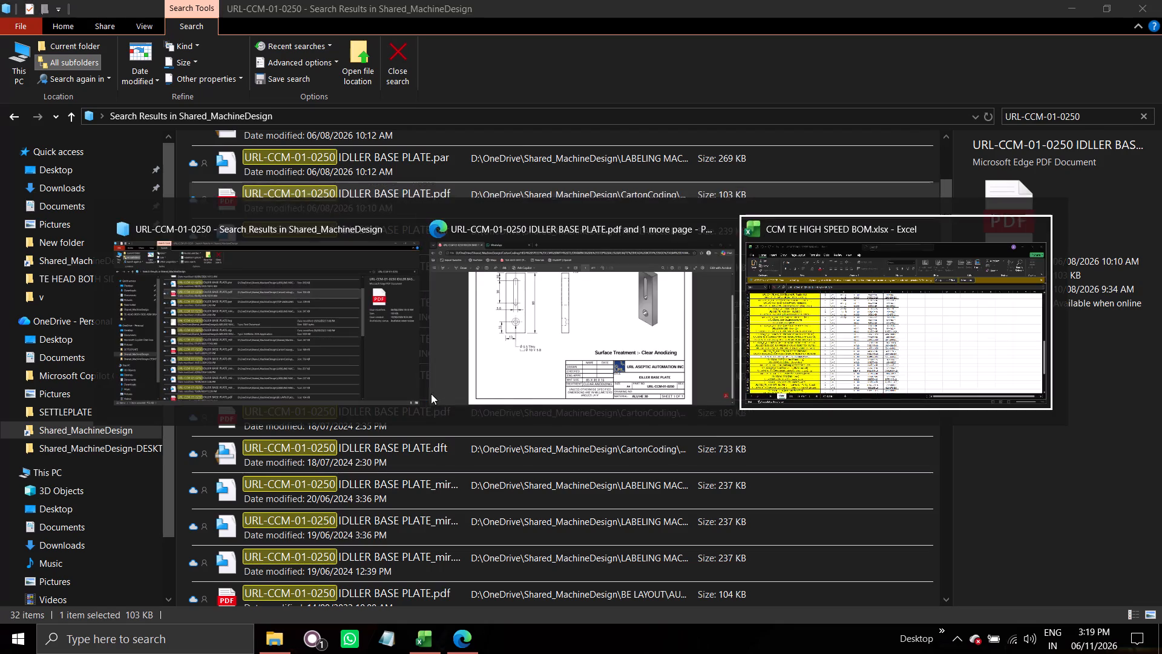
left_click(363, 303)
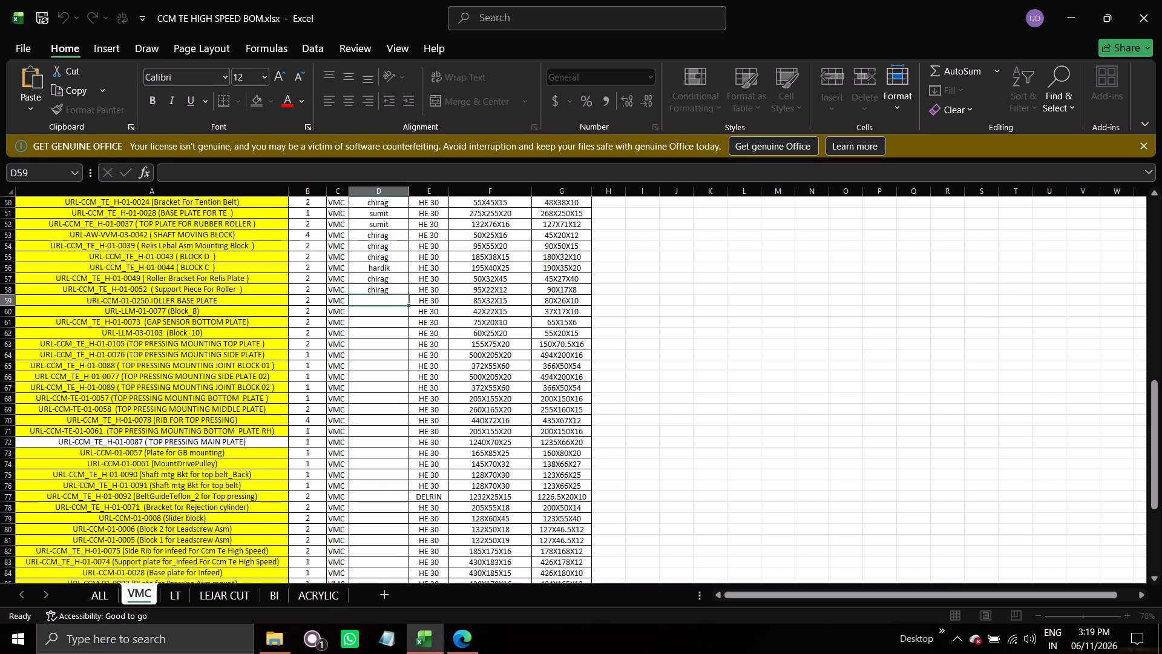
key("h")
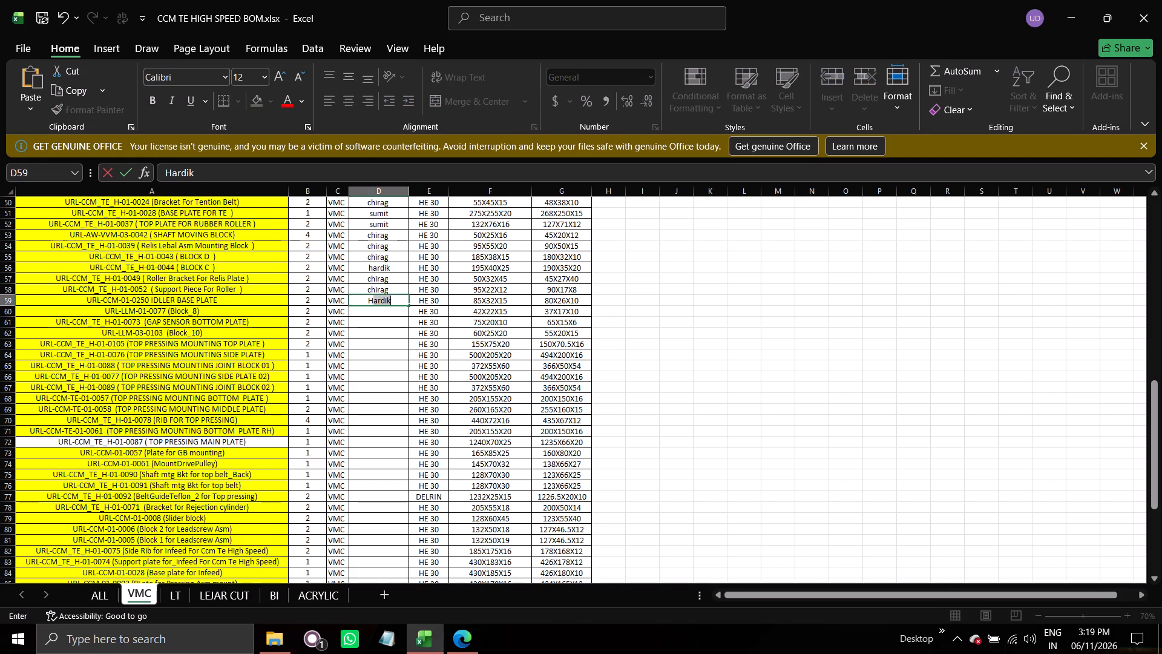
key("Return")
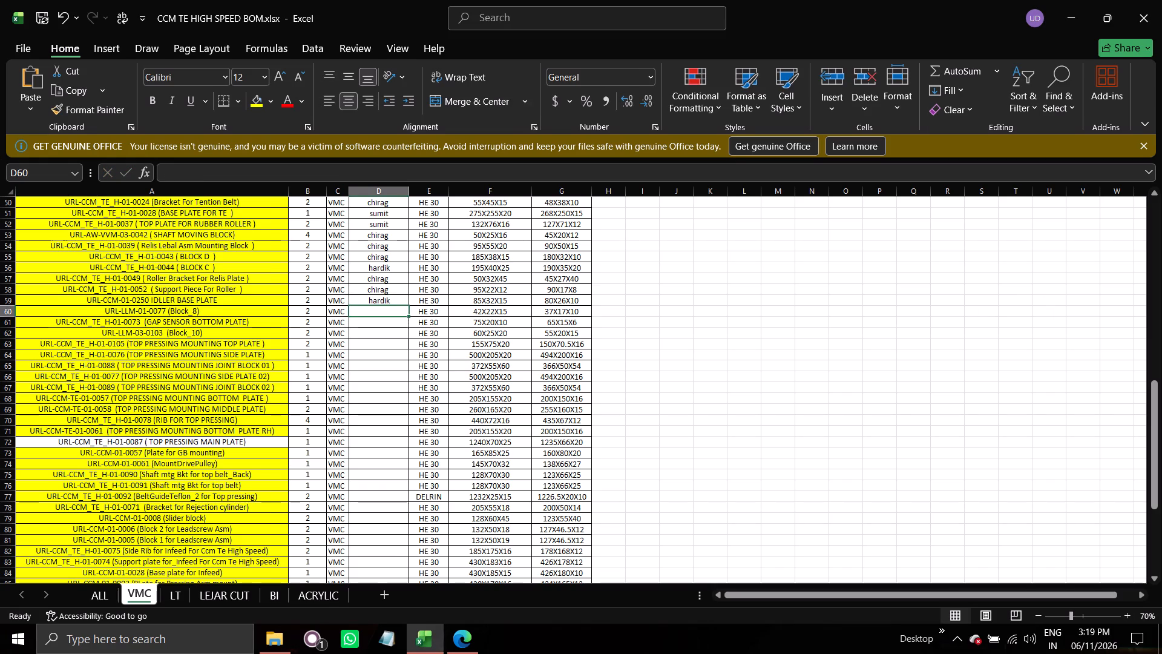
Copy part number URL-LLM-01-0077 from cell A60 and search the Shared_MachineDesign folder for it in File Explorer.
left_click(268, 309)
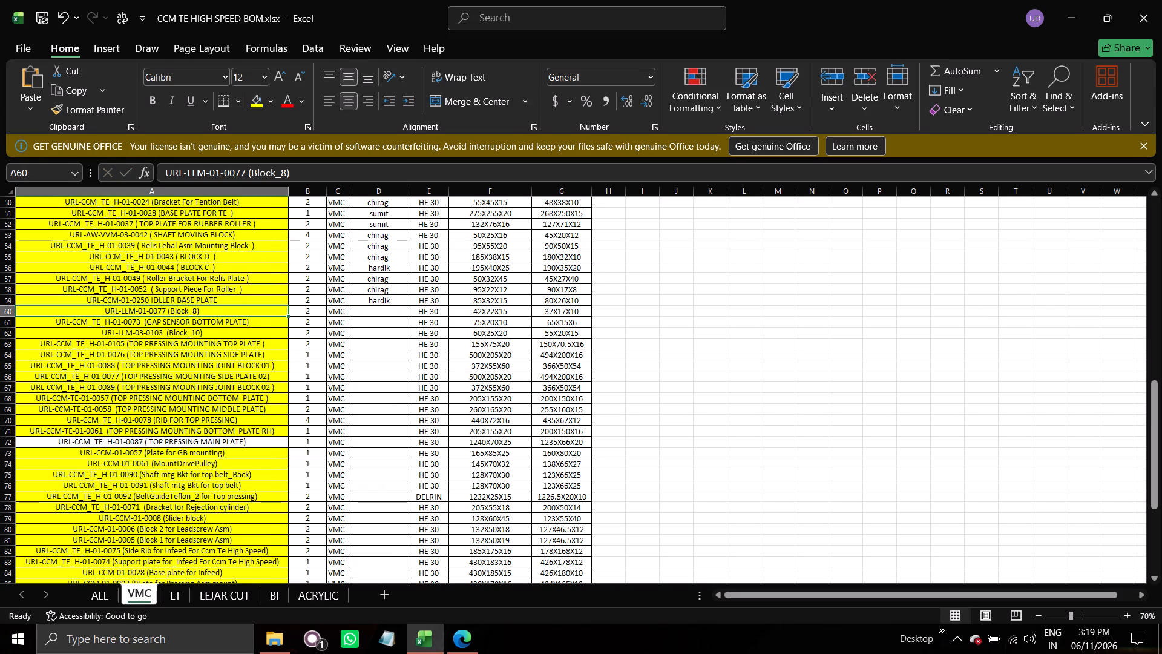
double_click(166, 312)
left_click_drag(166, 312, 162, 314)
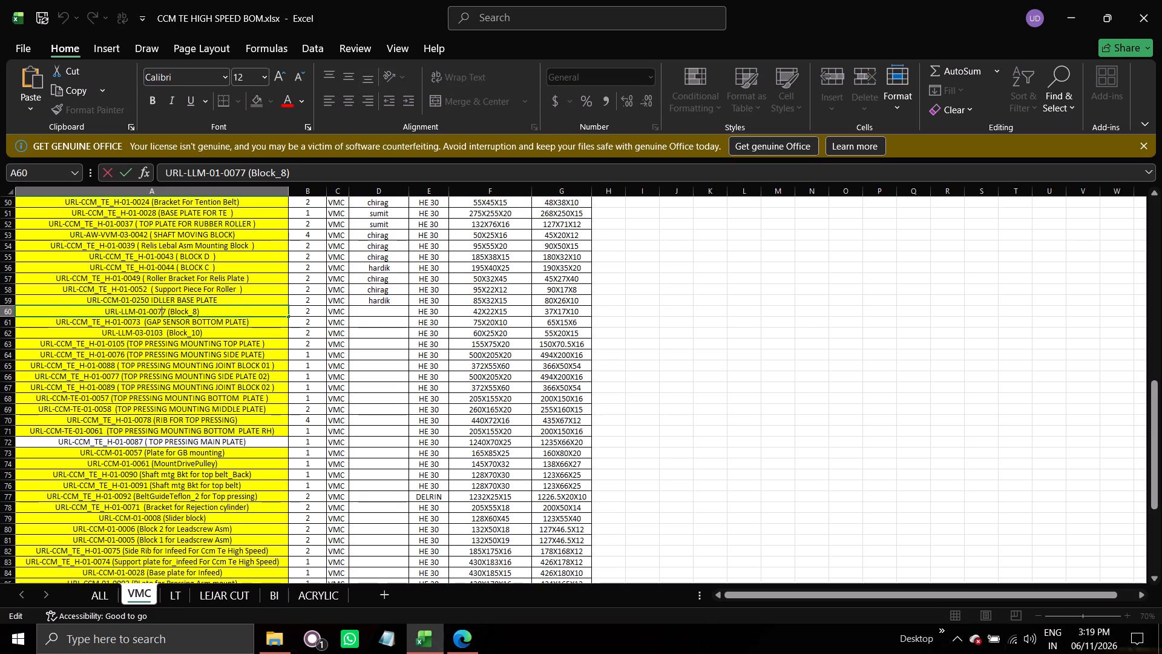
left_click_drag(162, 314, 99, 319)
key("ctrl+c")
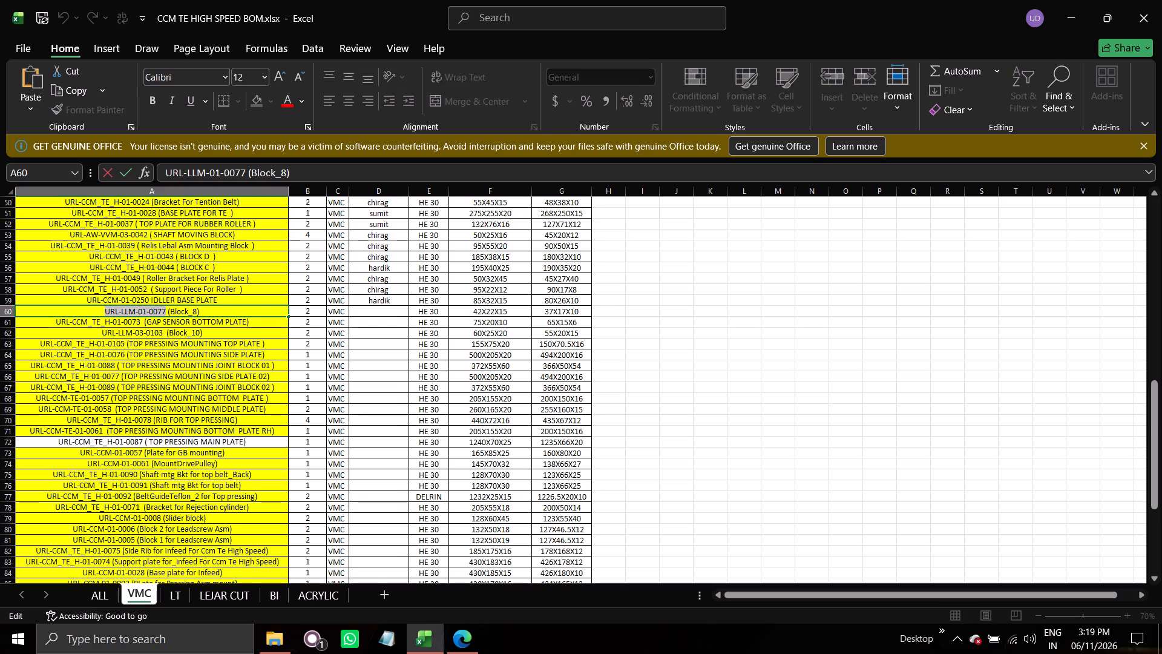
key("alt+Tab")
key("alt+Tab")
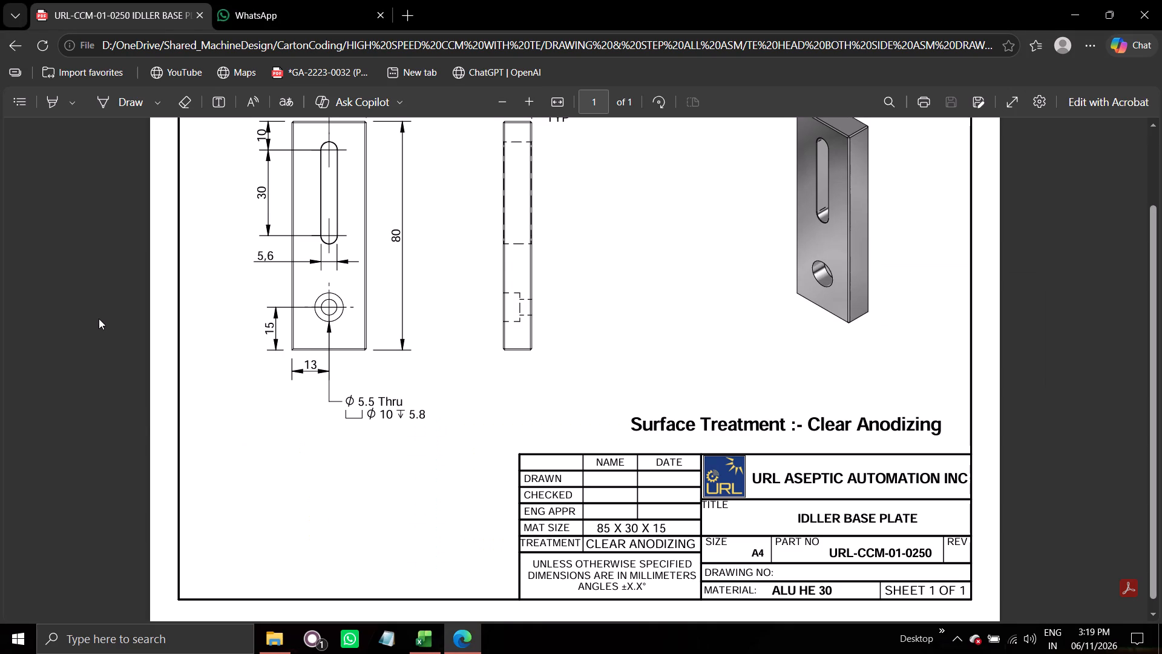
key("alt+Tab")
key("alt+Tab")
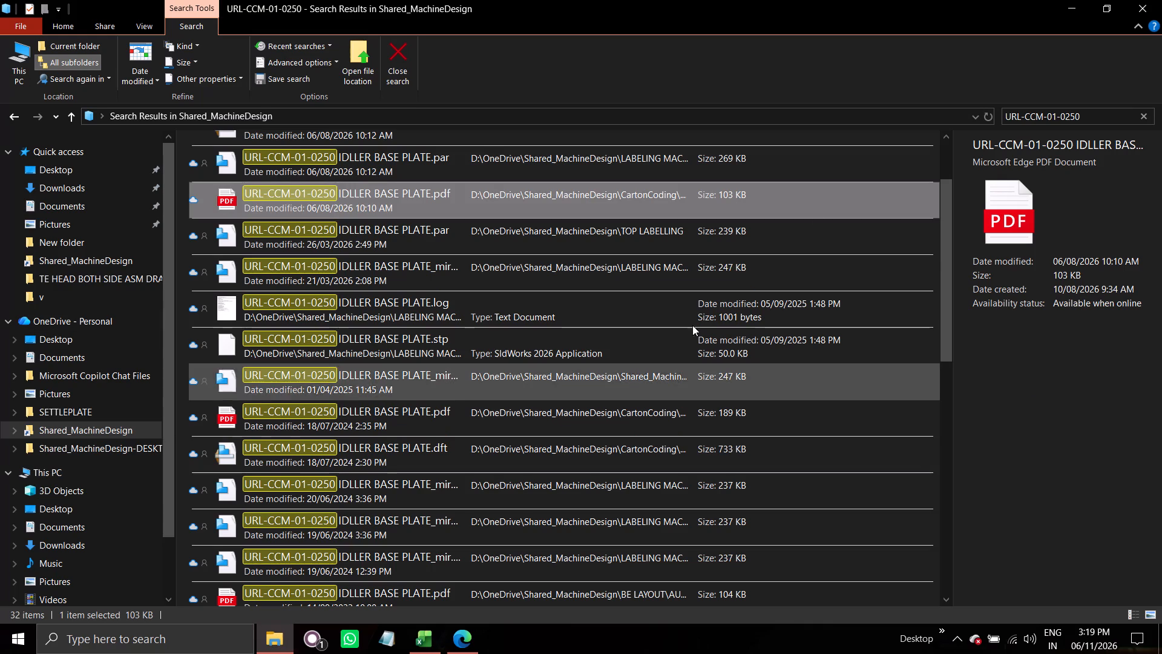
left_click(1066, 117)
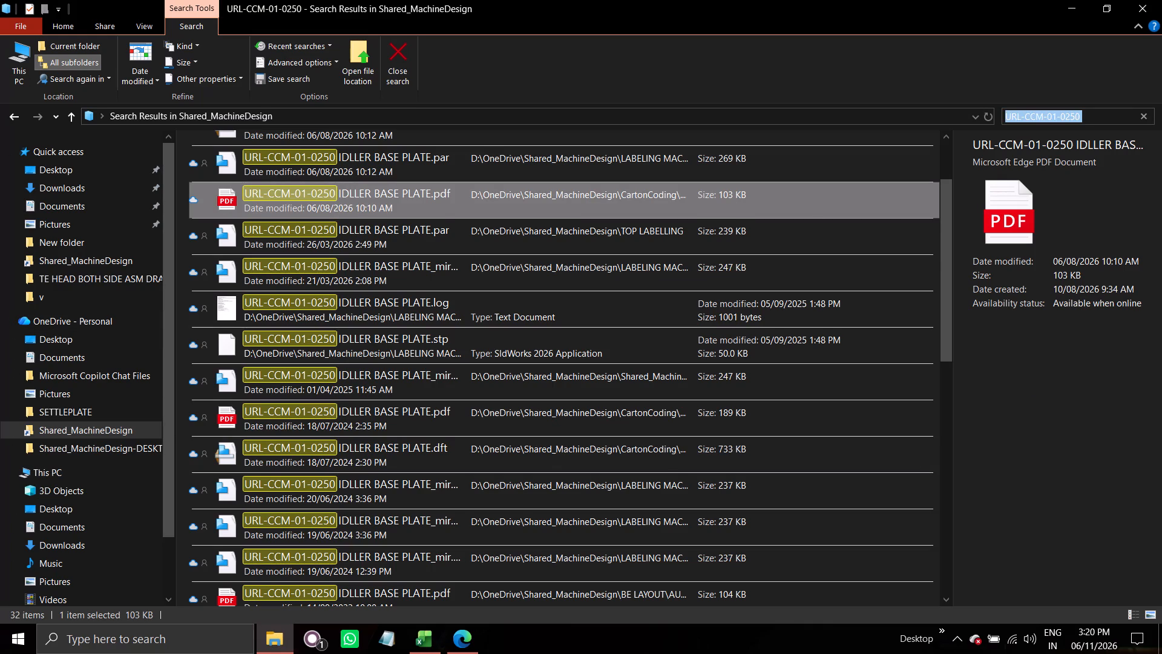
key("ctrl+v")
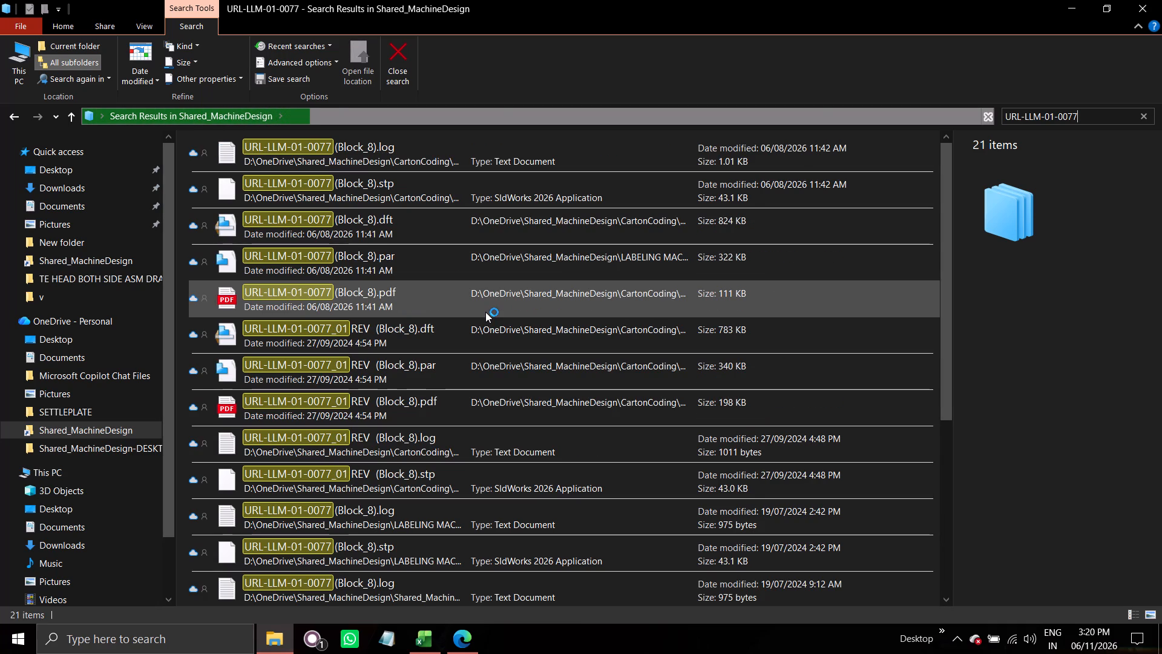
View the URL-LLM-01-0077 (Block_8) PDF modified 06/08/2026 and enter chirag as its vendor in cell D60 of the Excel BOM.
double_click(452, 312)
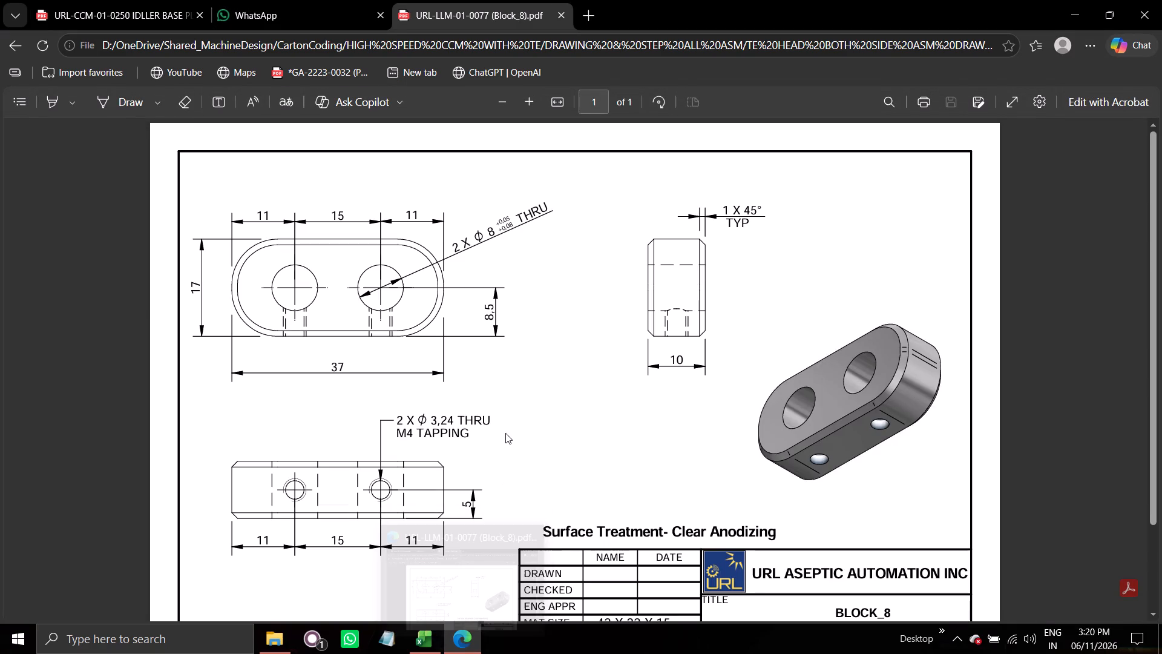
key("alt+Tab")
key("alt+Tab")
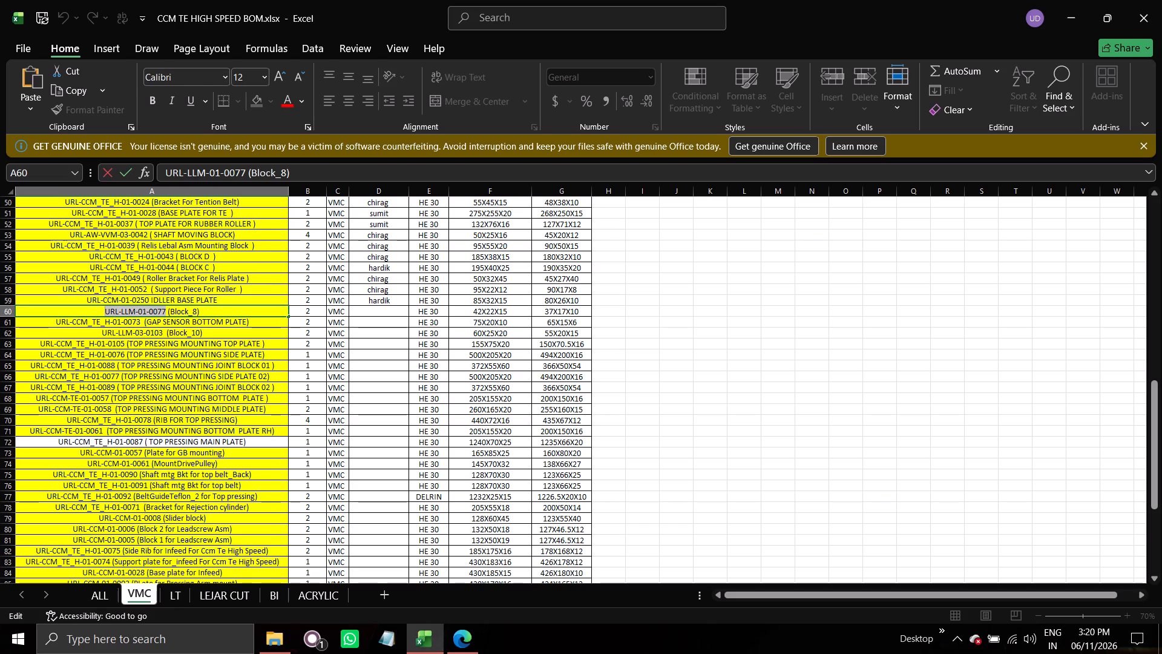
left_click(379, 314)
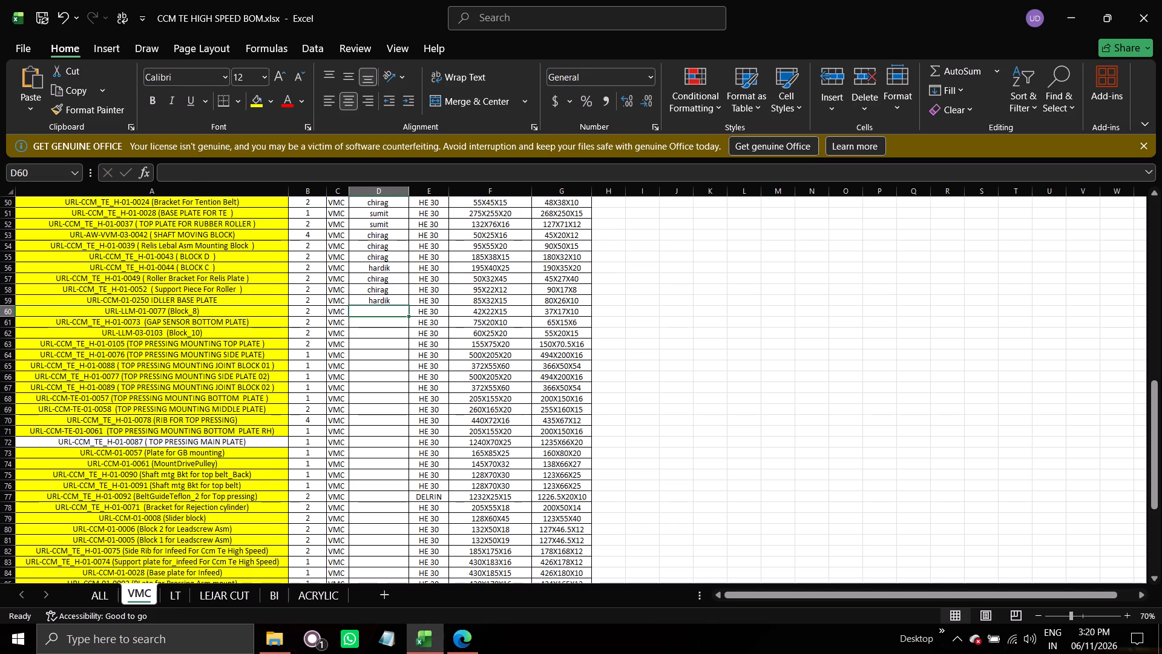
key("c")
key("Return")
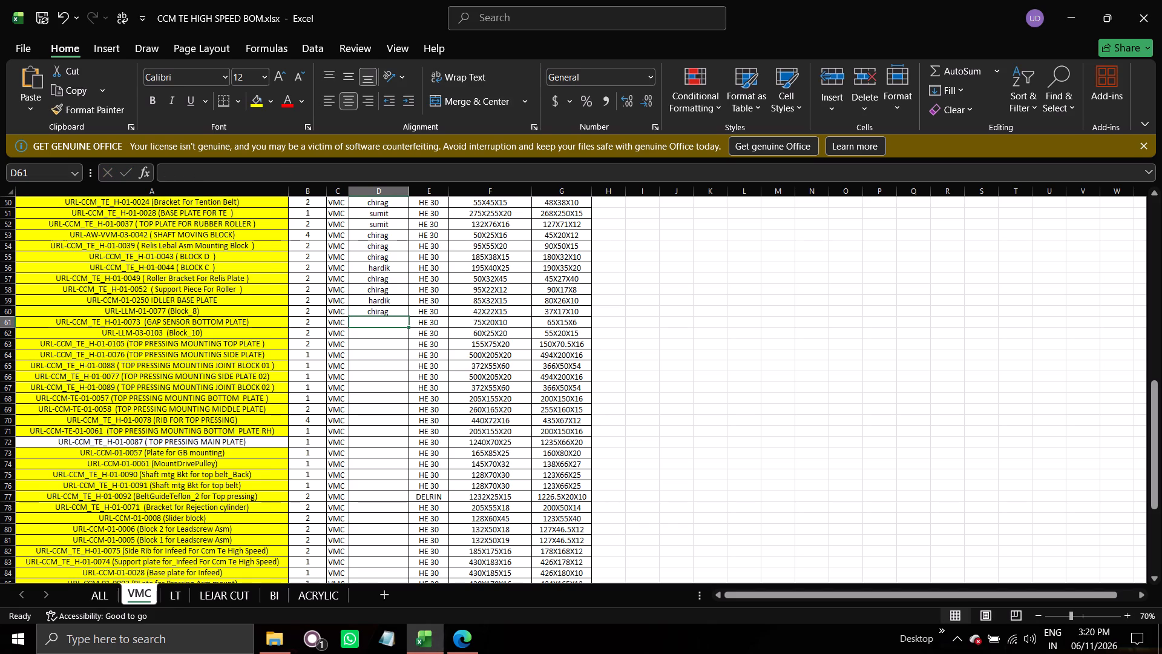
Save the BOM workbook and close it together with the Edge drawings and the File Explorer search window.
key("ctrl+s")
key("ctrl+s")
key("ctrl+s")
key("ctrl+s")
left_click(1137, 0)
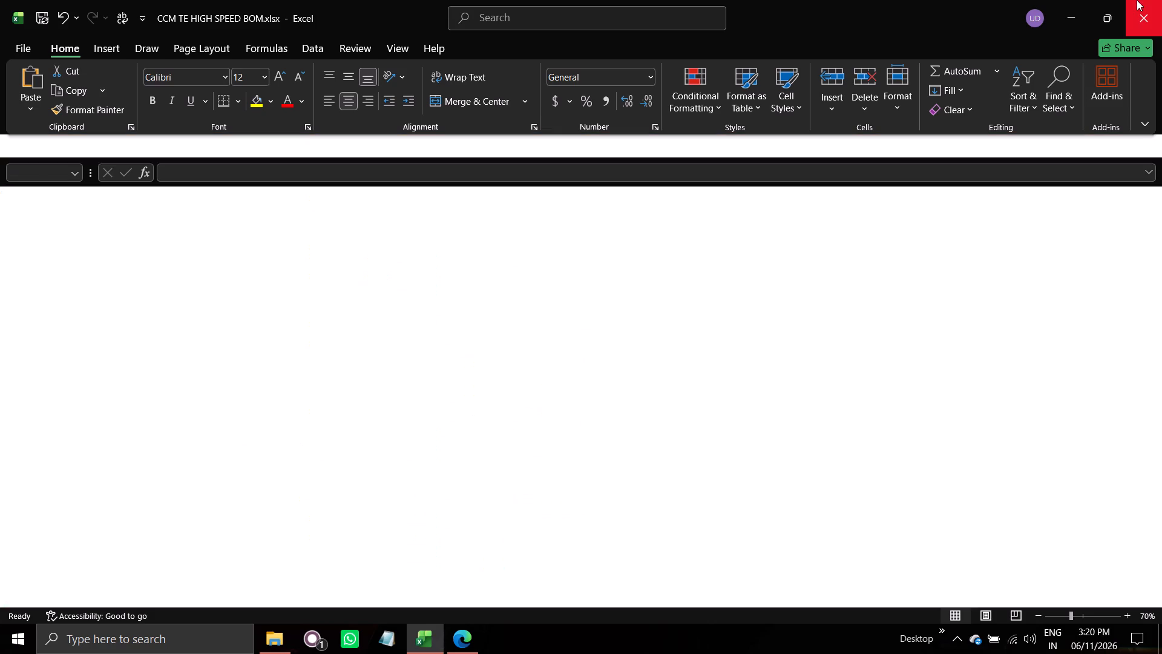
left_click(1137, 0)
left_click(1137, 0)
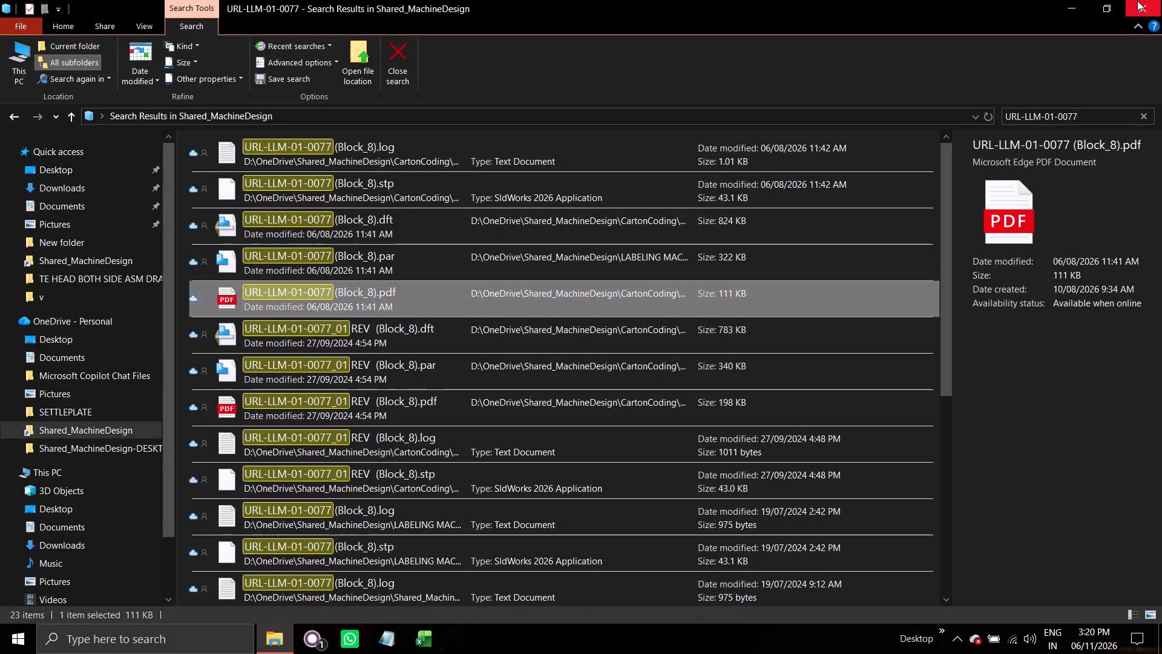
left_click(1137, 2)
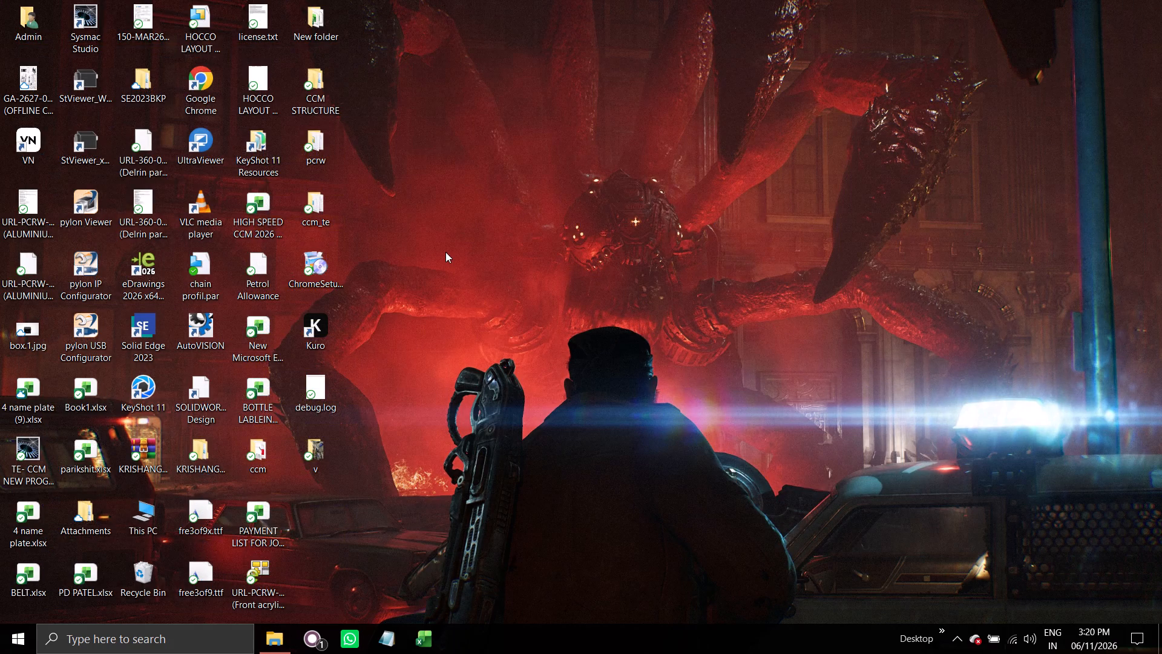
Launch Kuro from the desktop.
double_click(329, 335)
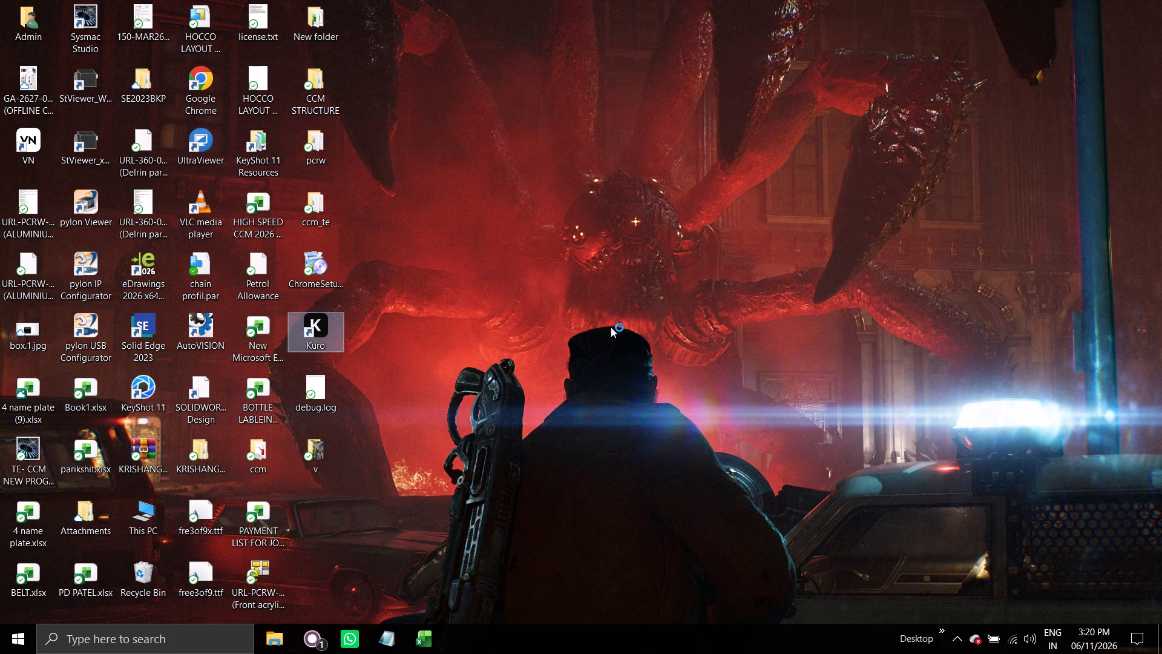